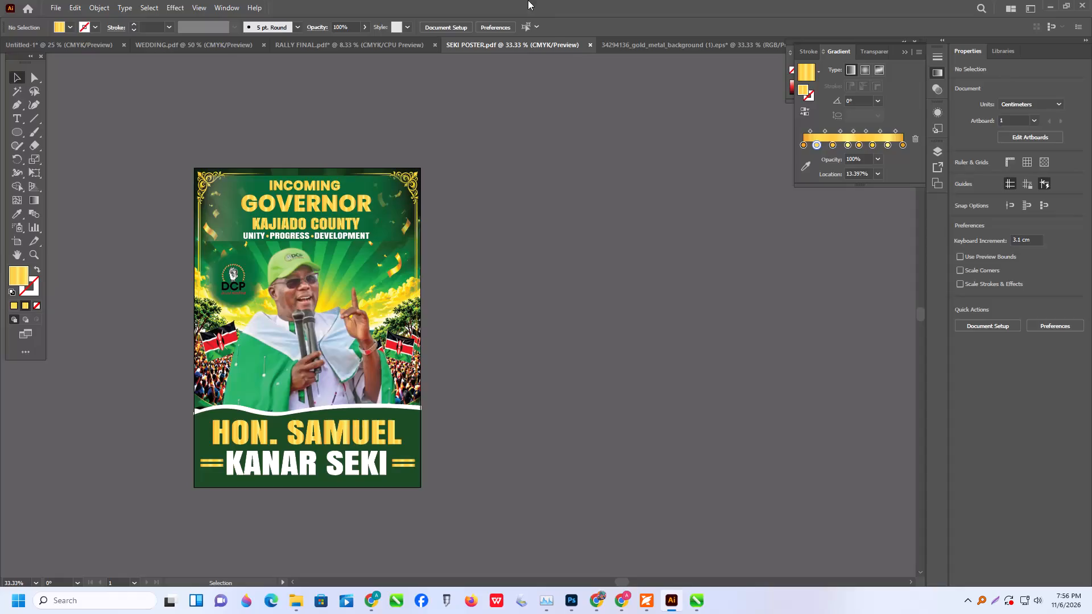
Put away the floating Gradient and Color panels and close the gold metal background EPS document without saving its changes.
{"action": "left_click", "coordinate": [614, 38]}
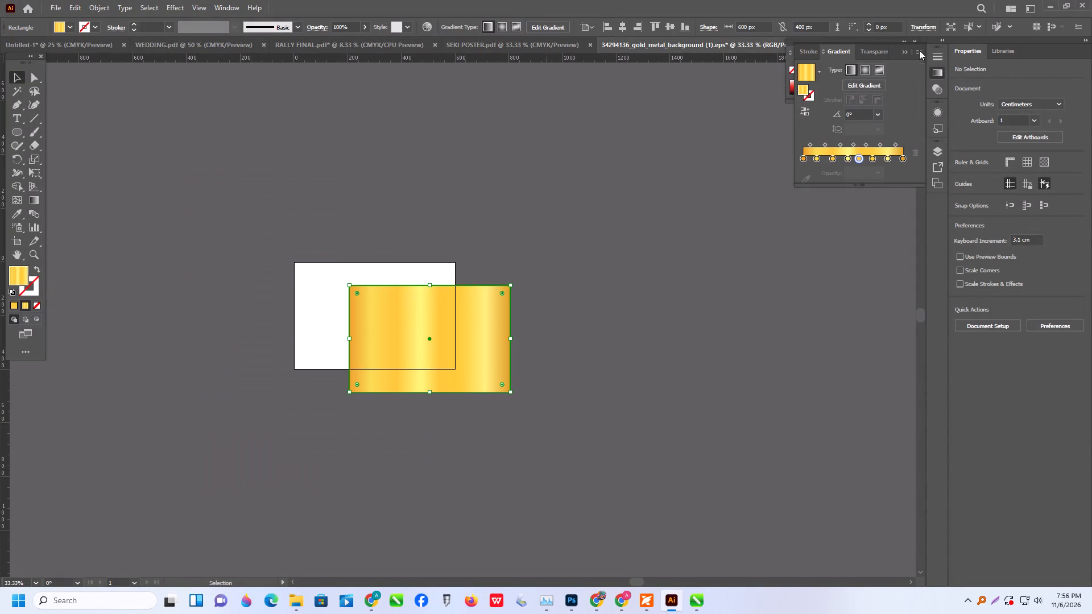
{"action": "left_click", "coordinate": [904, 55]}
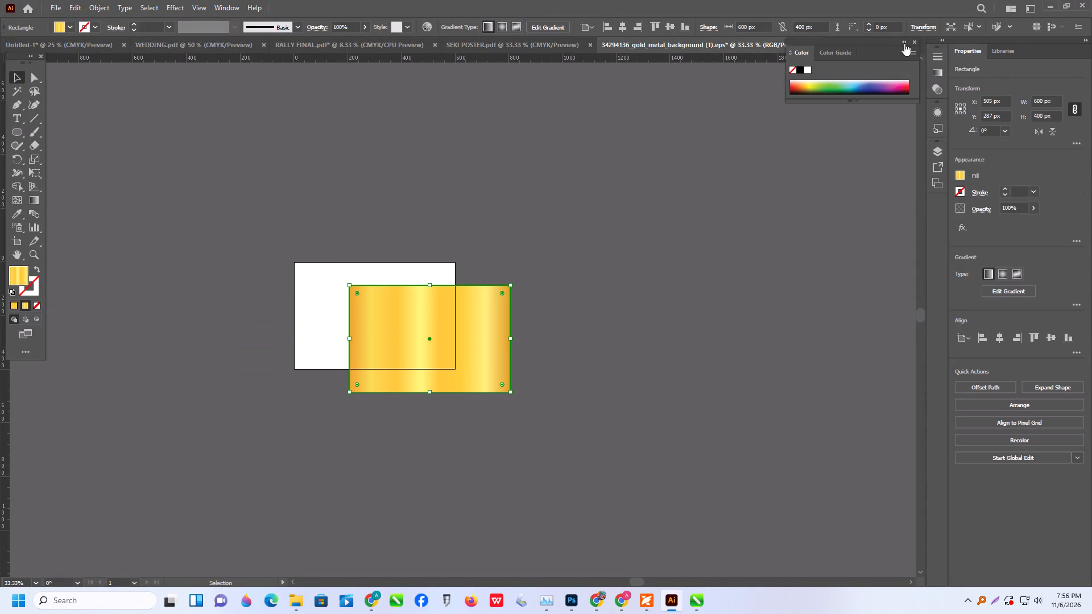
{"action": "left_click", "coordinate": [913, 40]}
{"action": "left_click", "coordinate": [819, 45]}
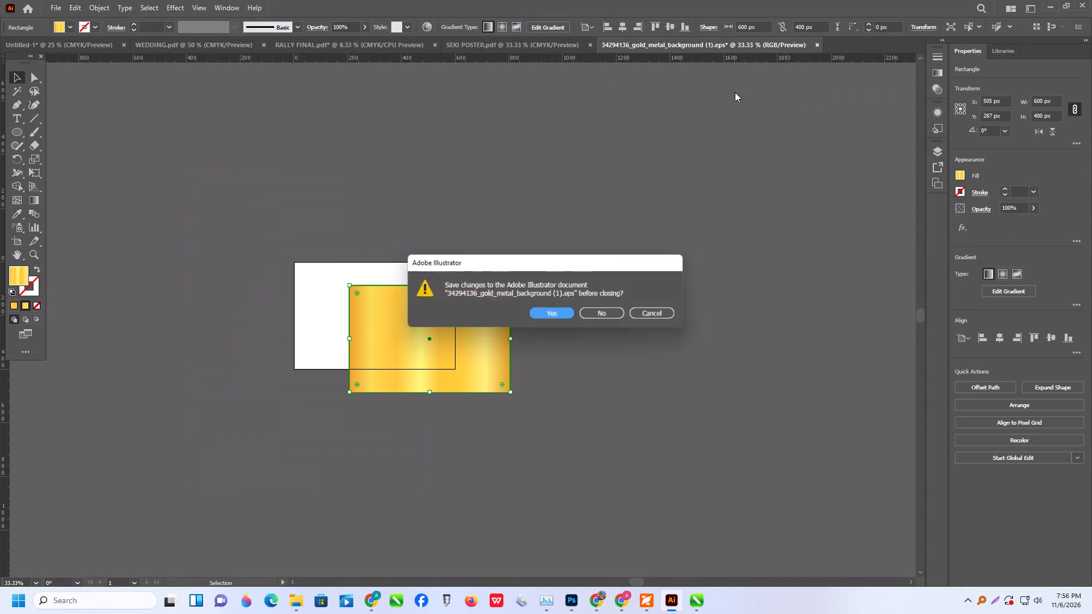
{"action": "left_click", "coordinate": [603, 309]}
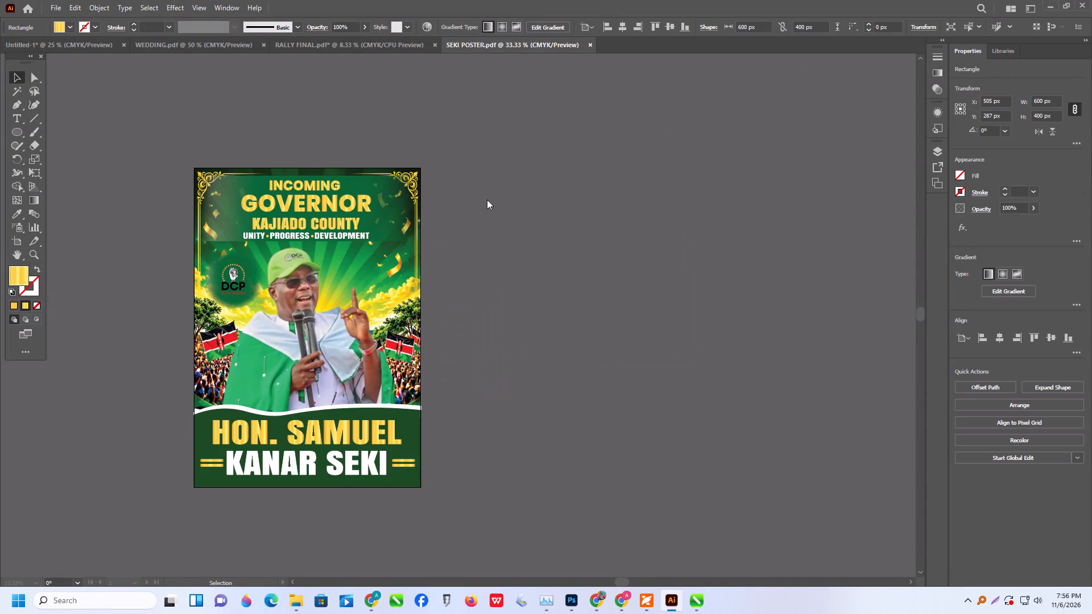
Set up a new document with a width of 100 cm and a height of 200 cm.
{"action": "left_click", "coordinate": [541, 190]}
{"action": "left_click", "coordinate": [205, 40]}
{"action": "left_click", "coordinate": [92, 43]}
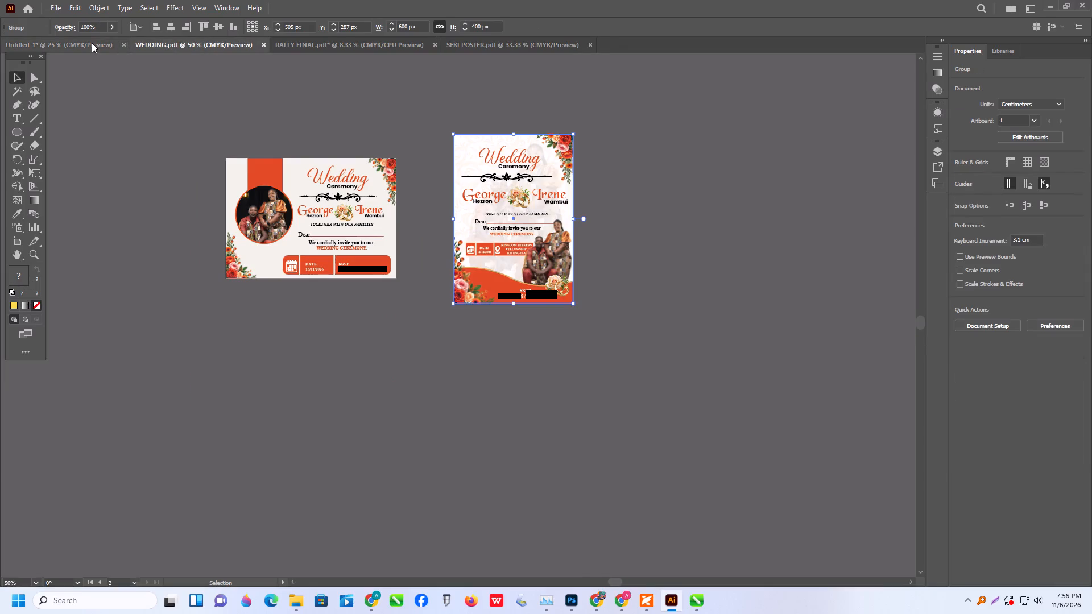
{"action": "left_click", "coordinate": [62, 10]}
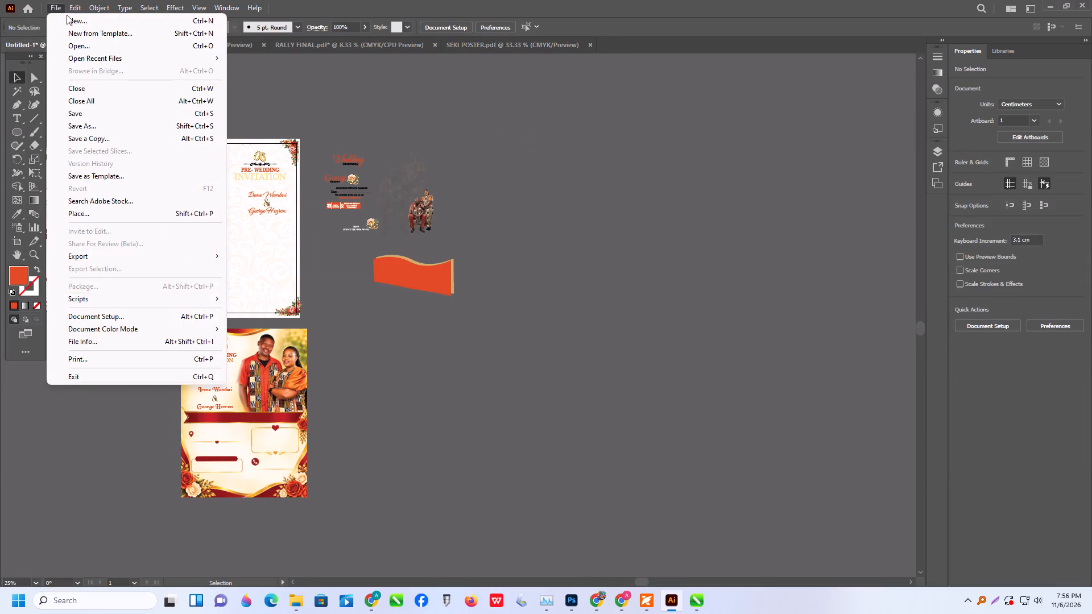
{"action": "left_click", "coordinate": [78, 20]}
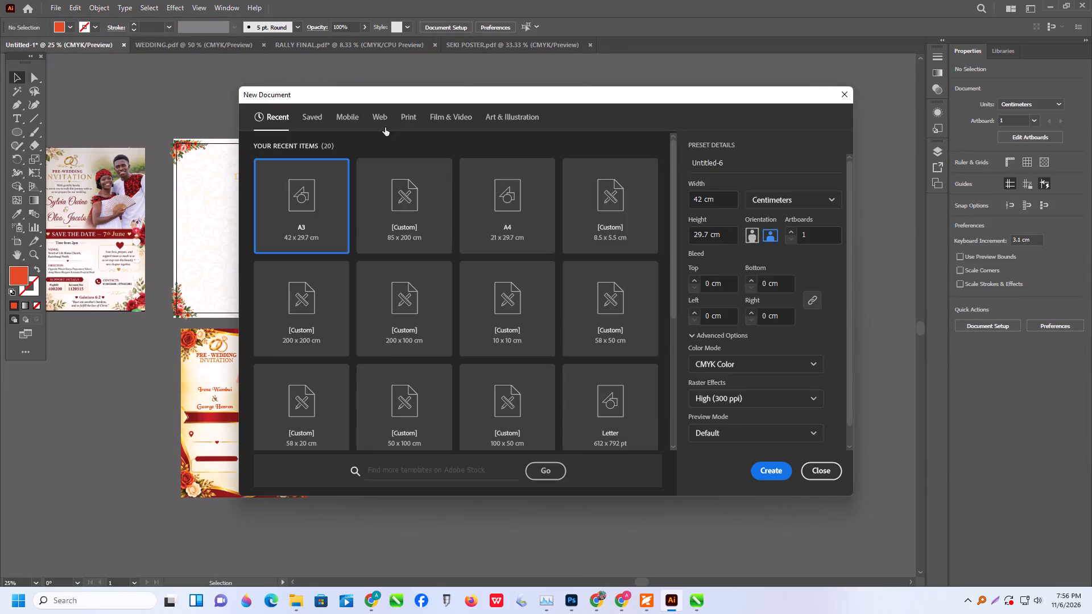
{"action": "left_click_drag", "start_coordinate": [723, 201], "coordinate": [647, 200]}
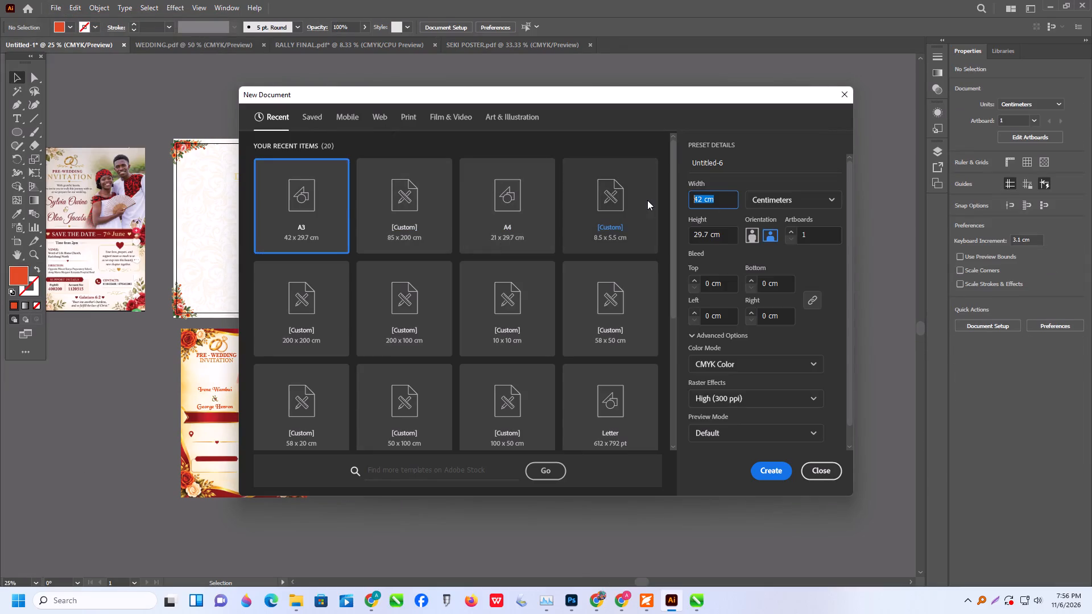
{"action": "type", "text": "100"}
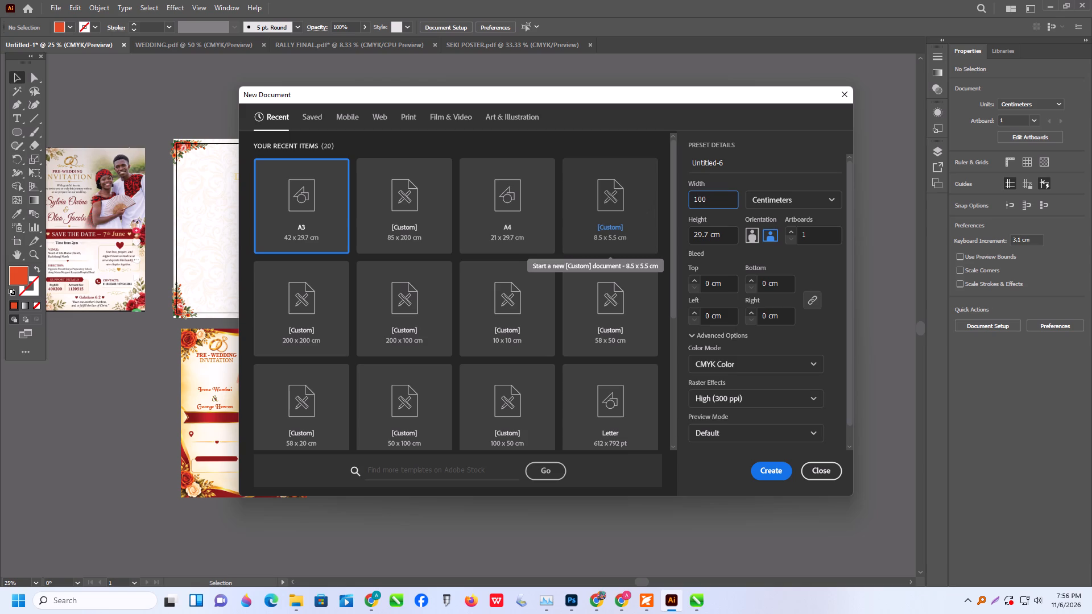
{"action": "key", "text": "Tab"}
{"action": "type", "text": "200"}
{"action": "key", "text": "Tab"}
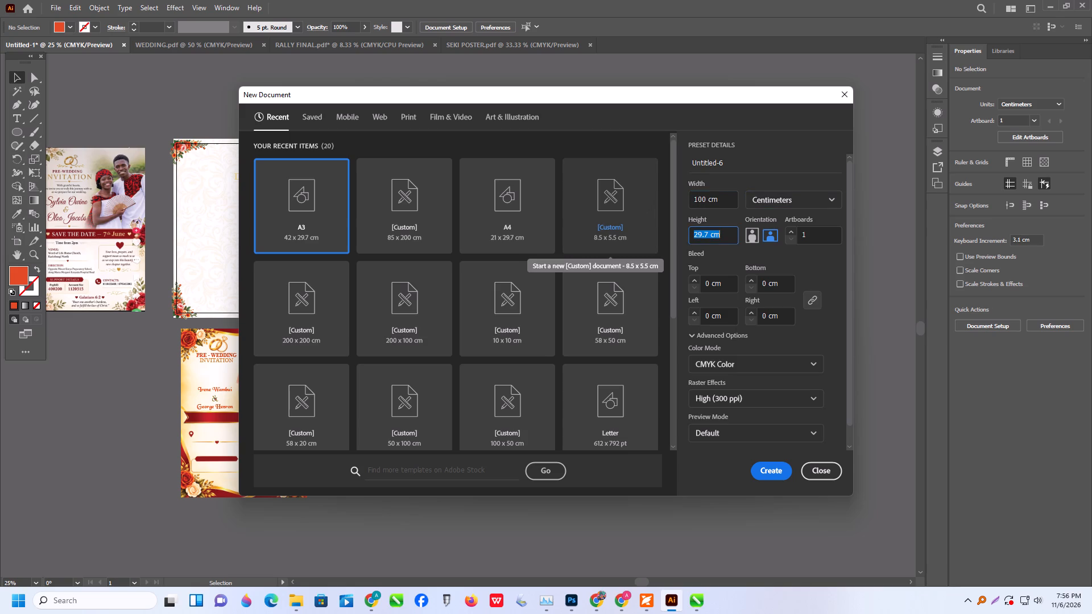
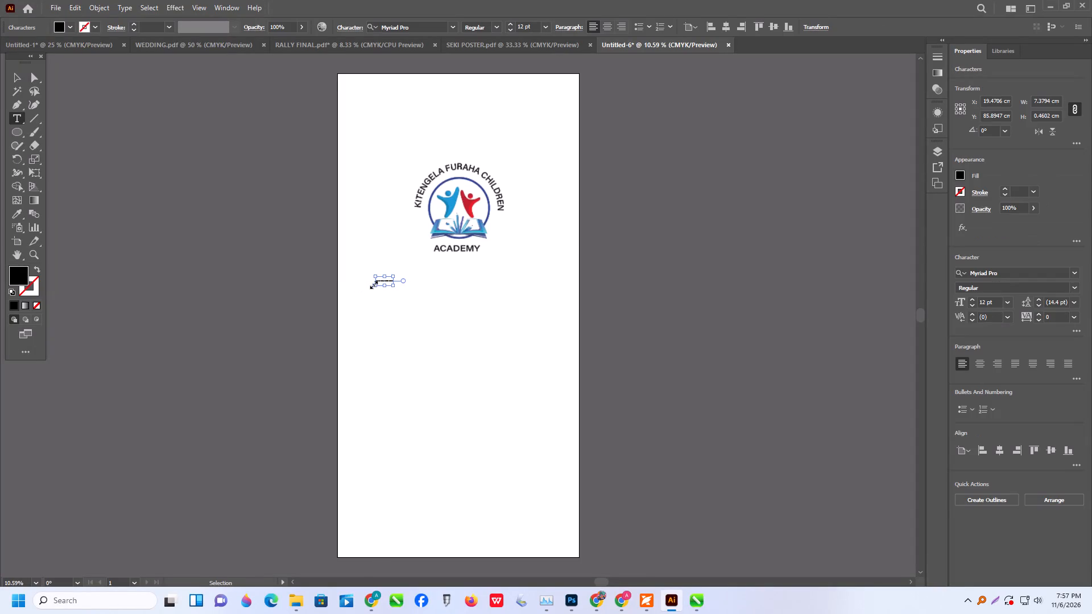
Scale the tiny school name text up to about 230 pt and place it just below the logo.
{"action": "left_click", "coordinate": [15, 81]}
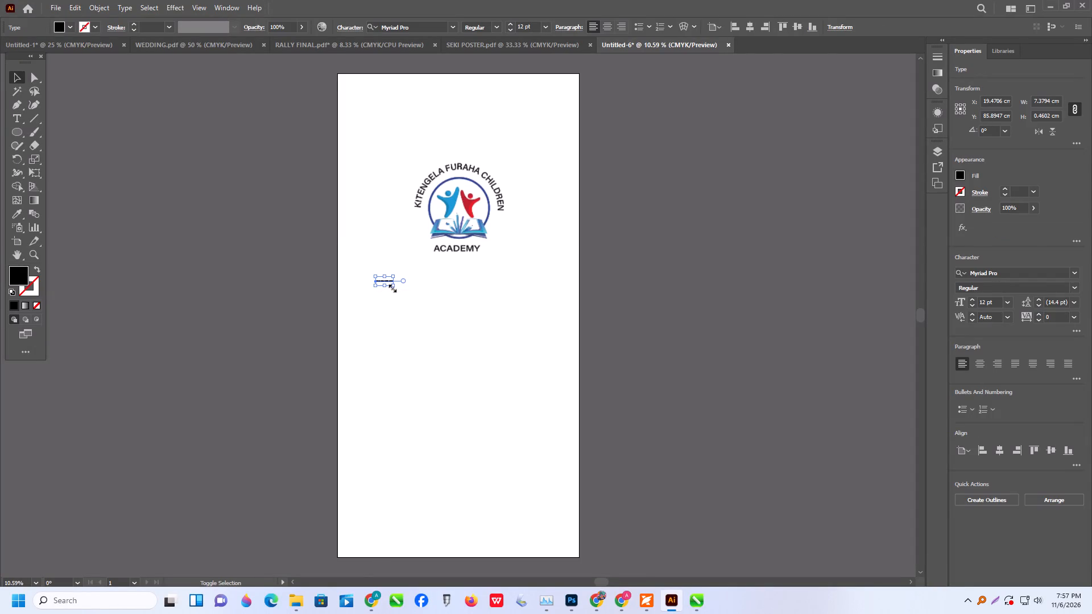
{"action": "left_click_drag", "start_coordinate": [392, 287], "coordinate": [713, 458], "text": "shift"}
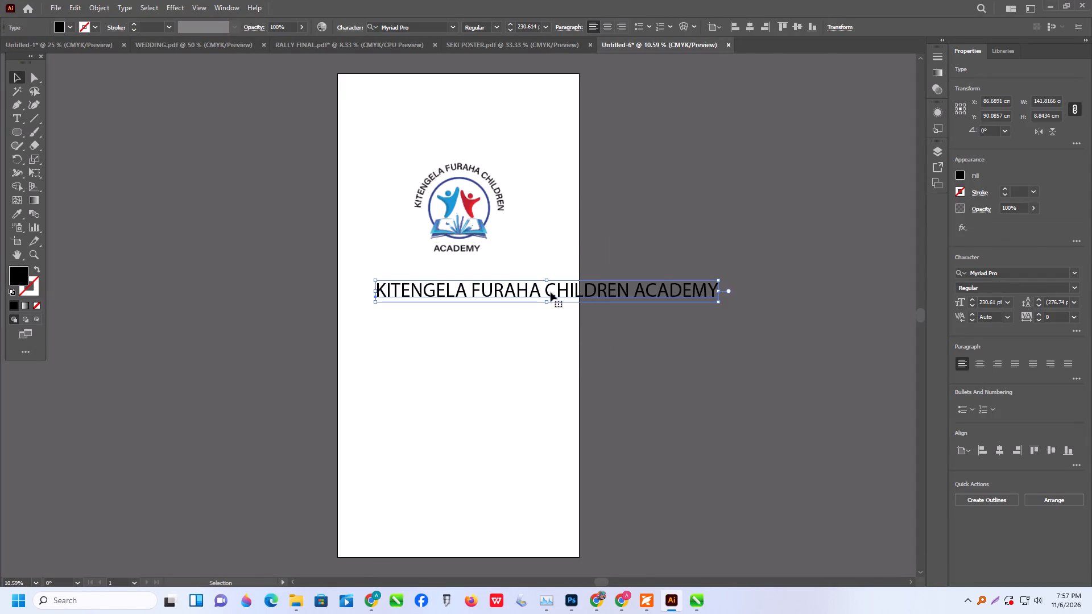
{"action": "left_click_drag", "start_coordinate": [536, 292], "coordinate": [522, 284]}
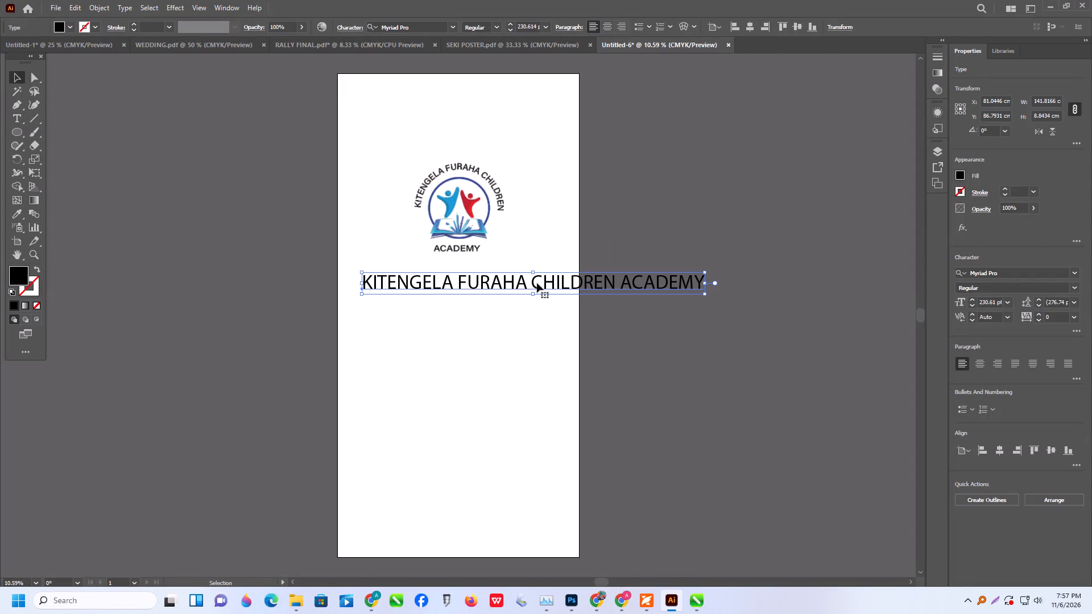
Break the school name after CHILDREN so ACADEMY starts a second line without a leading space, and center-align the paragraph.
{"action": "double_click", "coordinate": [533, 283]}
{"action": "key", "text": "Return"}
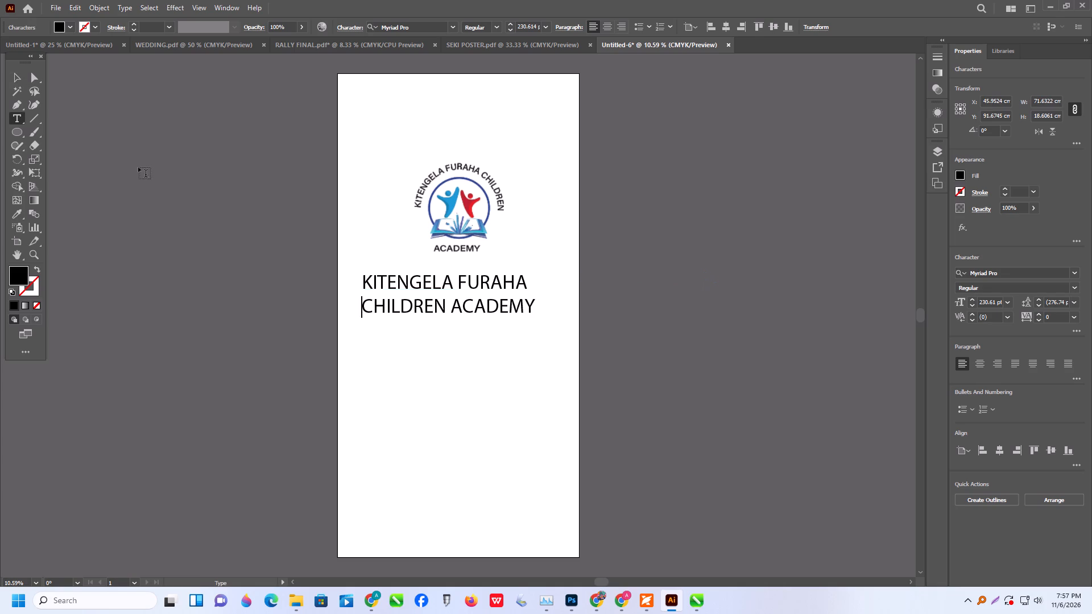
{"action": "key", "text": "BackSpace"}
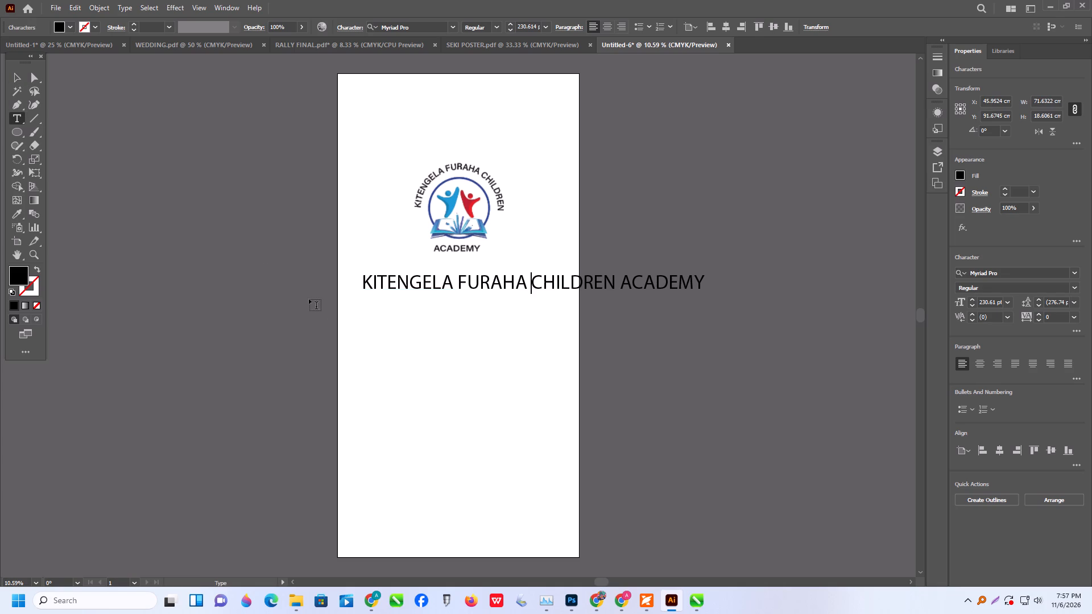
{"action": "left_click", "coordinate": [618, 280]}
{"action": "key", "text": "Return"}
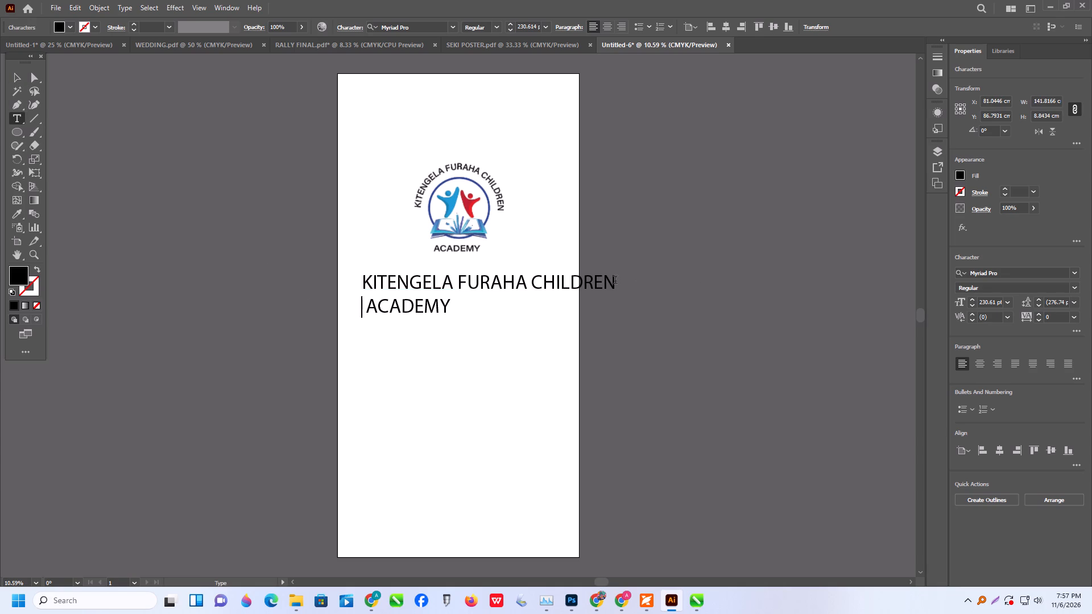
{"action": "left_click_drag", "start_coordinate": [366, 308], "coordinate": [350, 308]}
{"action": "key", "text": "BackSpace"}
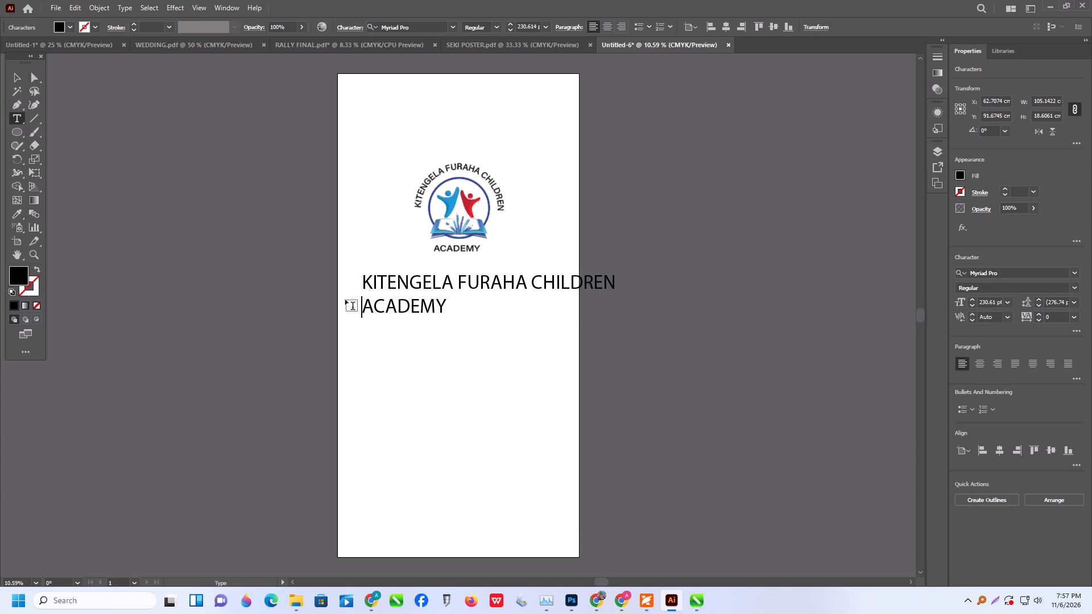
{"action": "left_click", "coordinate": [12, 79]}
{"action": "left_click", "coordinate": [605, 28]}
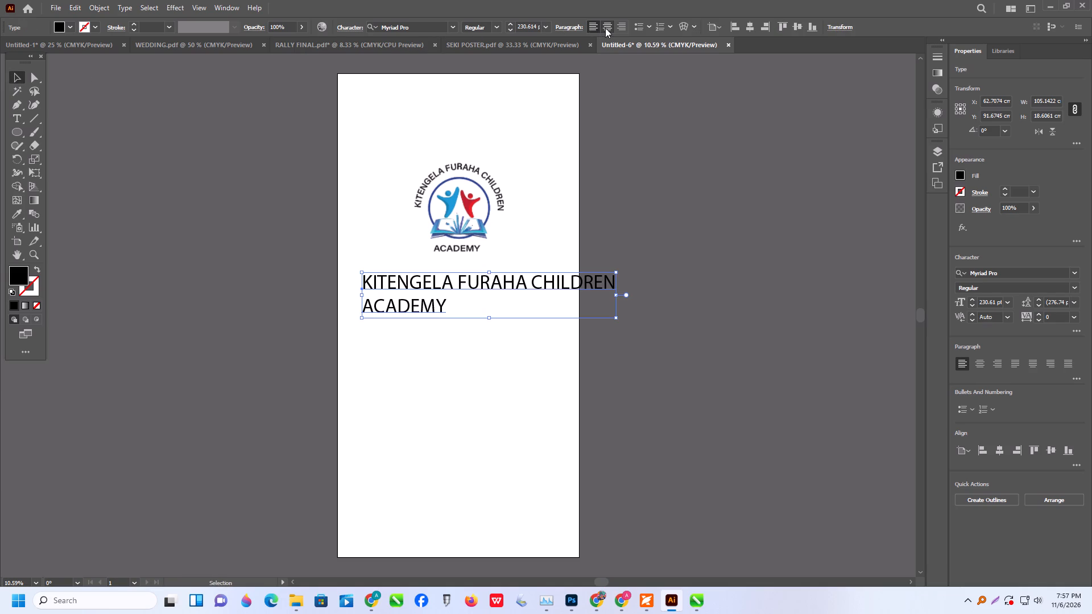
Move the logo higher on the artboard and fit the school name beneath it at about 166 pt, roughly 76 cm wide.
{"action": "left_click_drag", "start_coordinate": [461, 217], "coordinate": [453, 175]}
{"action": "left_click_drag", "start_coordinate": [374, 287], "coordinate": [418, 279]}
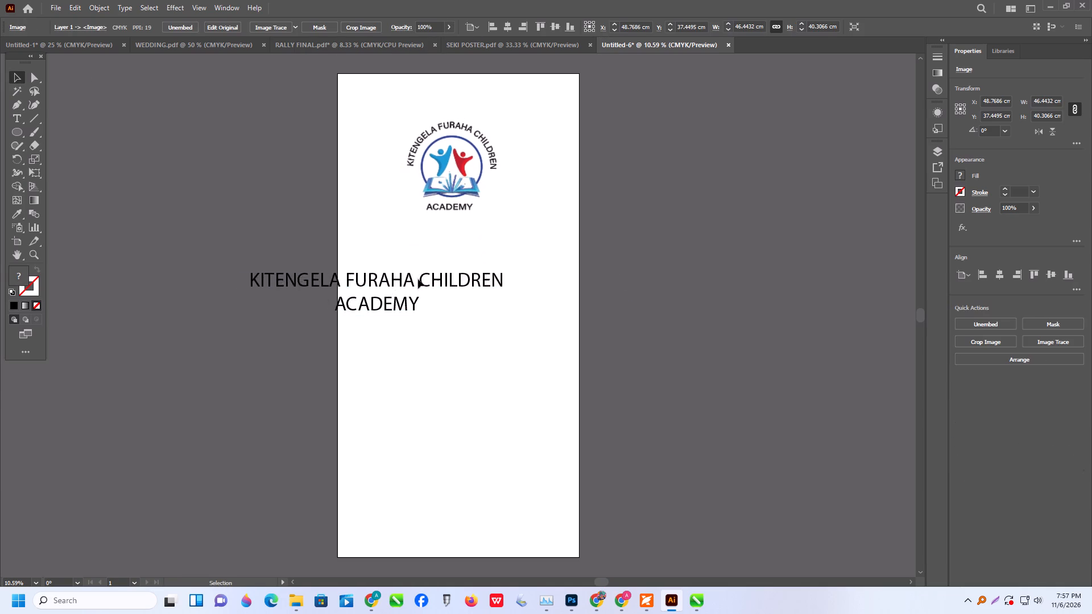
{"action": "left_click_drag", "start_coordinate": [418, 279], "coordinate": [471, 247]}
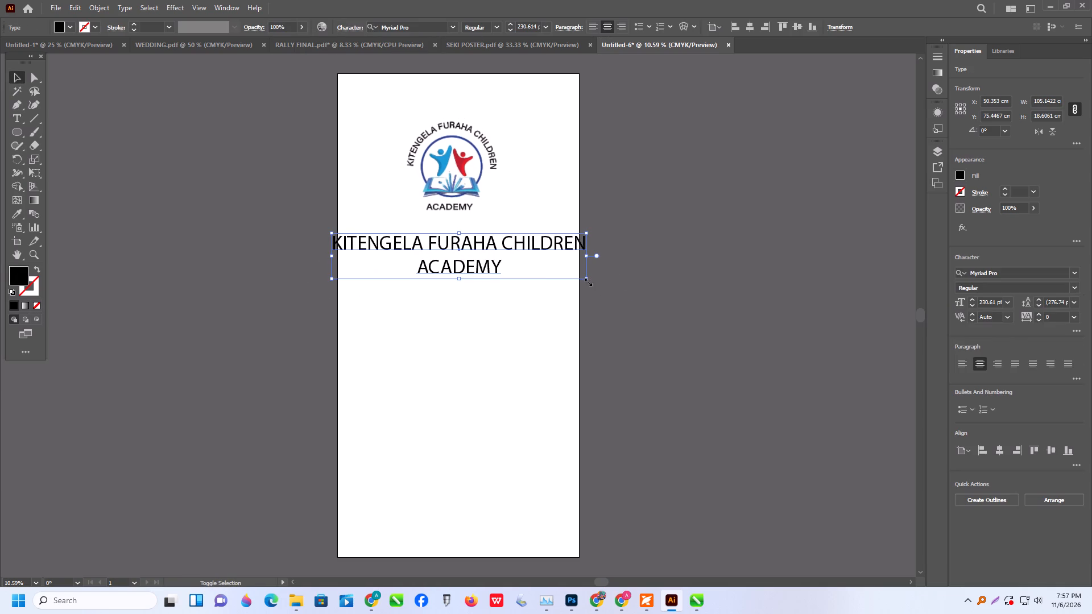
{"action": "left_click_drag", "start_coordinate": [587, 281], "coordinate": [513, 279], "text": "shift"}
{"action": "left_click_drag", "start_coordinate": [437, 256], "coordinate": [470, 250]}
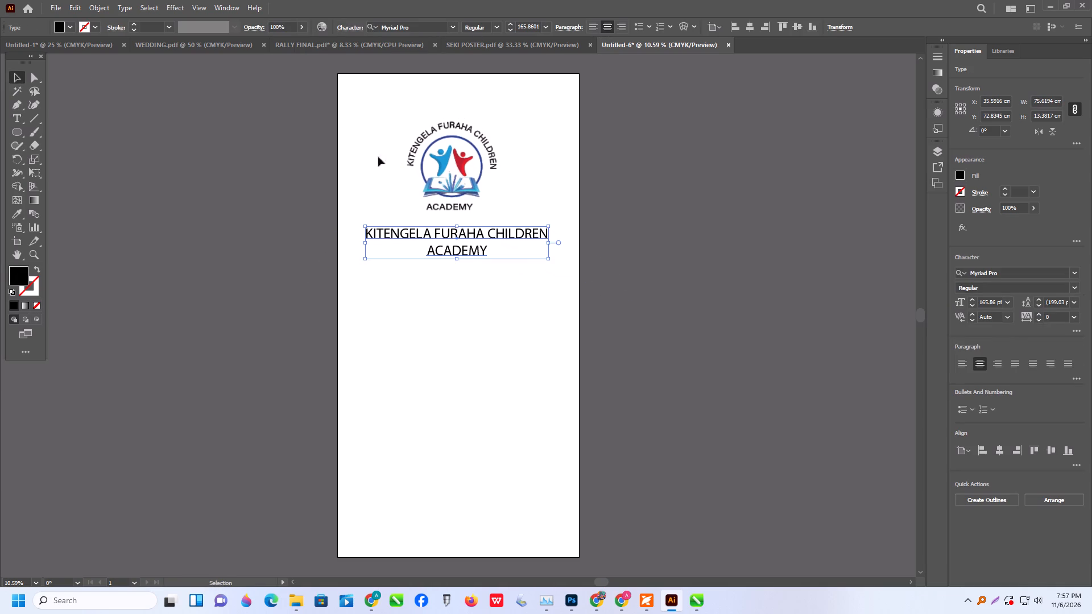
Set the school name's font to Times New Roman Bold.
{"action": "left_click", "coordinate": [455, 30]}
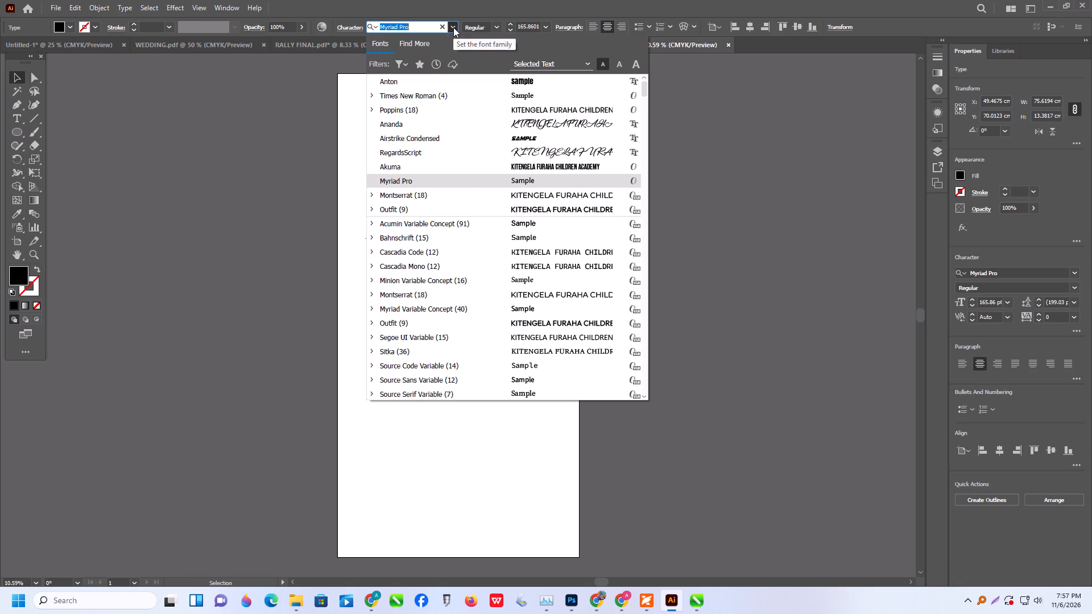
{"action": "left_click", "coordinate": [523, 100]}
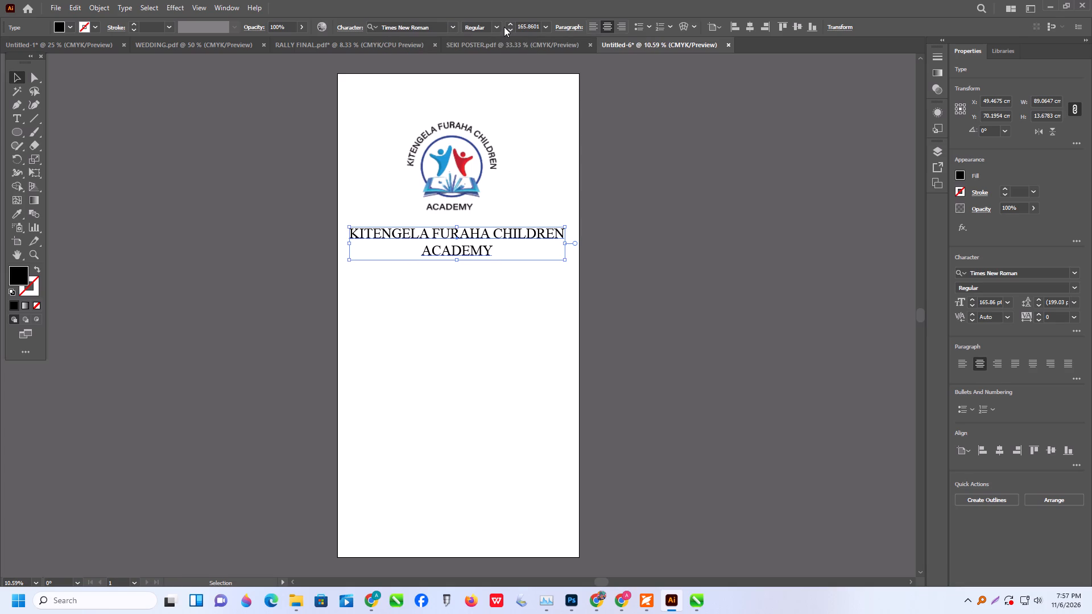
{"action": "left_click", "coordinate": [504, 27]}
{"action": "left_click", "coordinate": [499, 26]}
{"action": "left_click", "coordinate": [493, 64]}
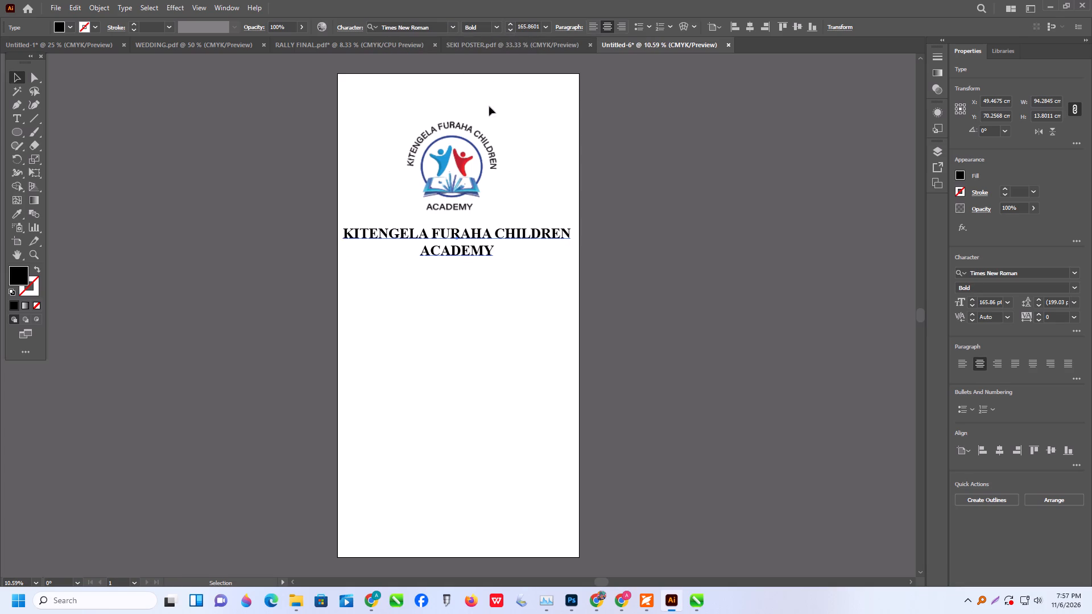
Scale the school name down to about 83 cm wide and reposition it close beneath the logo.
{"action": "left_click_drag", "start_coordinate": [569, 262], "coordinate": [543, 257], "text": "shift"}
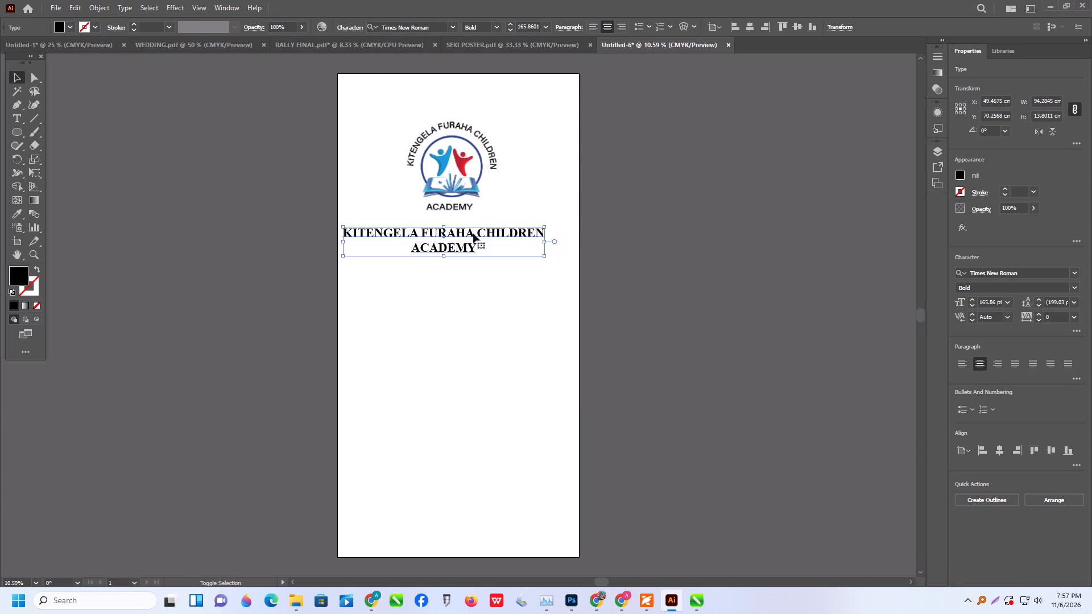
{"action": "left_click_drag", "start_coordinate": [461, 233], "coordinate": [468, 225]}
Center the logo horizontally on the school name as key object, and move both to about X 49.4 cm, Y 43.8 cm.
{"action": "left_click", "coordinate": [457, 198], "text": "shift"}
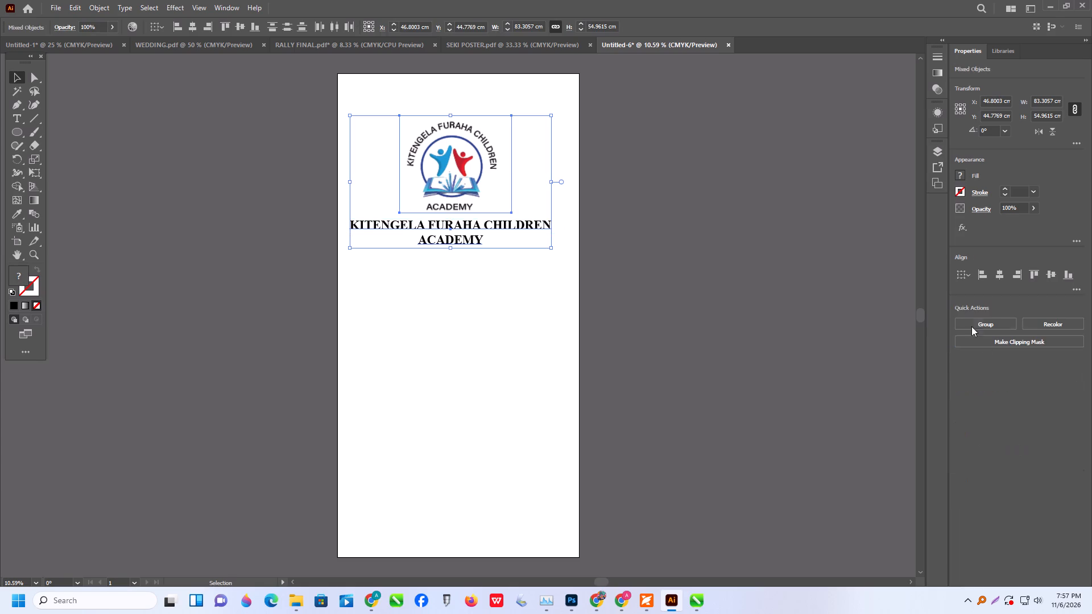
{"action": "left_click", "coordinate": [958, 272]}
{"action": "left_click", "coordinate": [981, 298]}
{"action": "left_click", "coordinate": [1000, 273]}
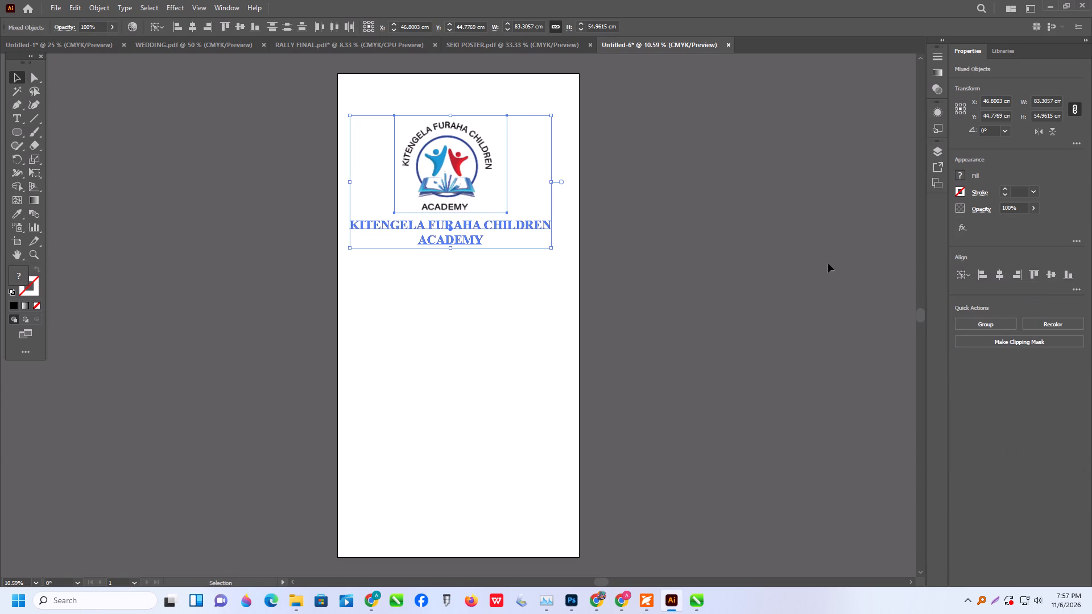
{"action": "left_click_drag", "start_coordinate": [436, 171], "coordinate": [442, 168]}
{"action": "left_click", "coordinate": [660, 227]}
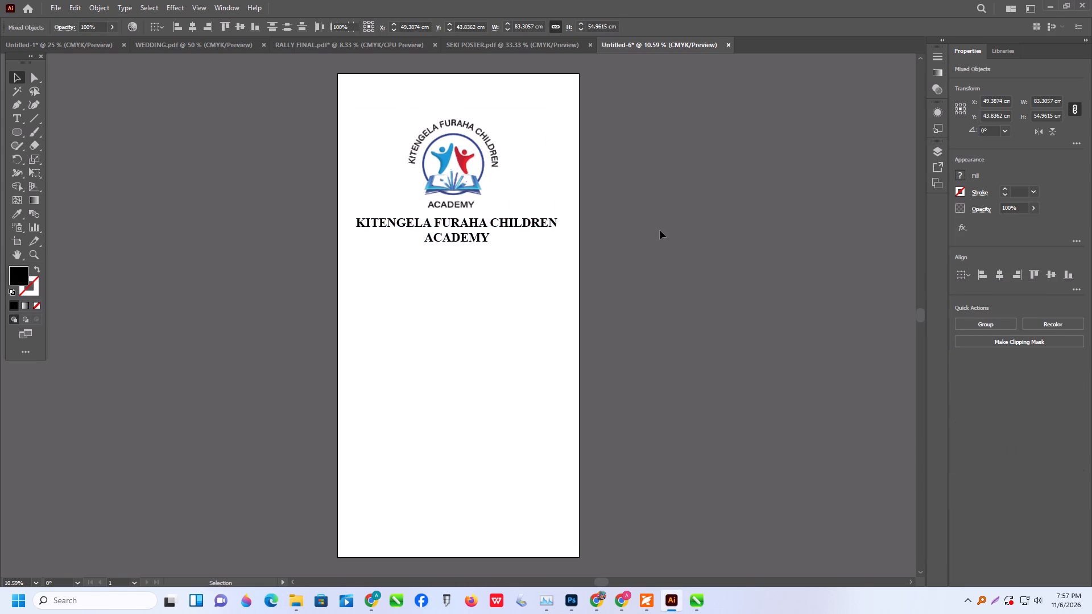
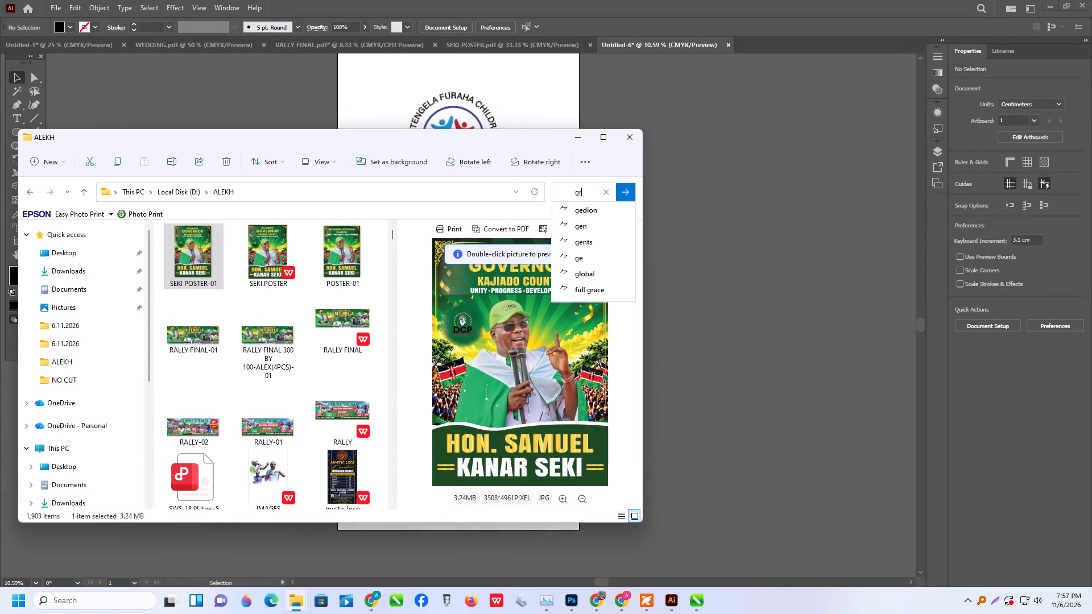
Search the ALEKH folder for grad.
{"action": "type", "text": "ad"}
{"action": "left_click", "coordinate": [626, 195]}
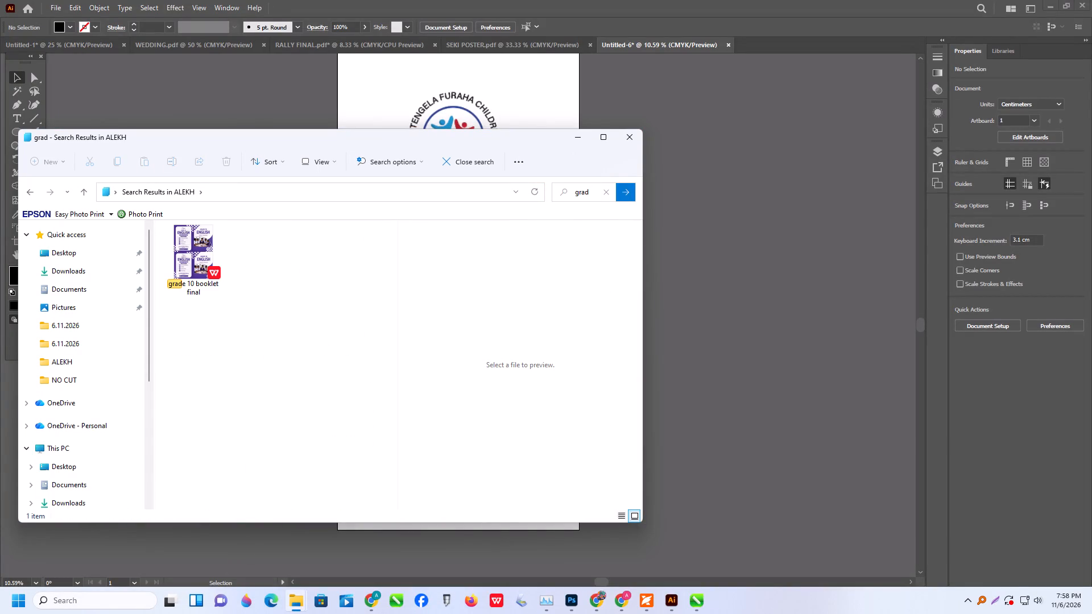
Search the ALEKH folder for stell and place the stella sticker-01 image into the banner document.
{"action": "double_click", "coordinate": [581, 191]}
{"action": "double_click", "coordinate": [581, 191]}
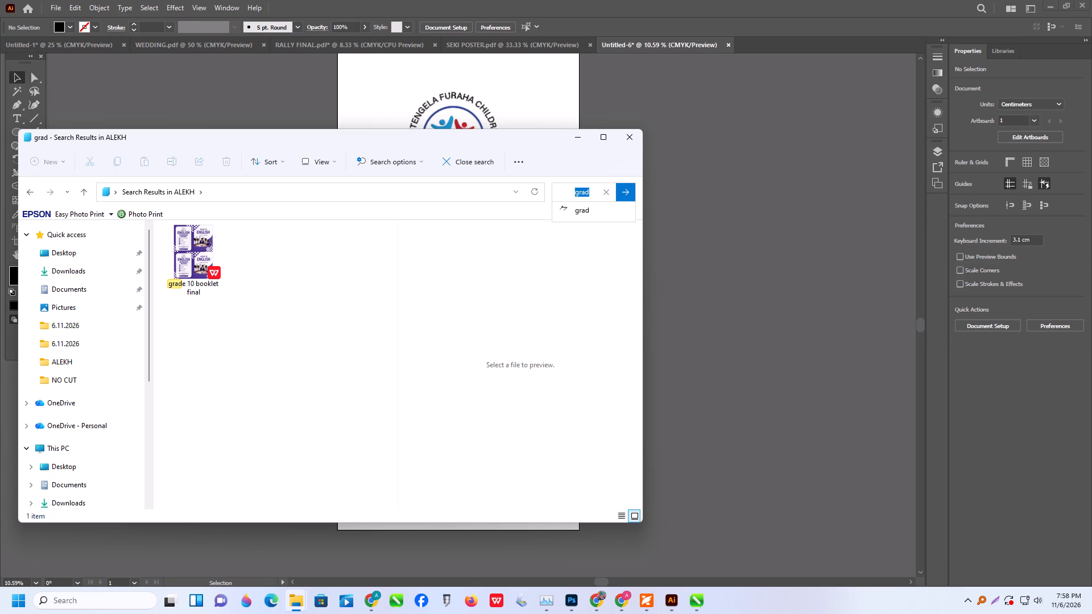
{"action": "type", "text": "stell"}
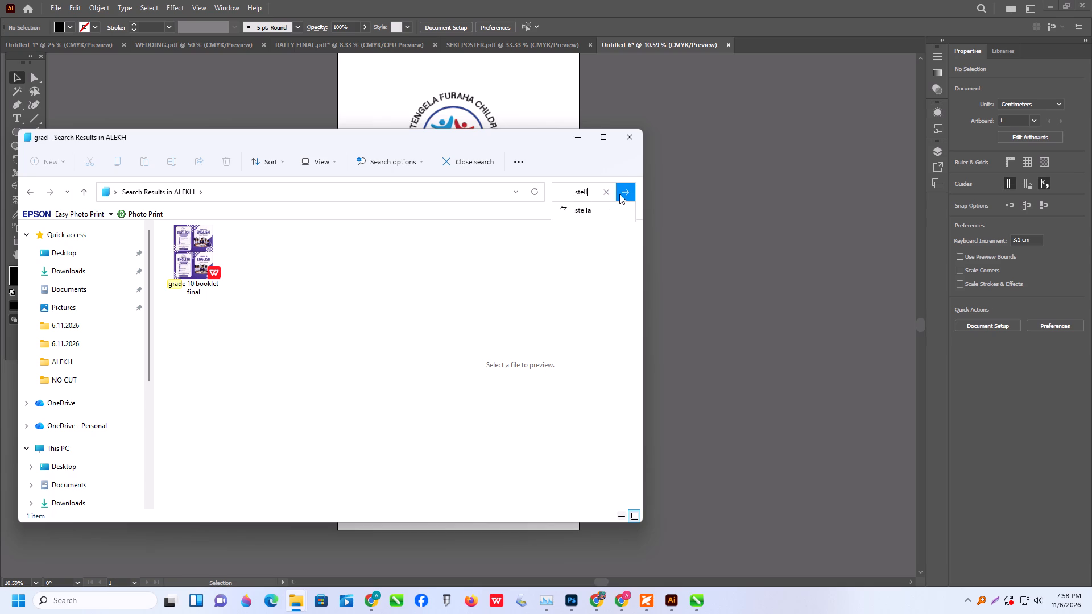
{"action": "left_click", "coordinate": [619, 194]}
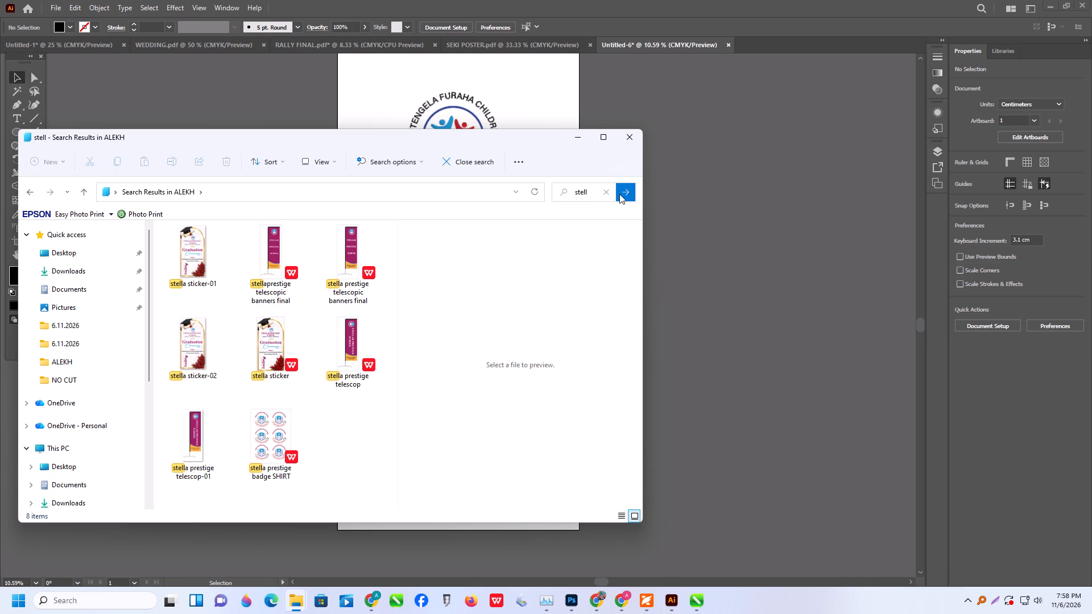
{"action": "left_click", "coordinate": [192, 282]}
{"action": "left_click_drag", "start_coordinate": [196, 272], "coordinate": [213, 274]}
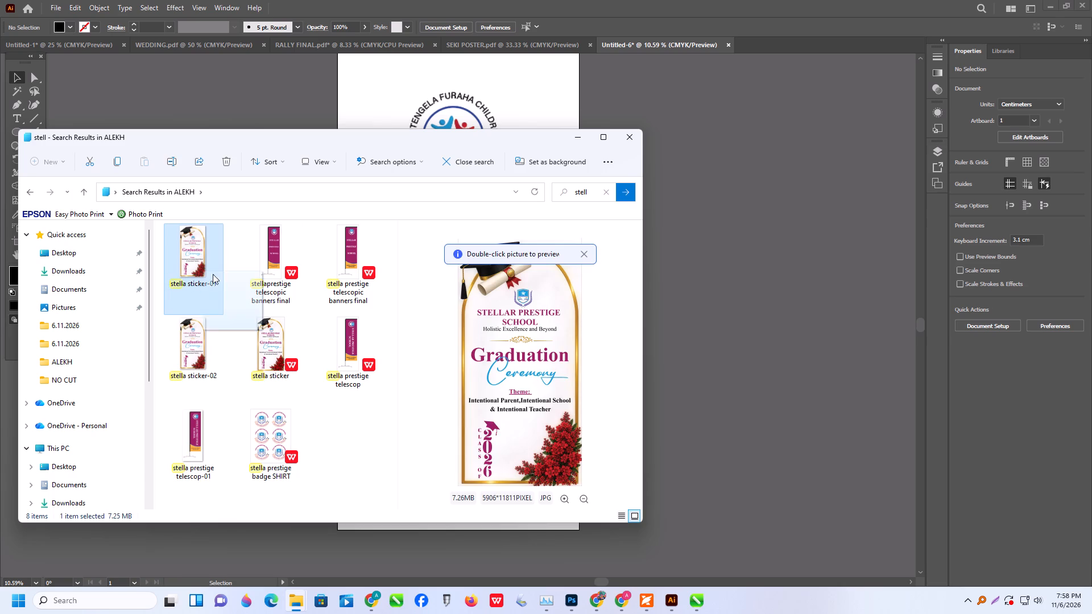
{"action": "left_click_drag", "start_coordinate": [213, 274], "coordinate": [695, 329]}
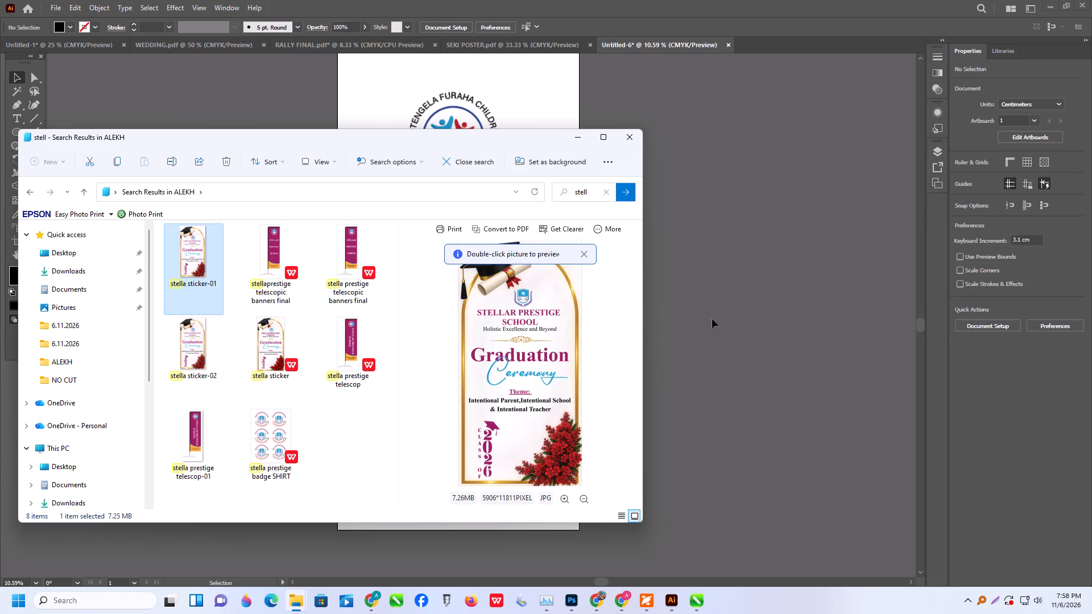
{"action": "left_click", "coordinate": [737, 313]}
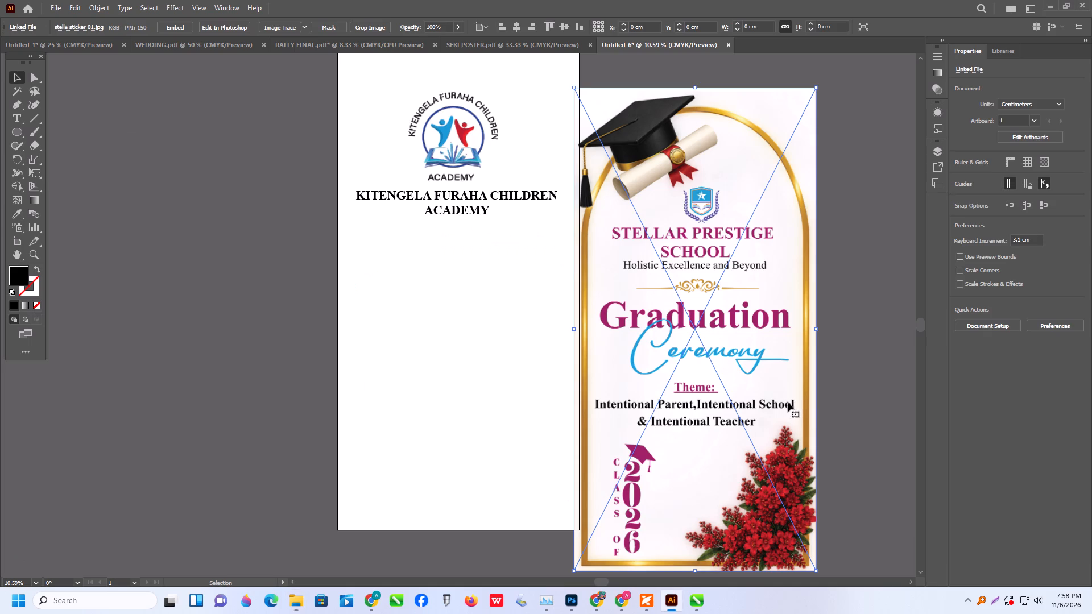
Move the graduation sticker reference off the artboard beside it and scale it down to about 47 by 94 cm.
{"action": "left_click_drag", "start_coordinate": [723, 415], "coordinate": [840, 414]}
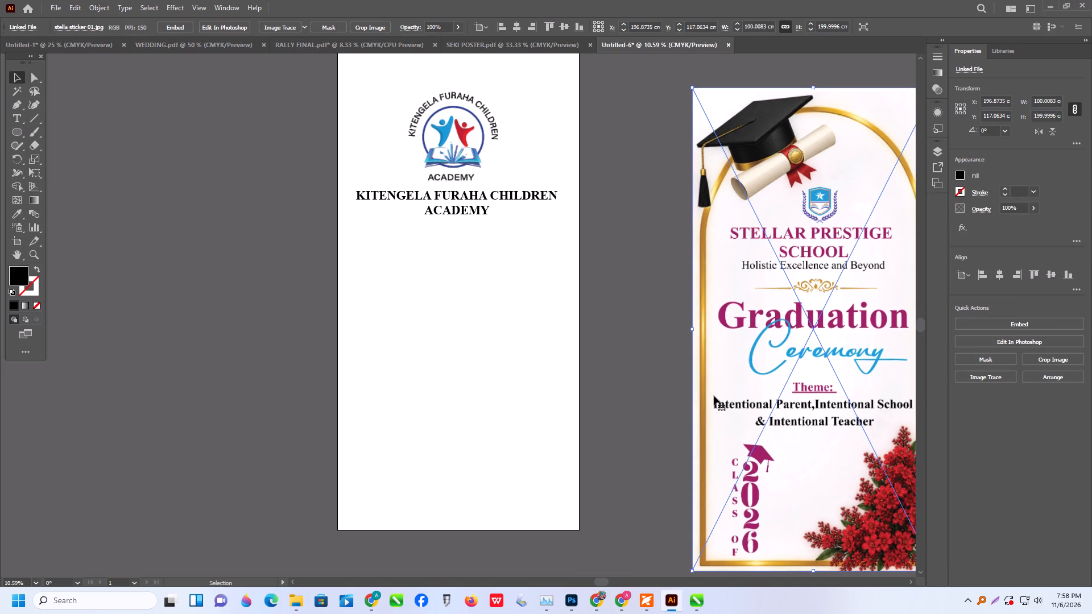
{"action": "scroll", "coordinate": [714, 397], "scroll_direction": "down", "scroll_amount": 1, "text": "alt"}
{"action": "scroll", "coordinate": [714, 399], "scroll_direction": "down", "scroll_amount": 1}
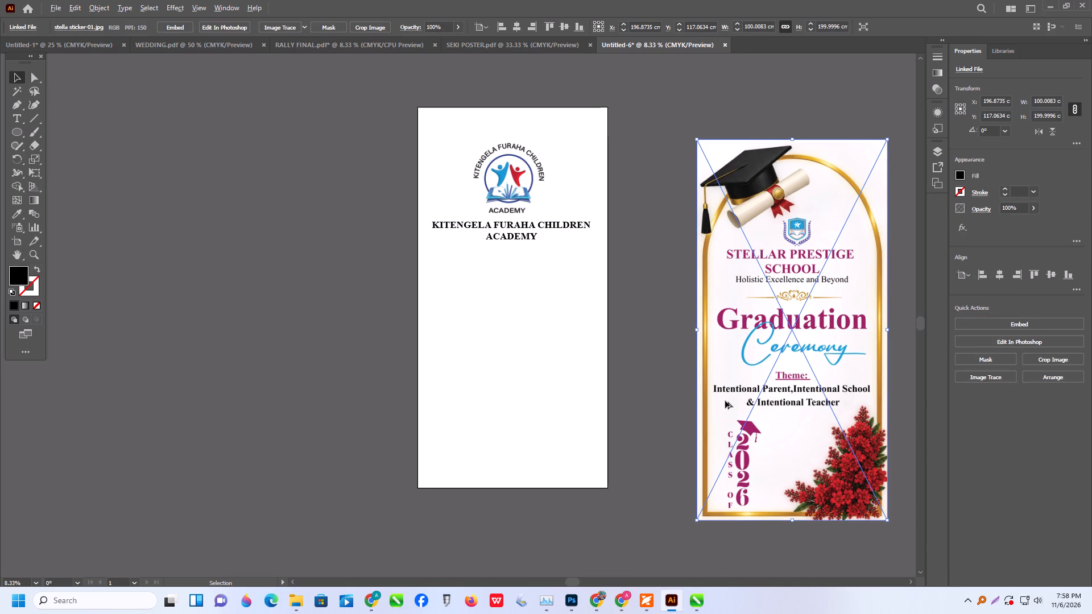
{"action": "scroll", "coordinate": [726, 401], "scroll_direction": "down", "scroll_amount": 1, "text": "alt"}
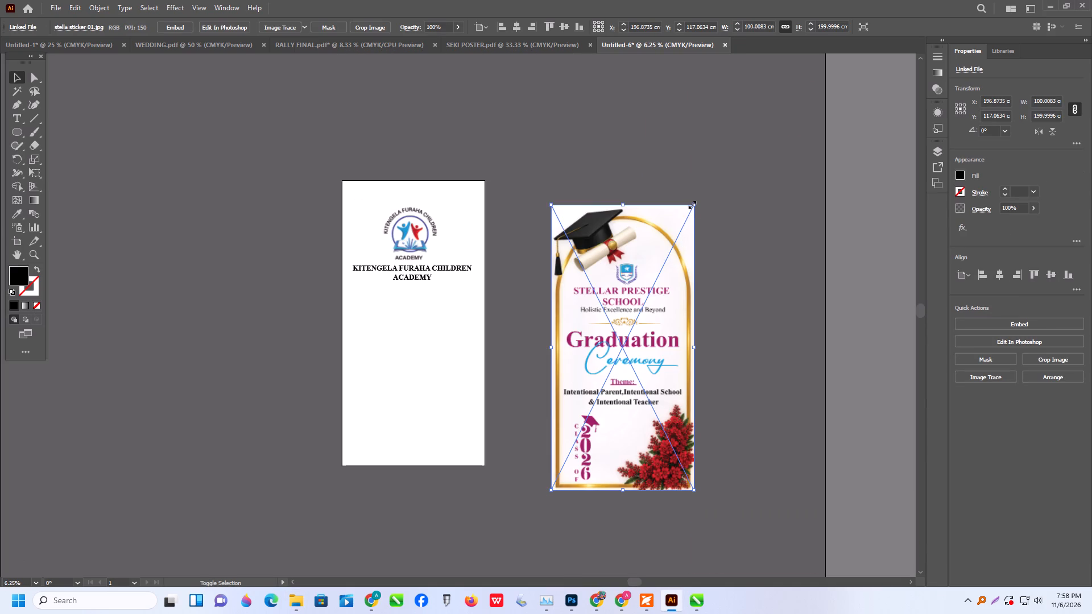
{"action": "left_click_drag", "start_coordinate": [691, 204], "coordinate": [634, 356], "text": "shift"}
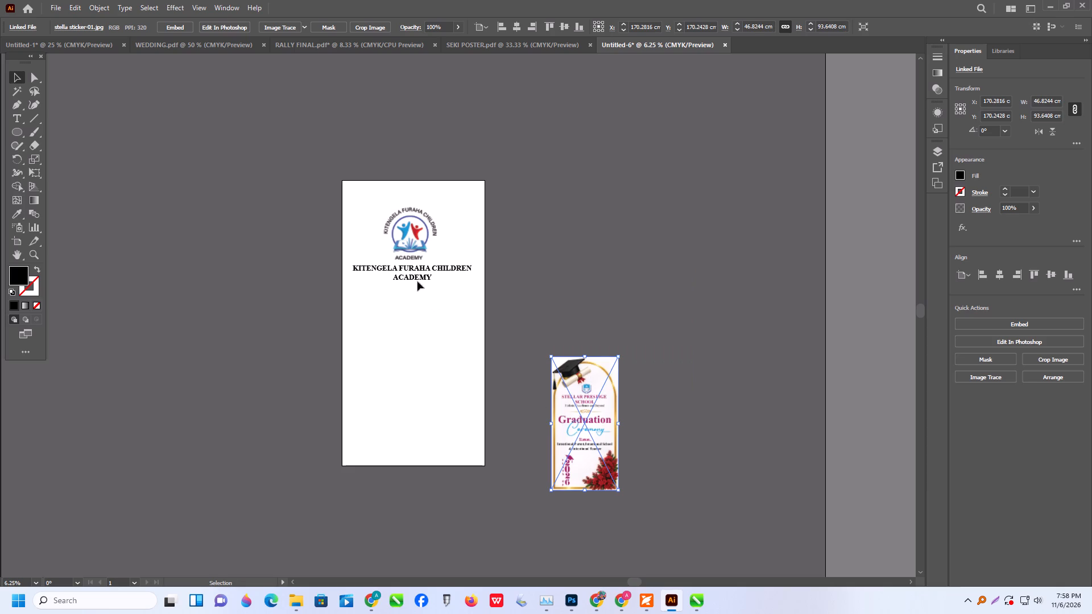
Recolor the school name with the red sampled from the figure in the logo.
{"action": "left_click", "coordinate": [413, 275]}
{"action": "scroll", "coordinate": [402, 269], "scroll_direction": "up", "scroll_amount": 1, "text": "alt"}
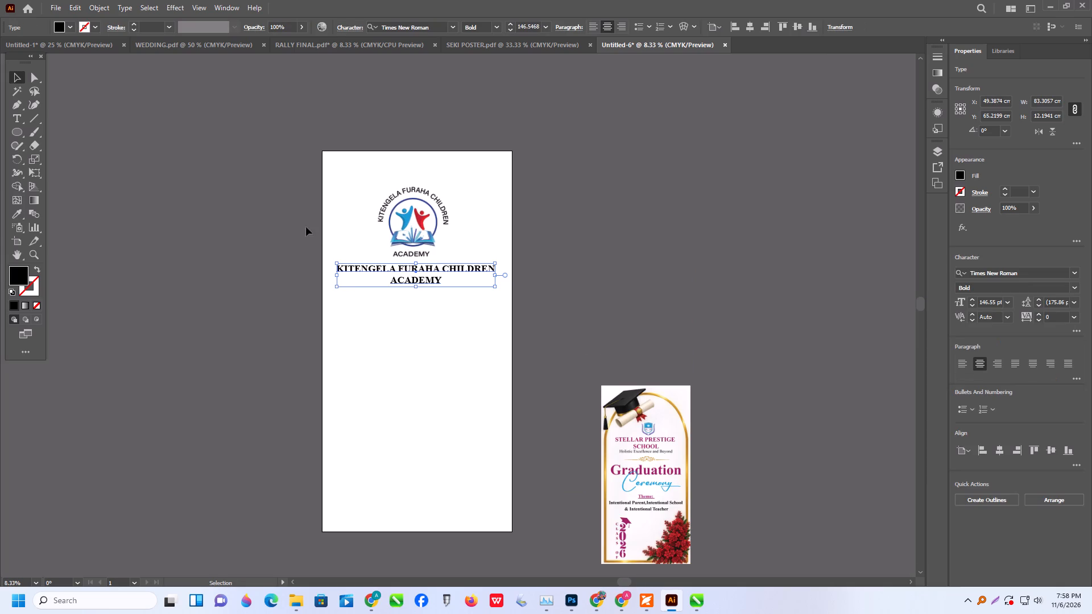
{"action": "left_click_drag", "start_coordinate": [16, 213], "coordinate": [32, 213]}
{"action": "left_click", "coordinate": [420, 217]}
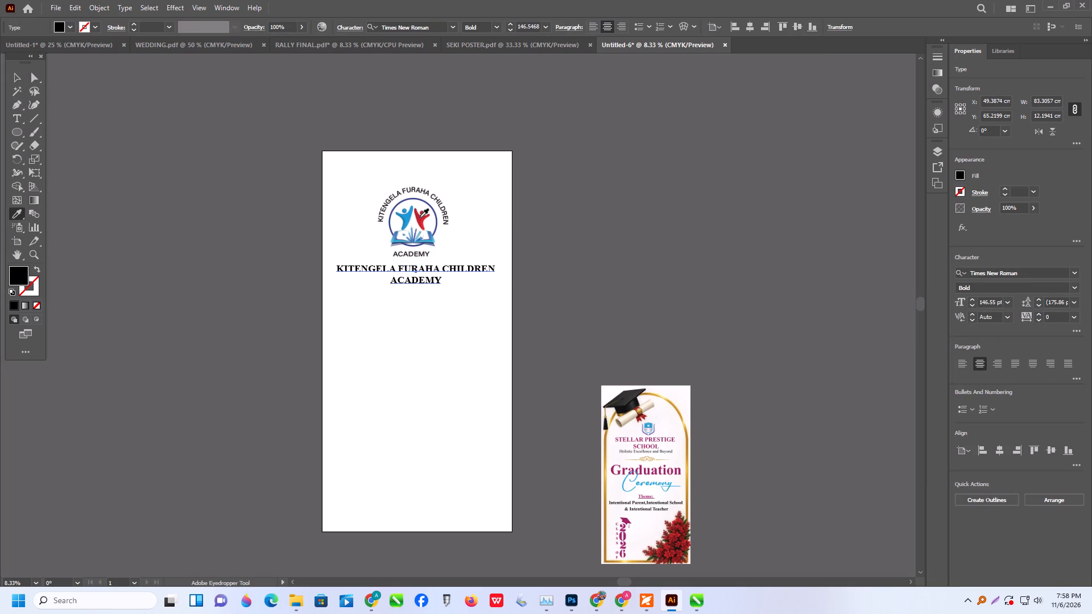
{"action": "left_click", "coordinate": [15, 73]}
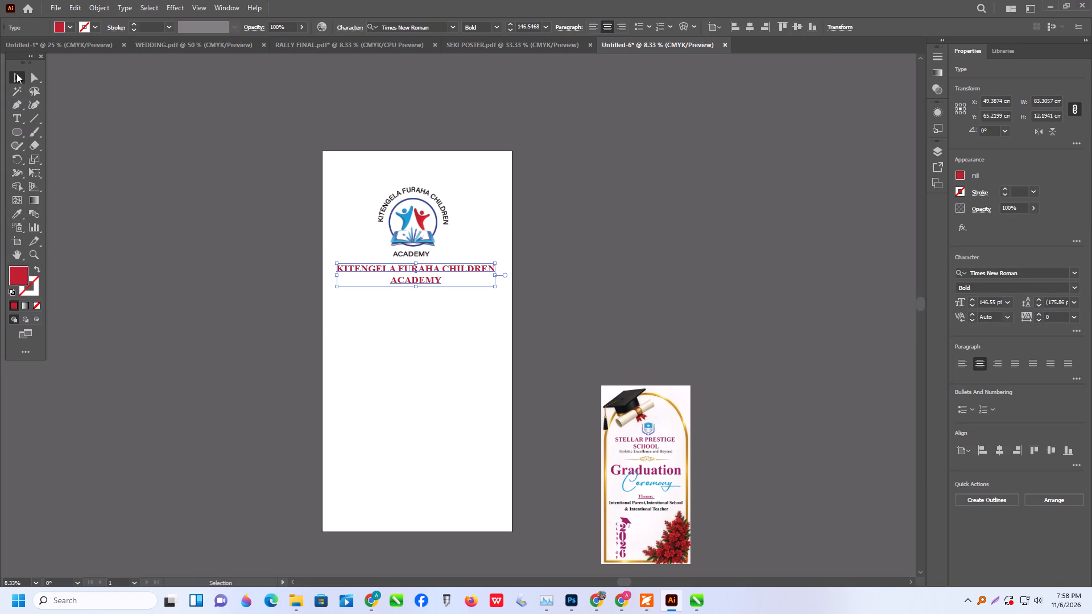
{"action": "left_click", "coordinate": [321, 320]}
Copy the ornamental divider from the horizontal card in WEDDING.pdf and paste it into the banner document.
{"action": "left_click", "coordinate": [181, 44]}
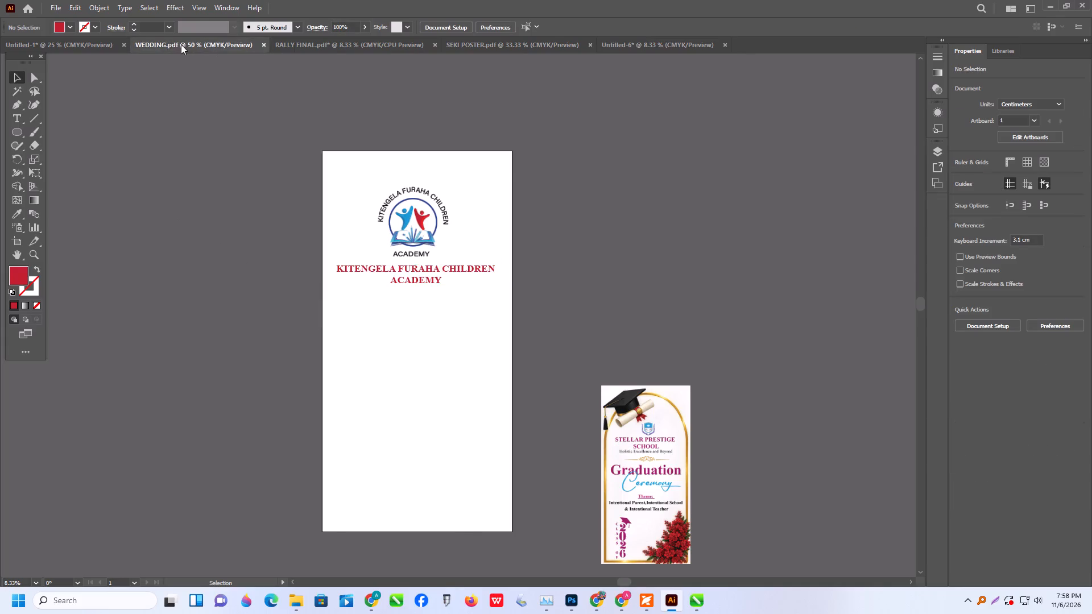
{"action": "scroll", "coordinate": [377, 204], "scroll_direction": "up", "scroll_amount": 1, "text": "alt"}
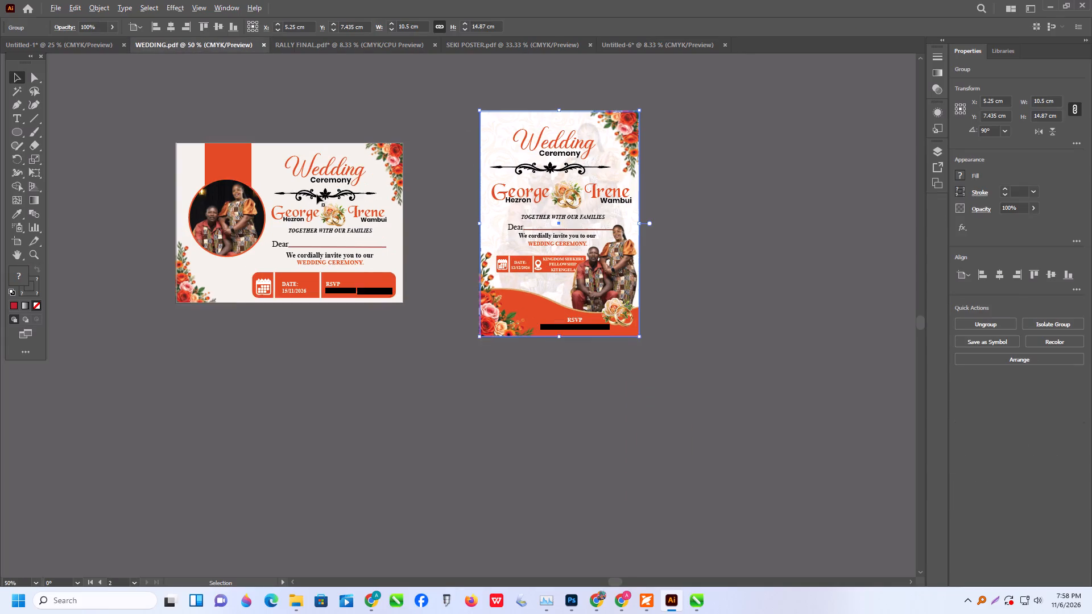
{"action": "triple_click", "coordinate": [326, 208]}
{"action": "triple_click", "coordinate": [326, 208]}
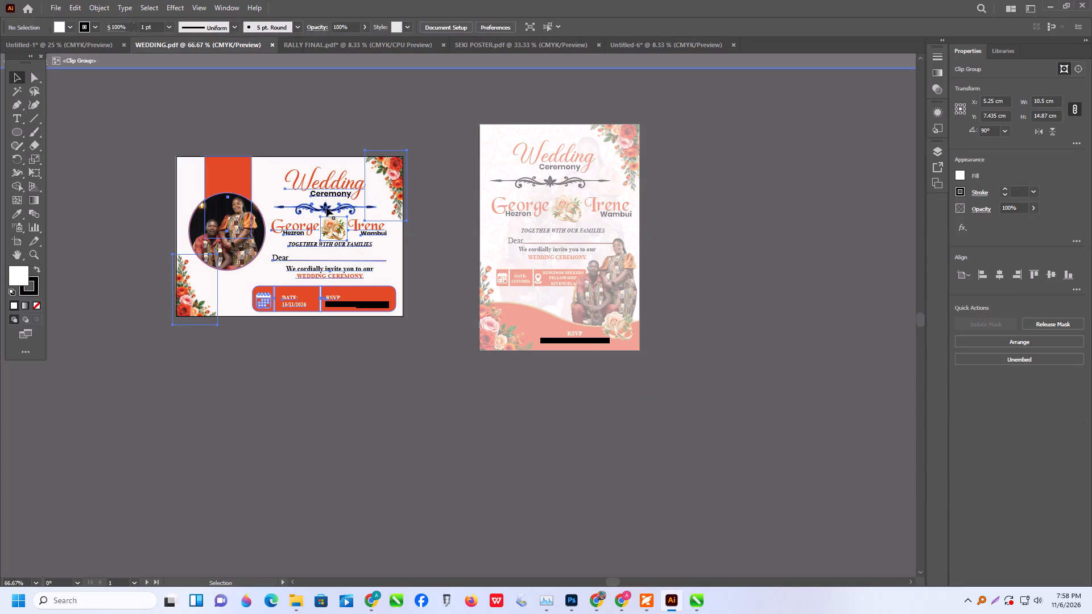
{"action": "triple_click", "coordinate": [328, 208]}
{"action": "left_click", "coordinate": [328, 208]}
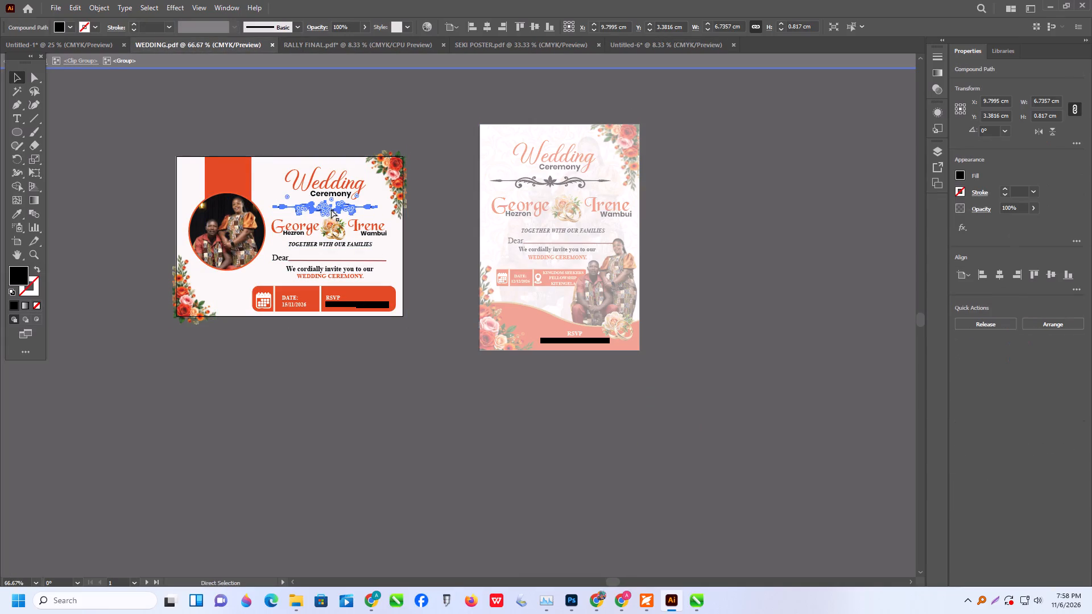
{"action": "key", "text": "ctrl+c"}
{"action": "left_click", "coordinate": [639, 47]}
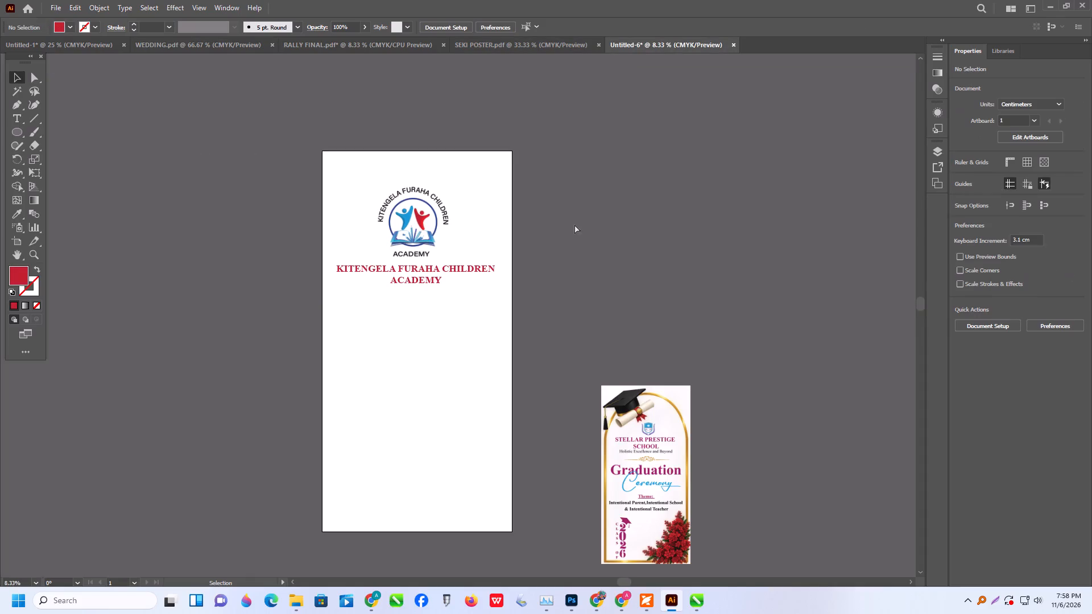
{"action": "key", "text": "ctrl+v"}
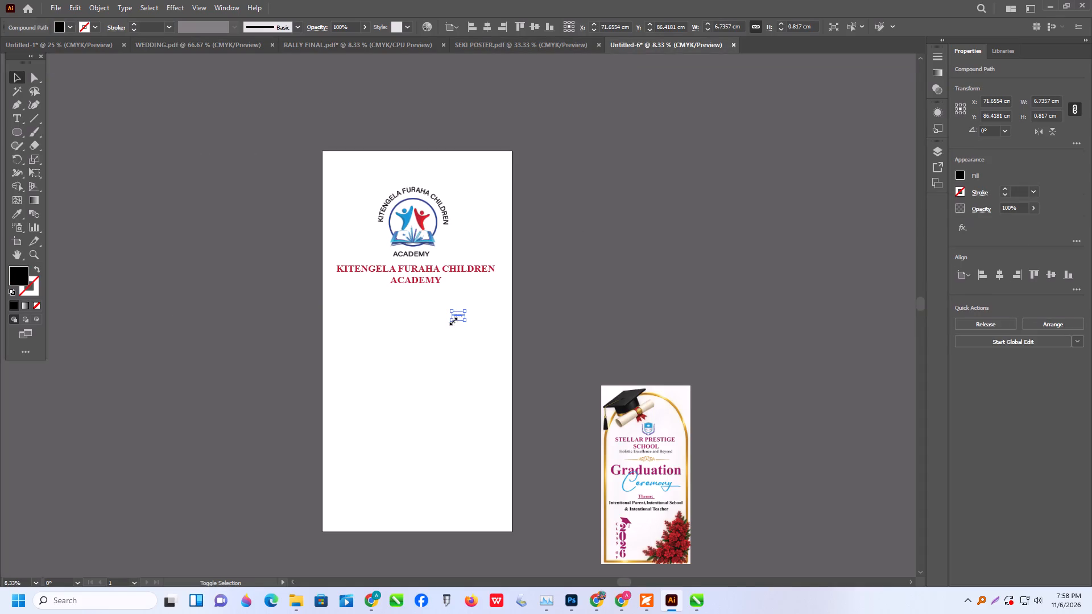
Enlarge the ornamental divider to about 56 cm wide and position it just beneath the school name.
{"action": "left_click_drag", "start_coordinate": [452, 320], "coordinate": [320, 385], "text": "shift"}
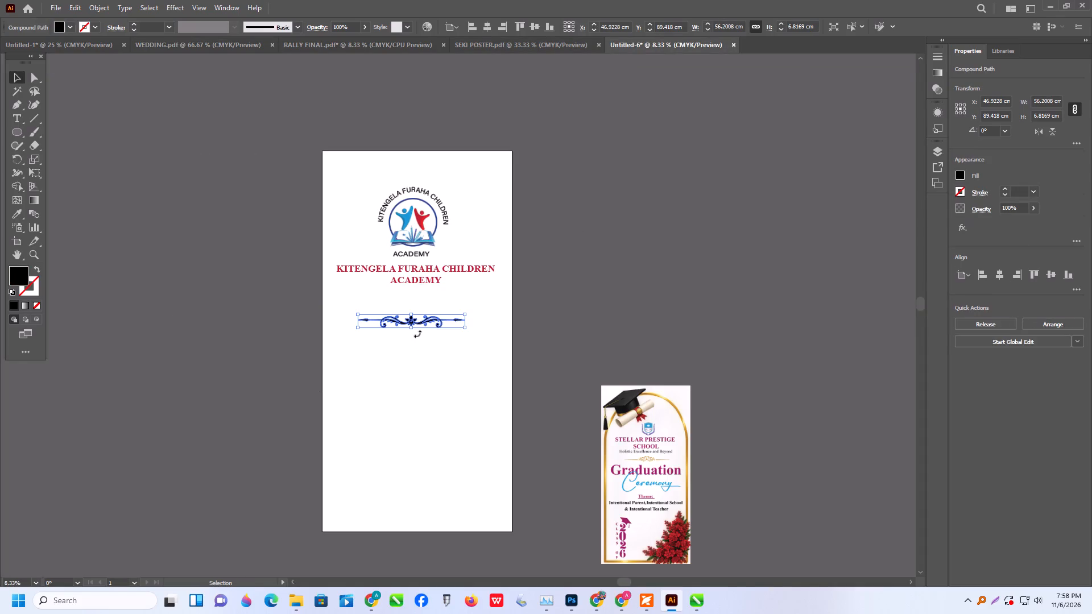
{"action": "left_click_drag", "start_coordinate": [416, 324], "coordinate": [416, 304]}
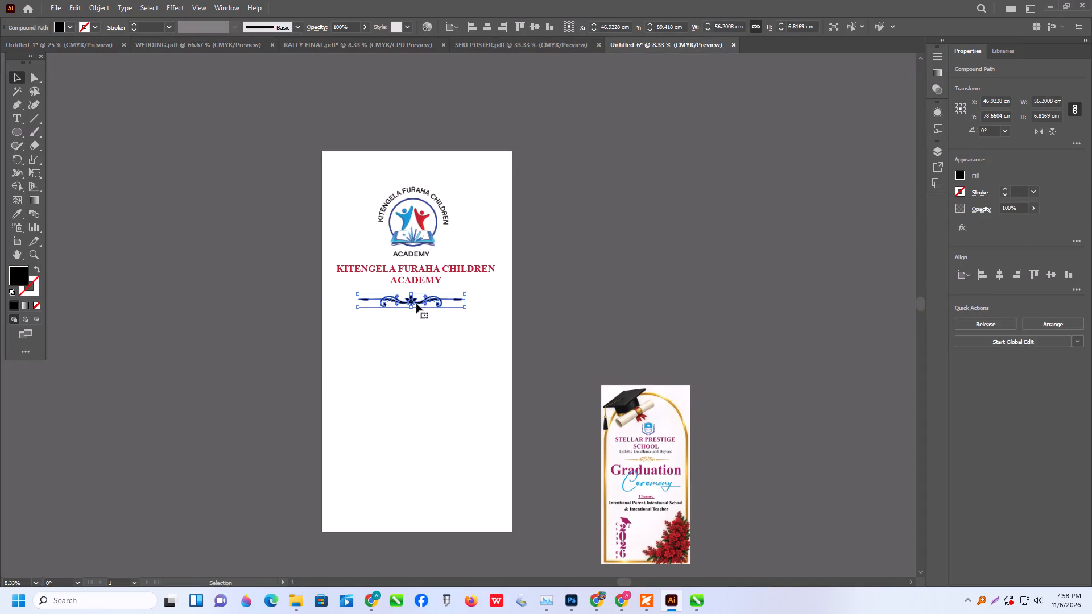
Add the text graduation below the divider, enlarged to about 388 pt and placed around X 50.5 cm, Y 102.5 cm.
{"action": "scroll", "coordinate": [418, 304], "scroll_direction": "up", "scroll_amount": 4}
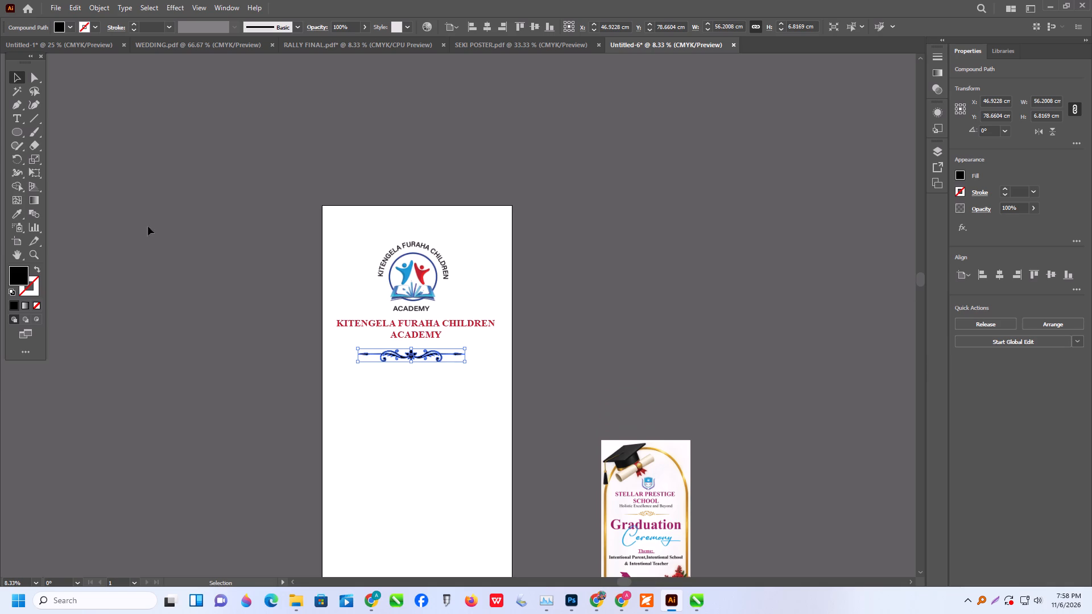
{"action": "left_click", "coordinate": [19, 122]}
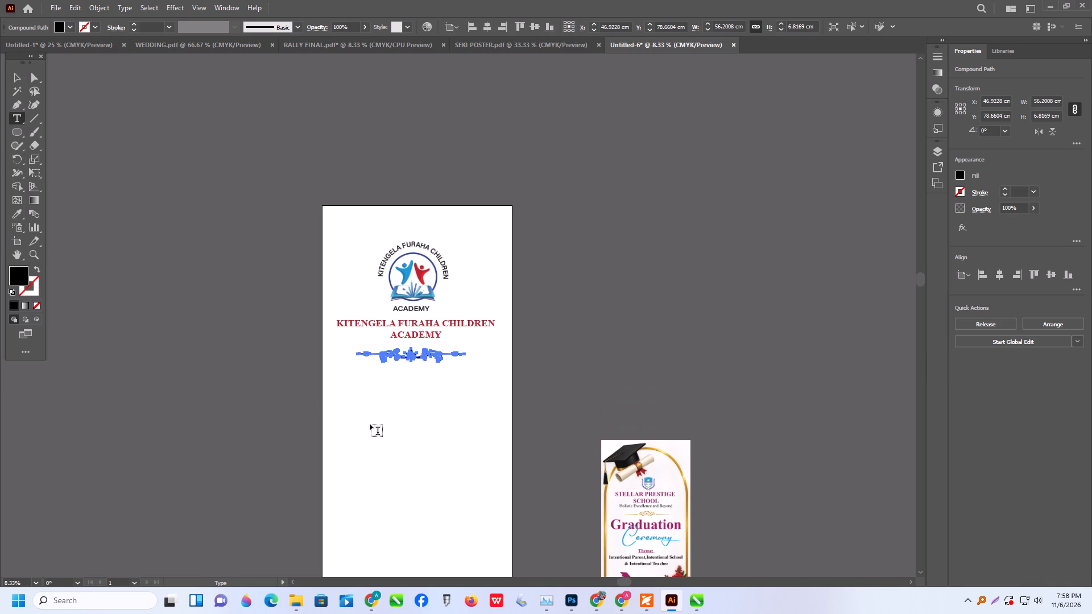
{"action": "left_click", "coordinate": [366, 418]}
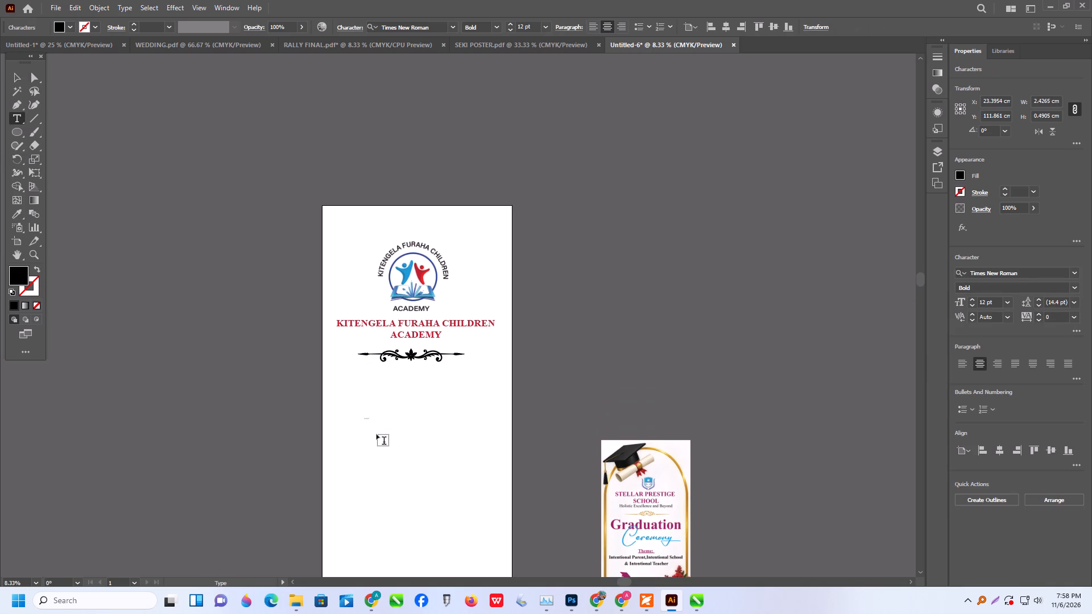
{"action": "type", "text": "graduation"}
{"action": "left_click", "coordinate": [16, 76]}
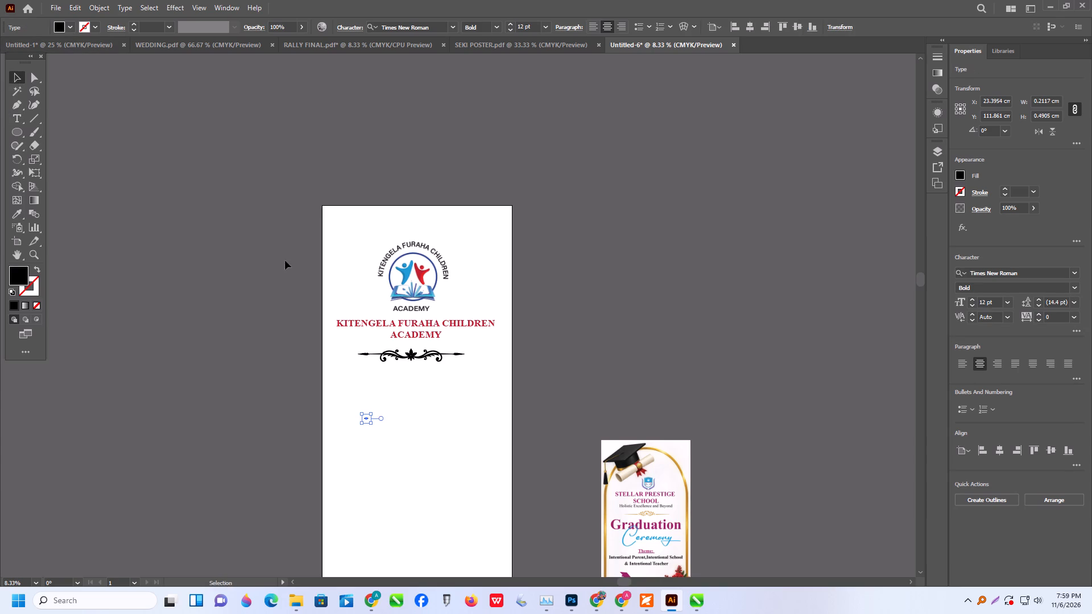
{"action": "left_click_drag", "start_coordinate": [372, 425], "coordinate": [549, 563], "text": "shift"}
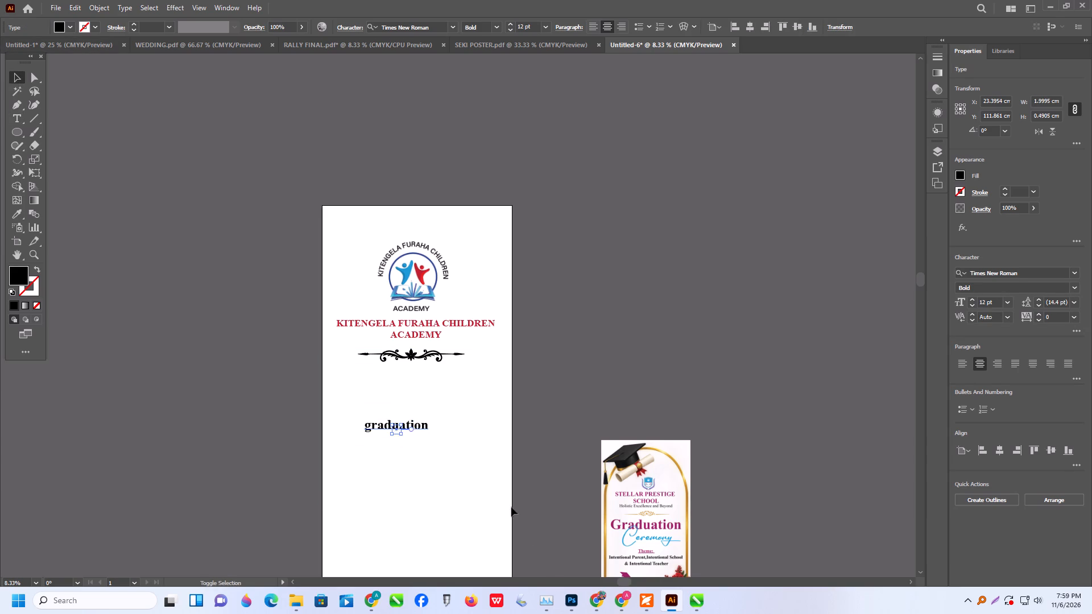
{"action": "left_click_drag", "start_coordinate": [431, 434], "coordinate": [486, 468], "text": "shift"}
{"action": "left_click_drag", "start_coordinate": [435, 431], "coordinate": [435, 430]}
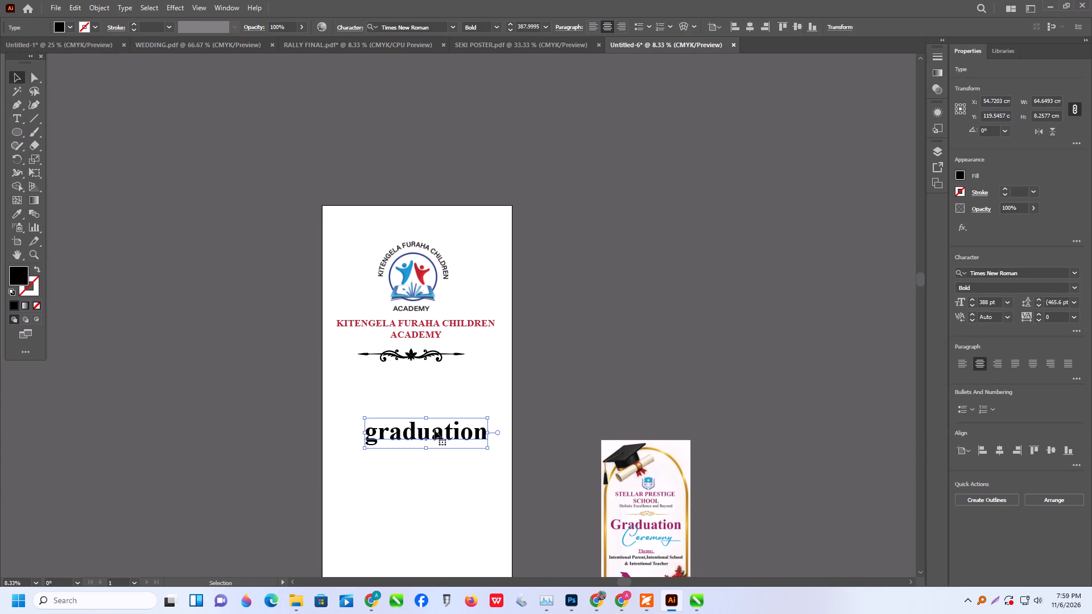
{"action": "left_click_drag", "start_coordinate": [435, 430], "coordinate": [427, 398]}
Change the case of the graduation text so that it reads Graduation.
{"action": "left_click", "coordinate": [126, 10]}
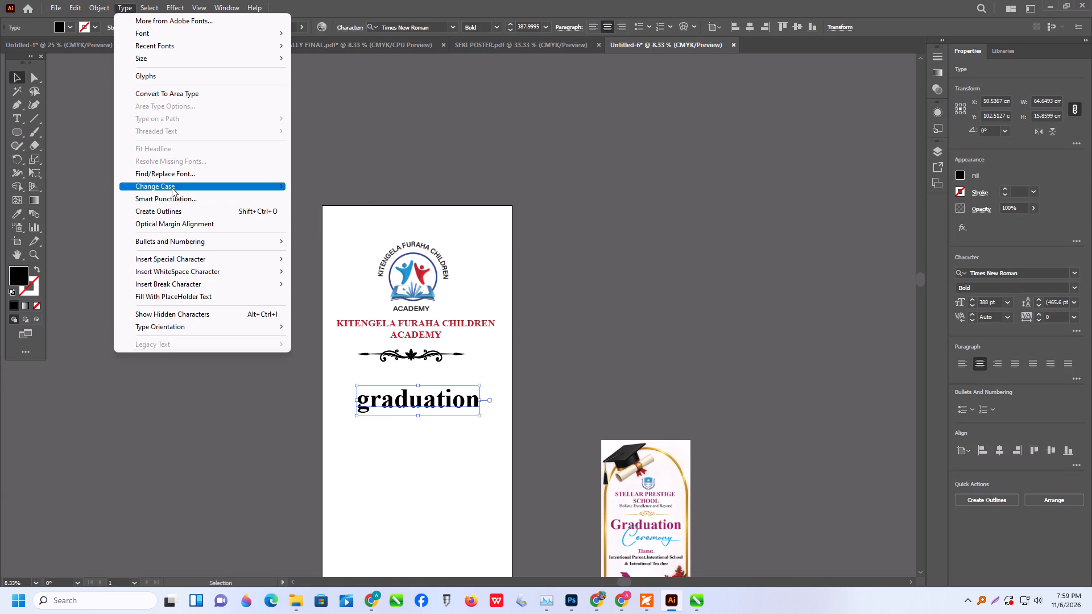
{"action": "left_click", "coordinate": [172, 188]}
{"action": "left_click", "coordinate": [348, 210]}
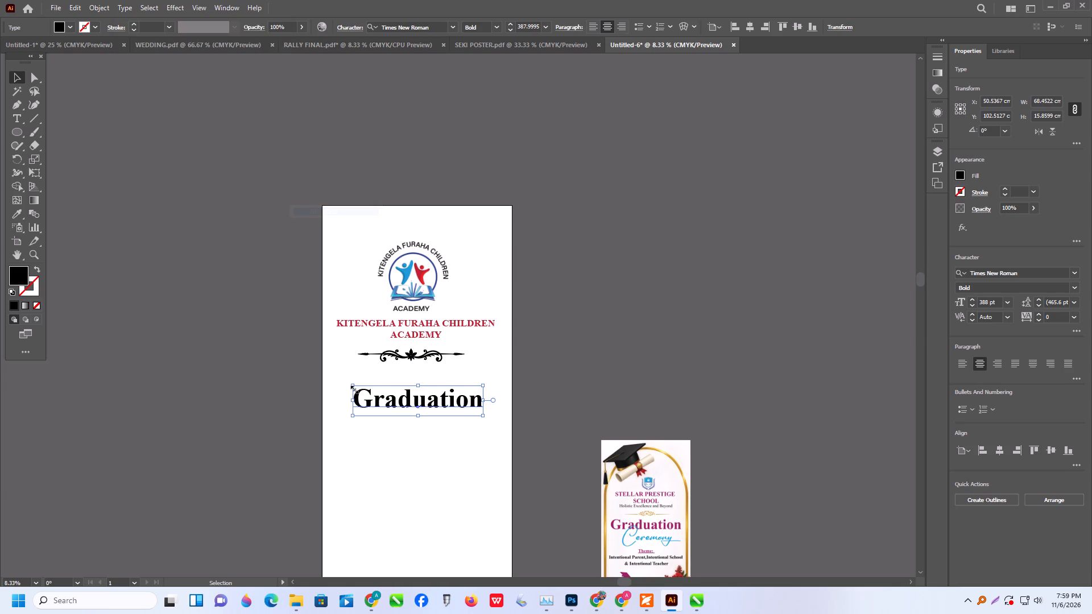
Enlarge the Graduation heading to about 83 cm wide and move it up close beneath the divider.
{"action": "left_click_drag", "start_coordinate": [354, 385], "coordinate": [334, 373], "text": "shift"}
{"action": "left_click_drag", "start_coordinate": [390, 406], "coordinate": [394, 389]}
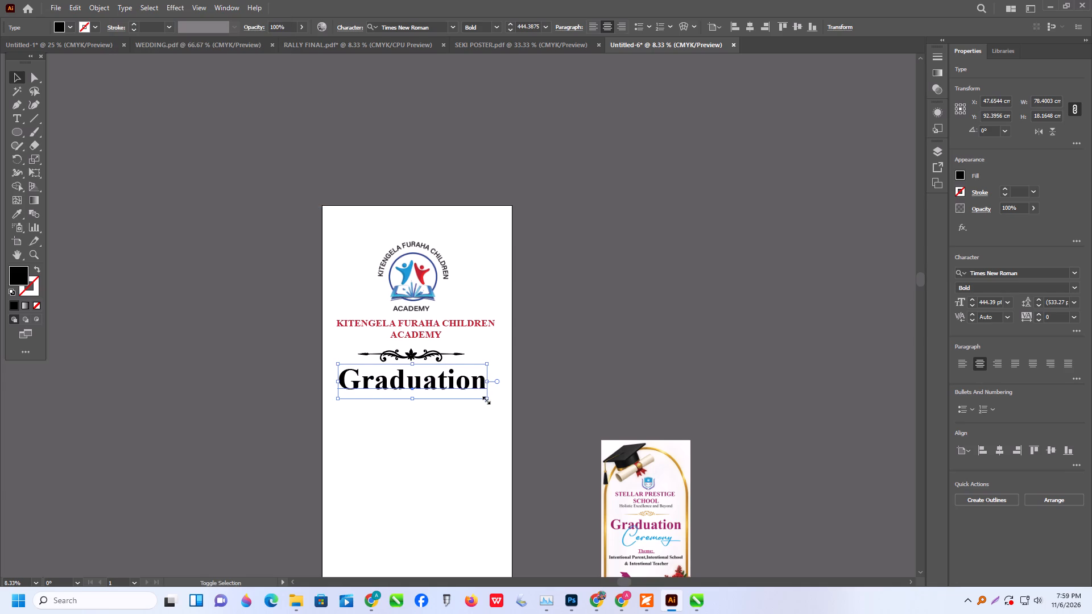
{"action": "left_click_drag", "start_coordinate": [485, 400], "coordinate": [494, 404], "text": "shift"}
Center the ornamental divider horizontally on the artboard.
{"action": "left_click", "coordinate": [436, 351]}
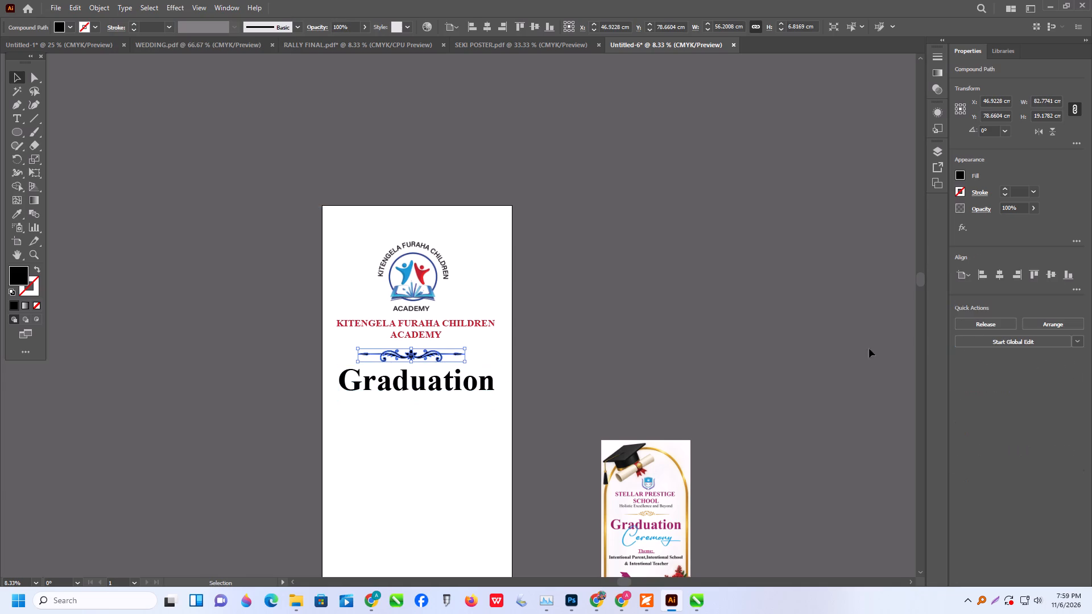
{"action": "left_click", "coordinate": [999, 277]}
Enlarge the Graduation heading slightly to about 481 pt.
{"action": "left_click", "coordinate": [419, 387]}
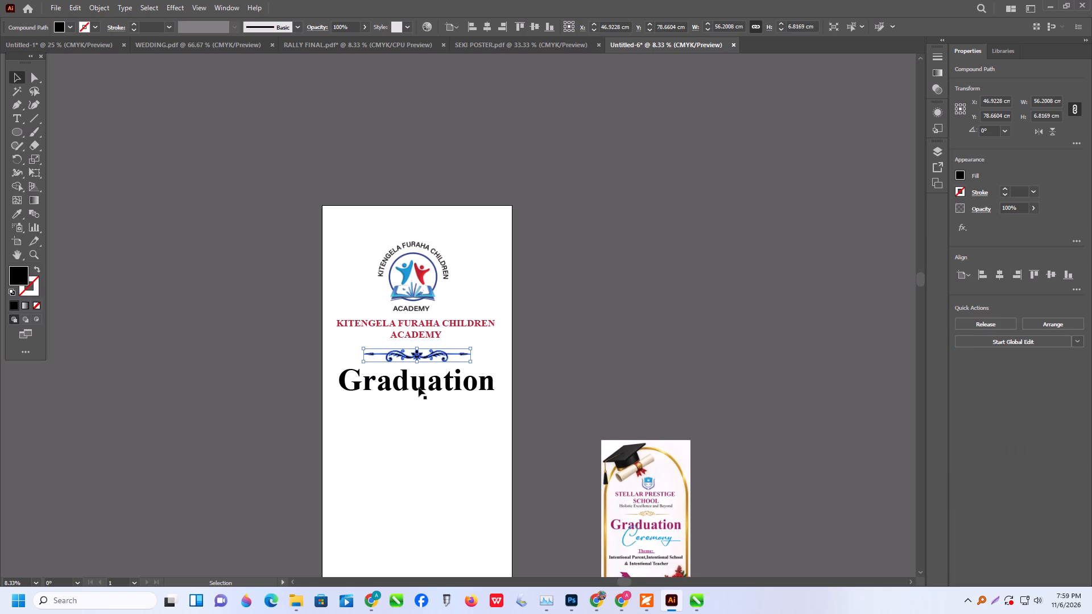
{"action": "left_click_drag", "start_coordinate": [341, 399], "coordinate": [334, 402], "text": "shift"}
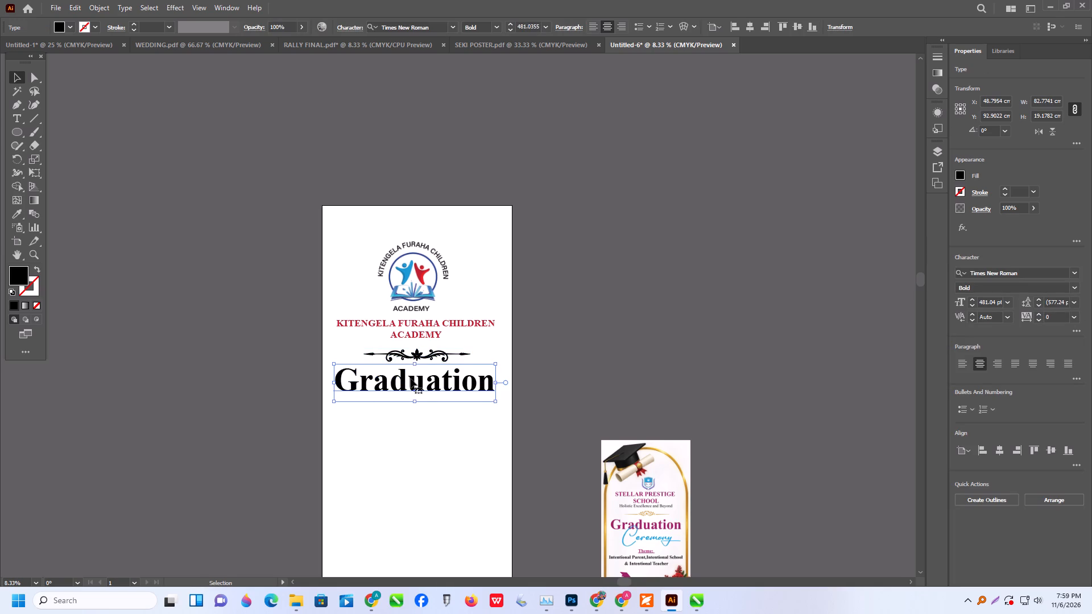
Nudge the Graduation heading slightly and change its fill to red.
{"action": "left_click", "coordinate": [411, 379]}
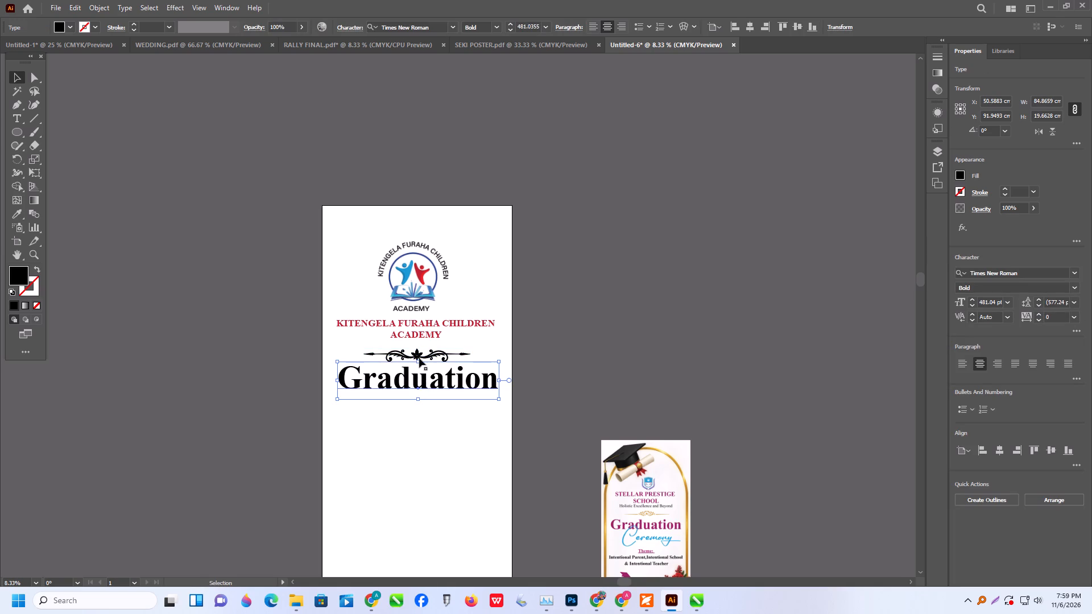
{"action": "left_click", "coordinate": [66, 31]}
{"action": "left_click", "coordinate": [42, 48]}
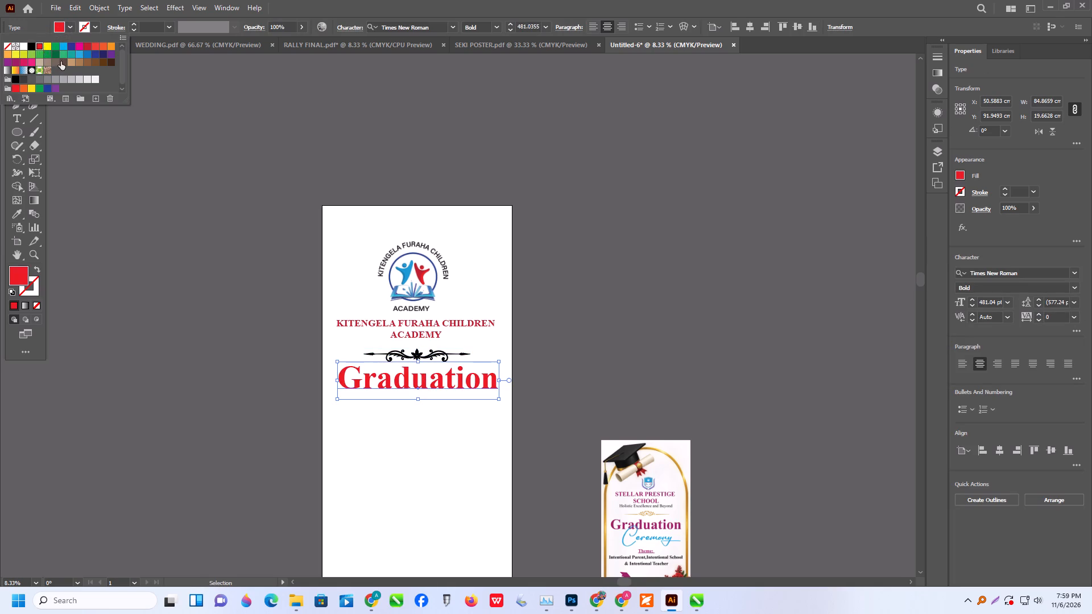
{"action": "left_click", "coordinate": [299, 151]}
{"action": "left_click", "coordinate": [346, 157]}
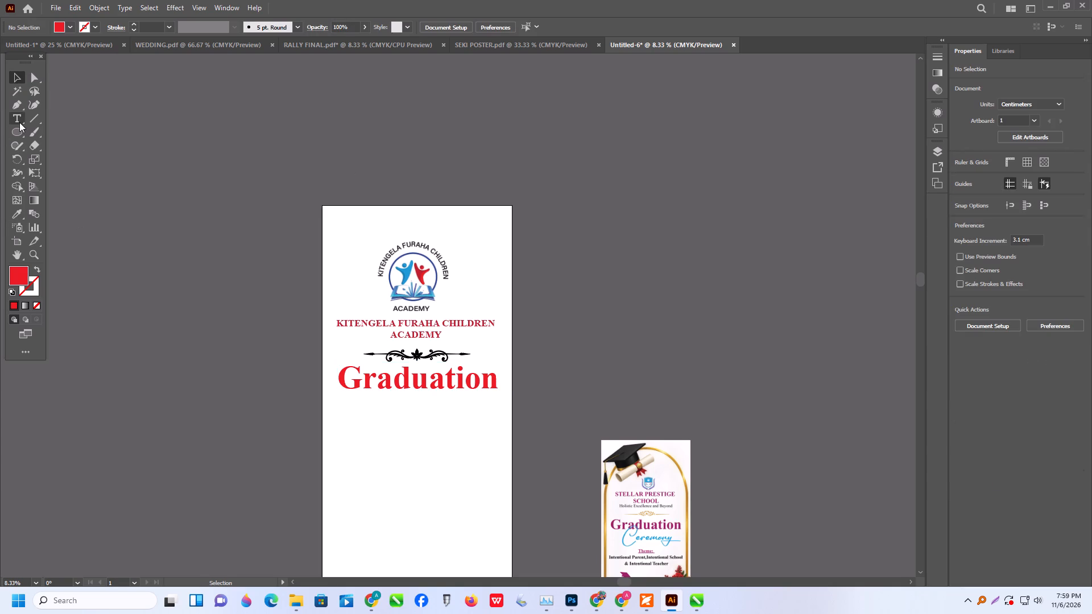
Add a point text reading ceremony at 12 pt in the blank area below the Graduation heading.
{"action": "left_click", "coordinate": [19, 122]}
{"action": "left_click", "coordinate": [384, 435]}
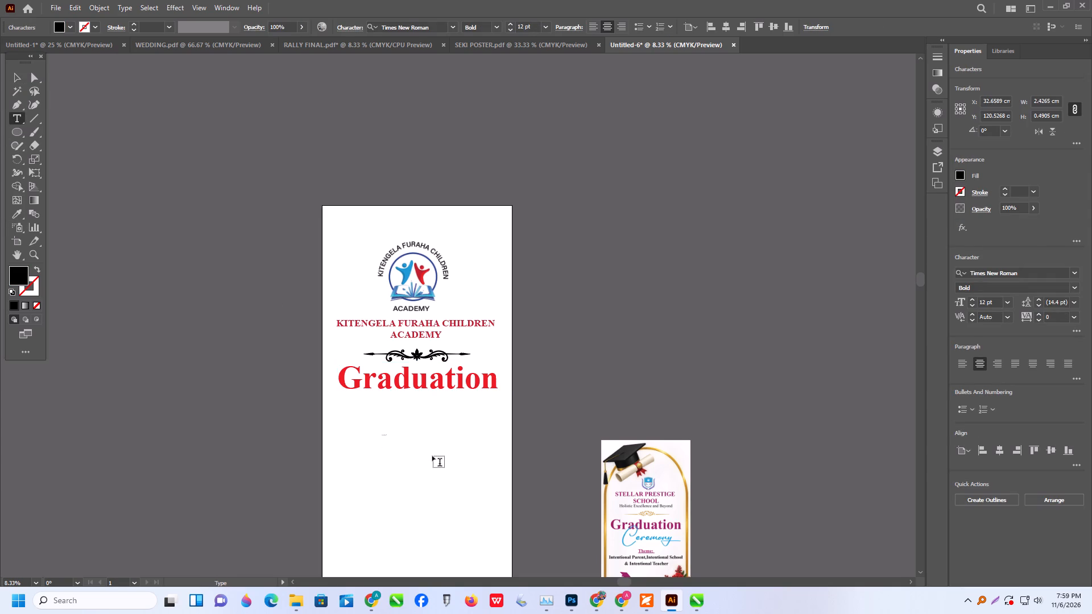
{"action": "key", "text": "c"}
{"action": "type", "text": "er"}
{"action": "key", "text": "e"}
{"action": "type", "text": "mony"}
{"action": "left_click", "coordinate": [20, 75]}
Delete the reference sticker image beside the artboard.
{"action": "left_click", "coordinate": [700, 522]}
{"action": "key", "text": "Delete"}
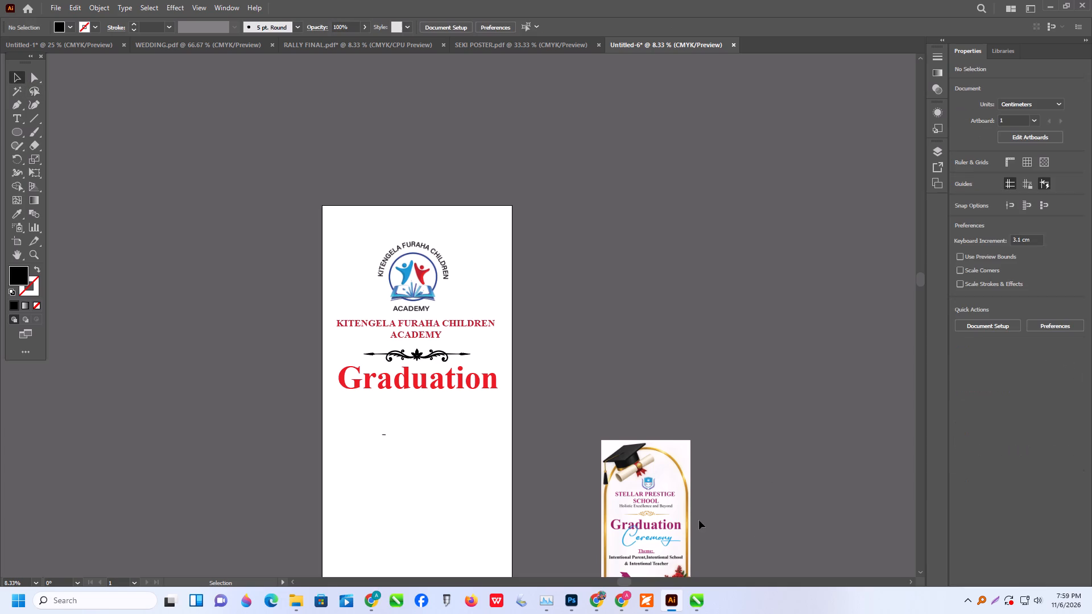
{"action": "left_click", "coordinate": [651, 503]}
{"action": "key", "text": "Delete"}
From the file search results, open the stella sticker PDF in Adobe Illustrator 2023.
{"action": "left_click", "coordinate": [1051, 3]}
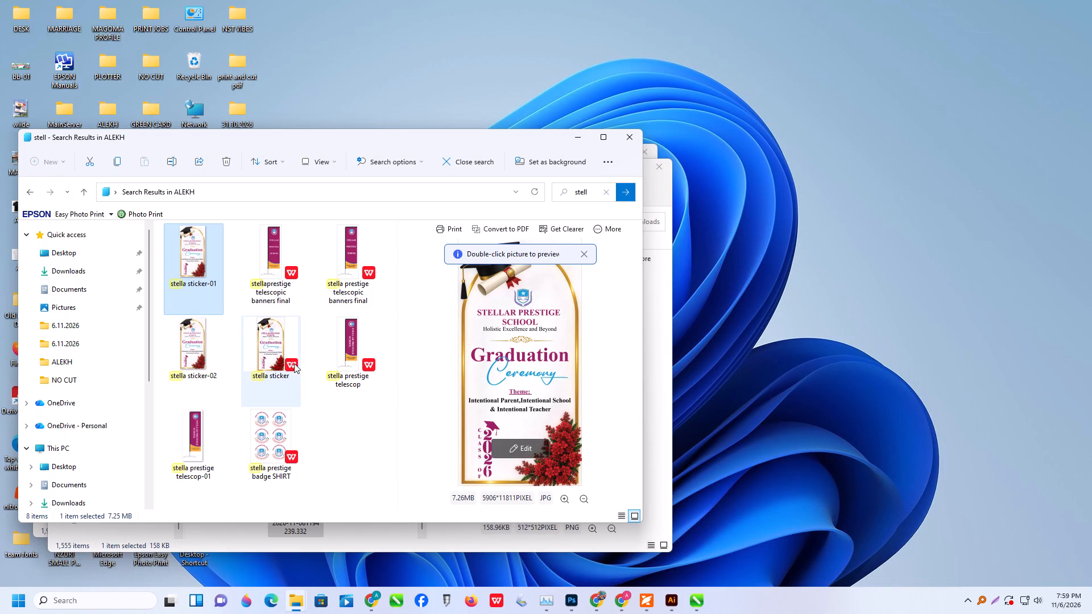
{"action": "right_click", "coordinate": [282, 341]}
{"action": "left_click", "coordinate": [337, 397]}
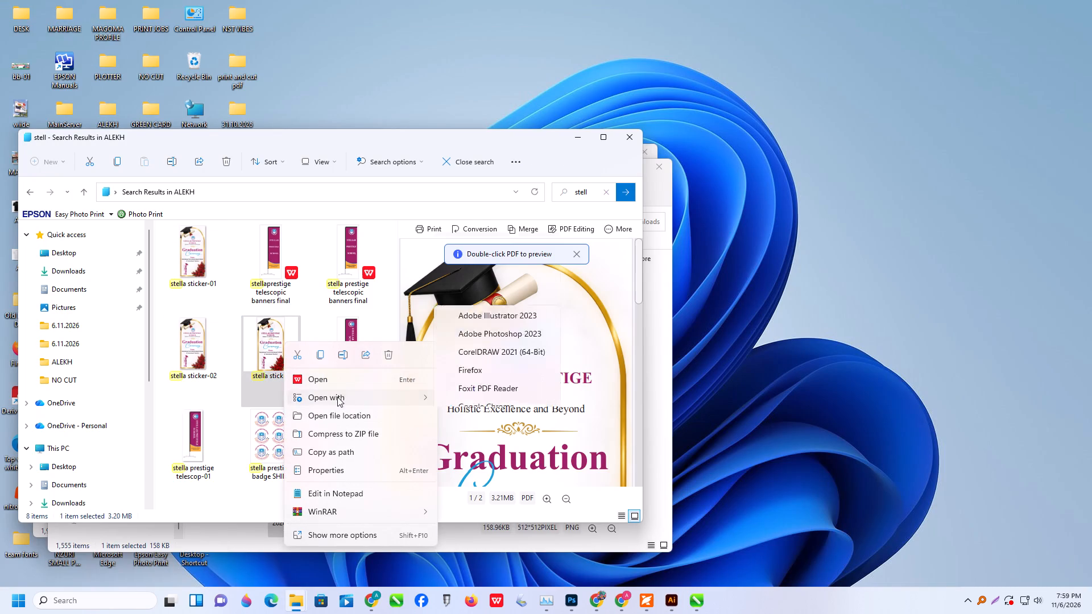
{"action": "left_click", "coordinate": [471, 212]}
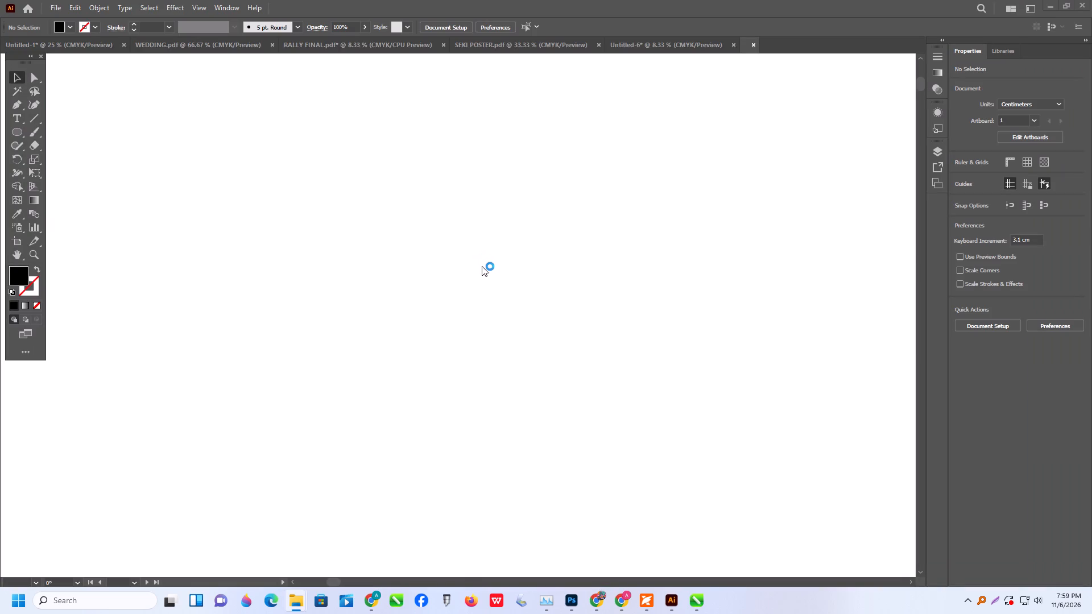
{"action": "left_click", "coordinate": [545, 326]}
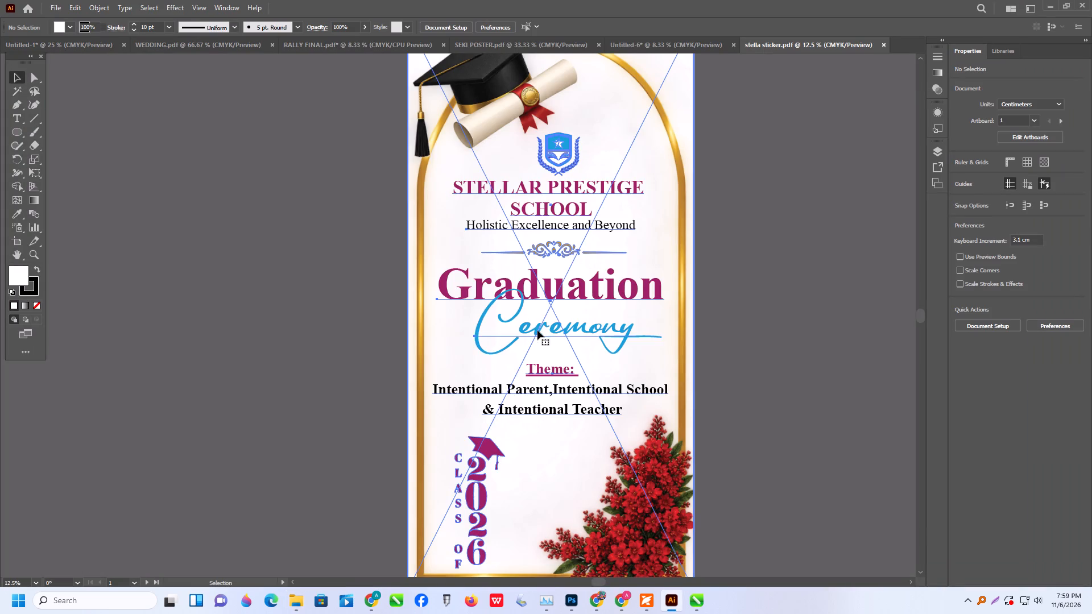
Copy the blue Ceremony script text from the stella sticker into the banner and place it just beneath the Graduation heading.
{"action": "triple_click", "coordinate": [540, 330]}
{"action": "double_click", "coordinate": [540, 330]}
{"action": "double_click", "coordinate": [543, 329]}
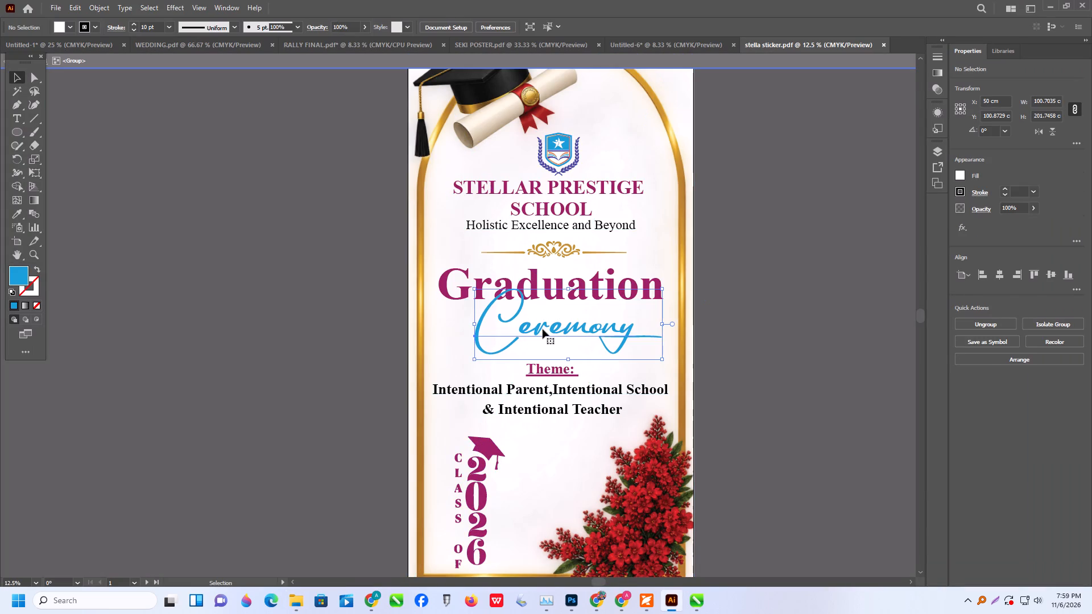
{"action": "key", "text": "ctrl+c"}
{"action": "triple_click", "coordinate": [786, 300]}
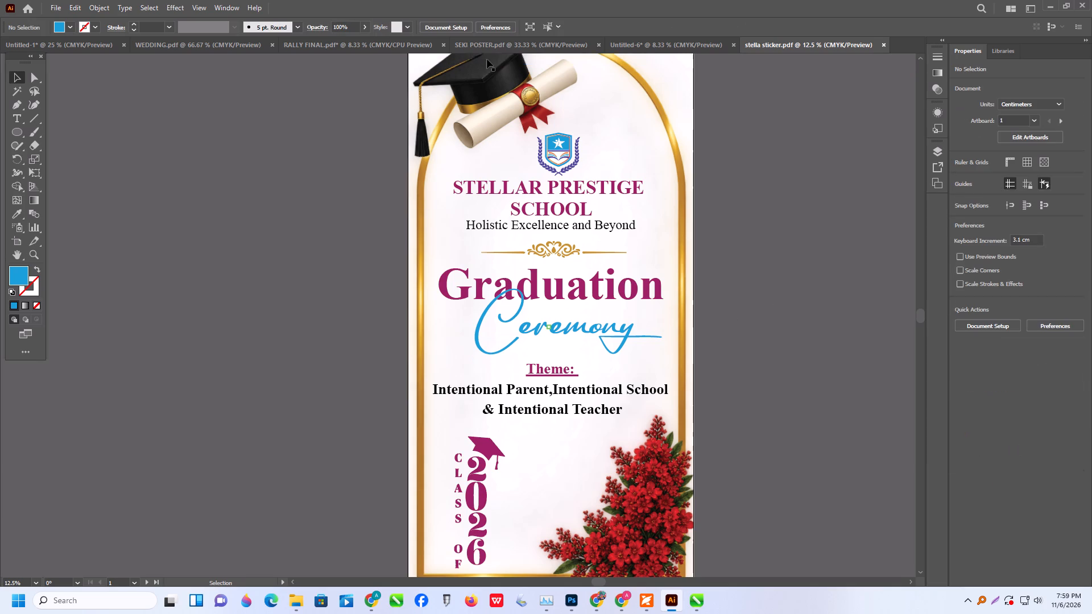
{"action": "left_click", "coordinate": [501, 47]}
{"action": "left_click", "coordinate": [663, 53]}
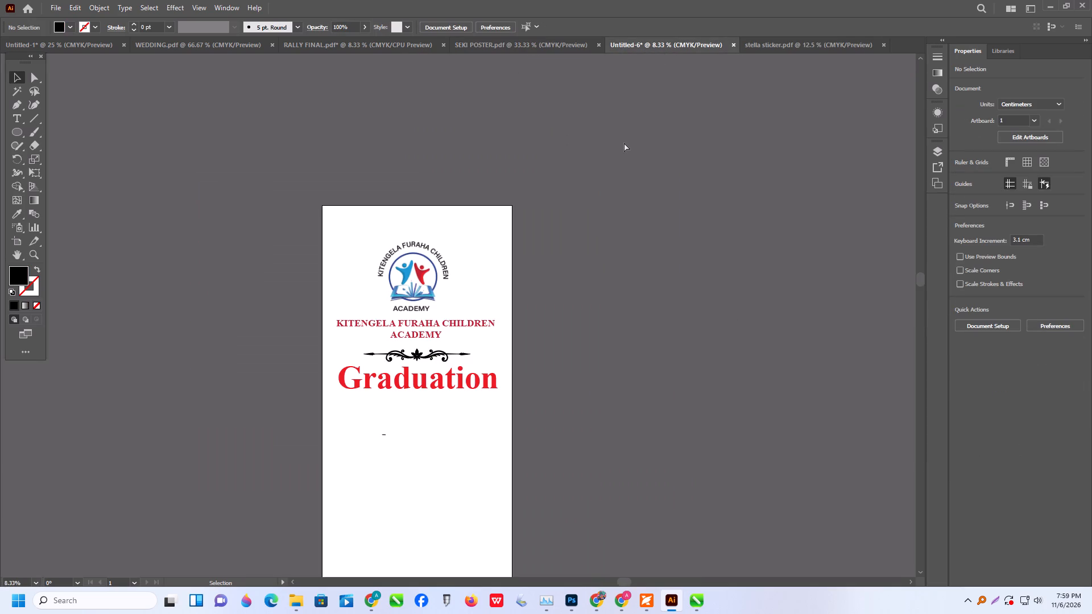
{"action": "key", "text": "ctrl+v"}
{"action": "left_click_drag", "start_coordinate": [479, 320], "coordinate": [498, 345]}
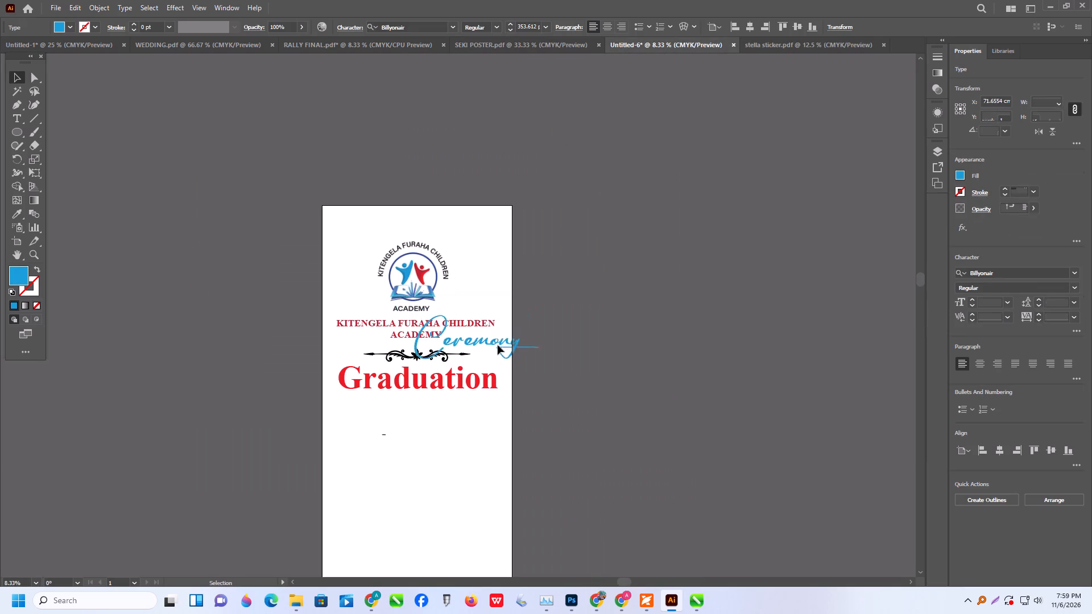
{"action": "left_click_drag", "start_coordinate": [498, 345], "coordinate": [469, 412]}
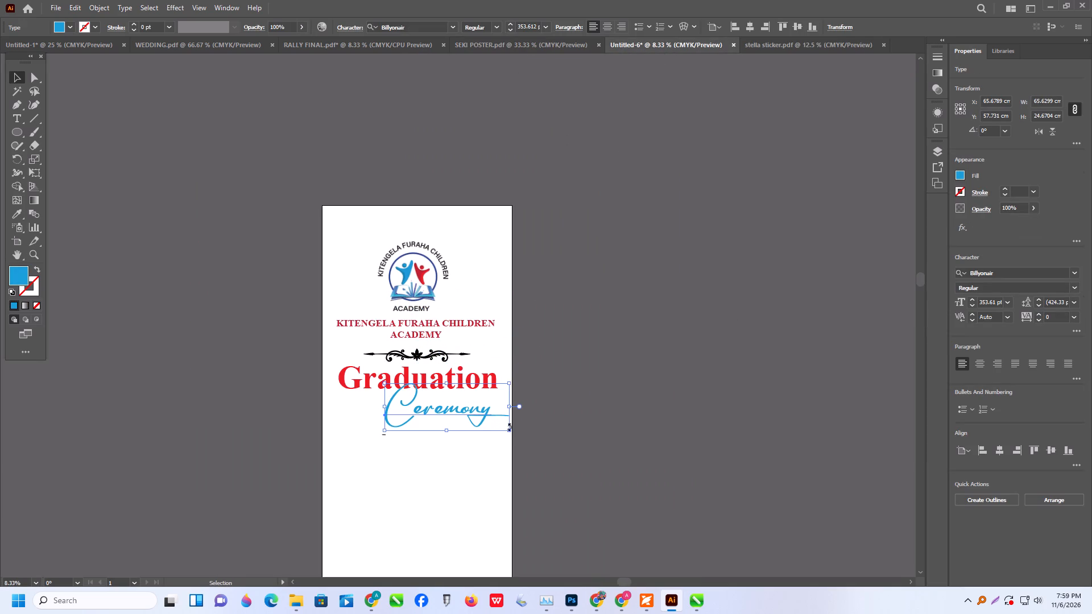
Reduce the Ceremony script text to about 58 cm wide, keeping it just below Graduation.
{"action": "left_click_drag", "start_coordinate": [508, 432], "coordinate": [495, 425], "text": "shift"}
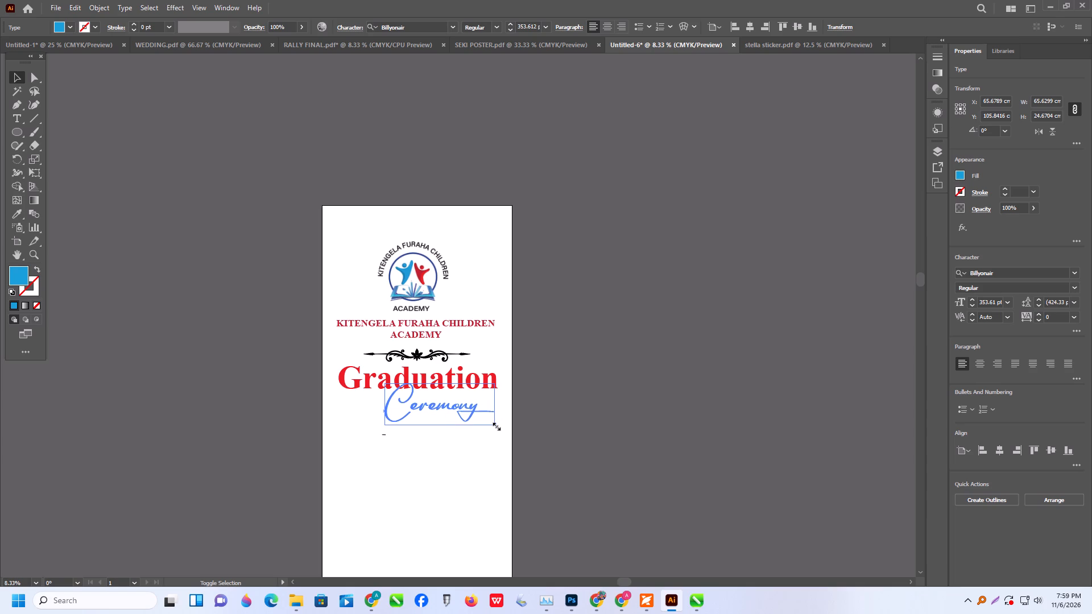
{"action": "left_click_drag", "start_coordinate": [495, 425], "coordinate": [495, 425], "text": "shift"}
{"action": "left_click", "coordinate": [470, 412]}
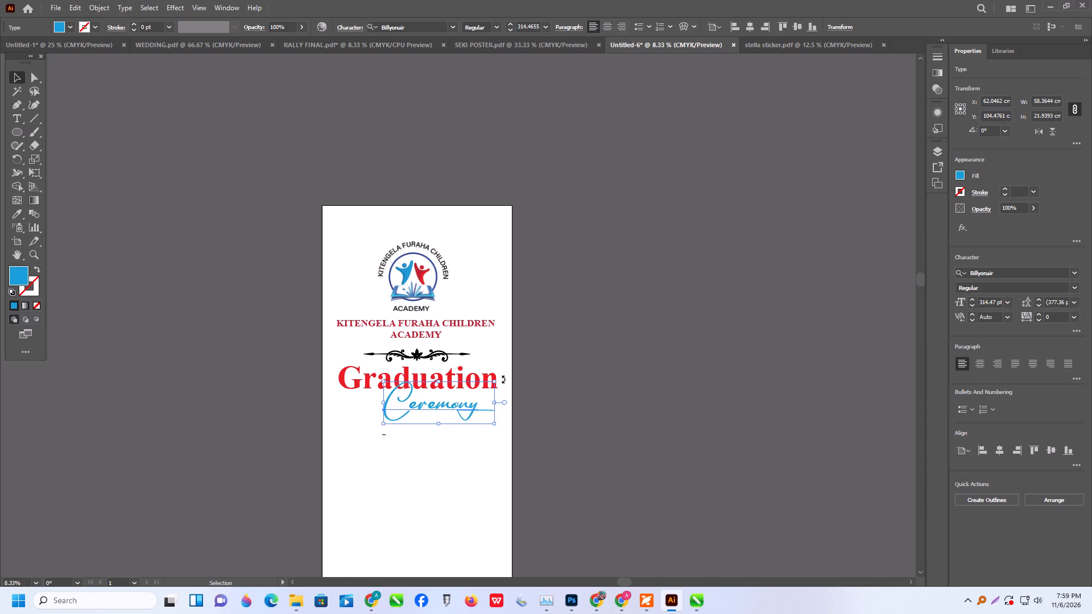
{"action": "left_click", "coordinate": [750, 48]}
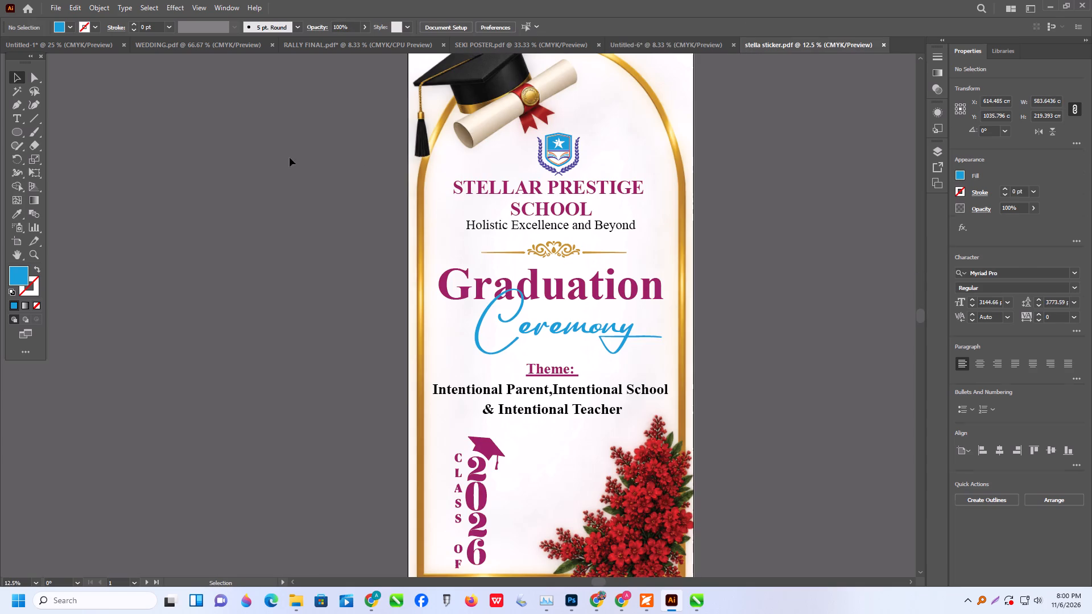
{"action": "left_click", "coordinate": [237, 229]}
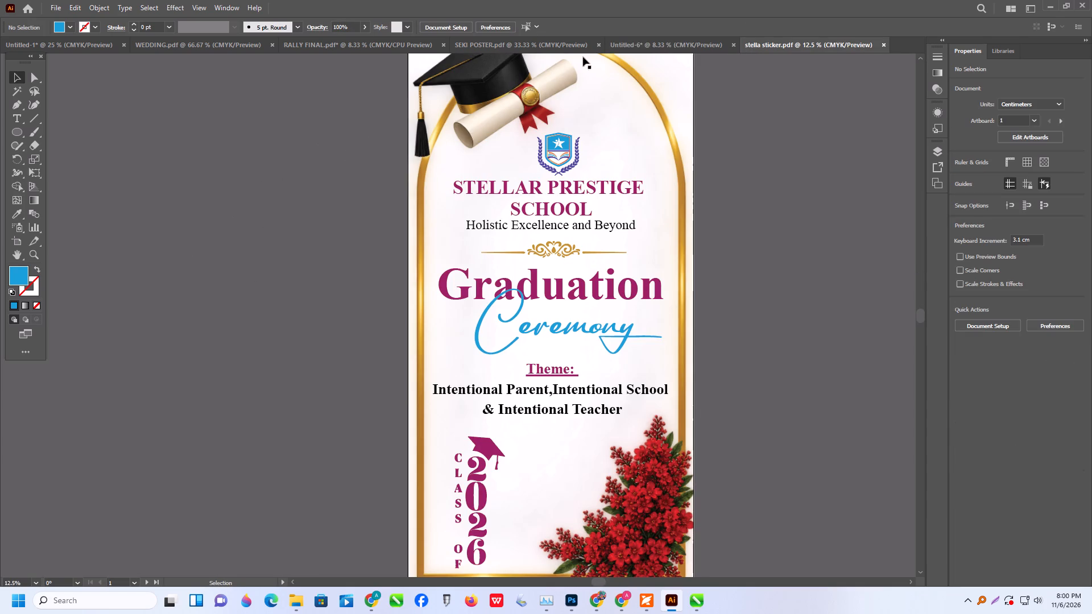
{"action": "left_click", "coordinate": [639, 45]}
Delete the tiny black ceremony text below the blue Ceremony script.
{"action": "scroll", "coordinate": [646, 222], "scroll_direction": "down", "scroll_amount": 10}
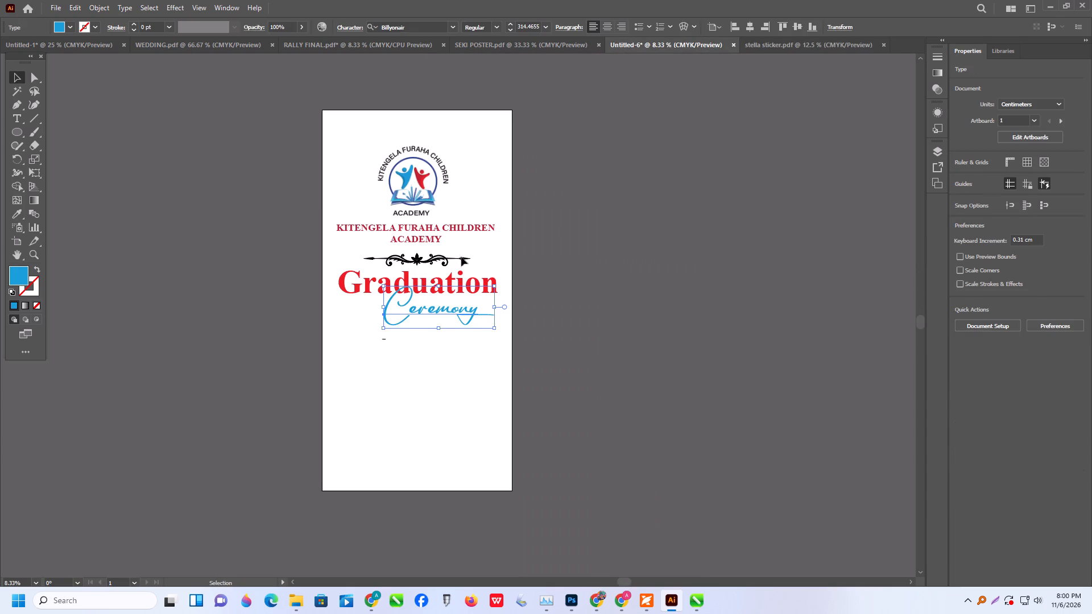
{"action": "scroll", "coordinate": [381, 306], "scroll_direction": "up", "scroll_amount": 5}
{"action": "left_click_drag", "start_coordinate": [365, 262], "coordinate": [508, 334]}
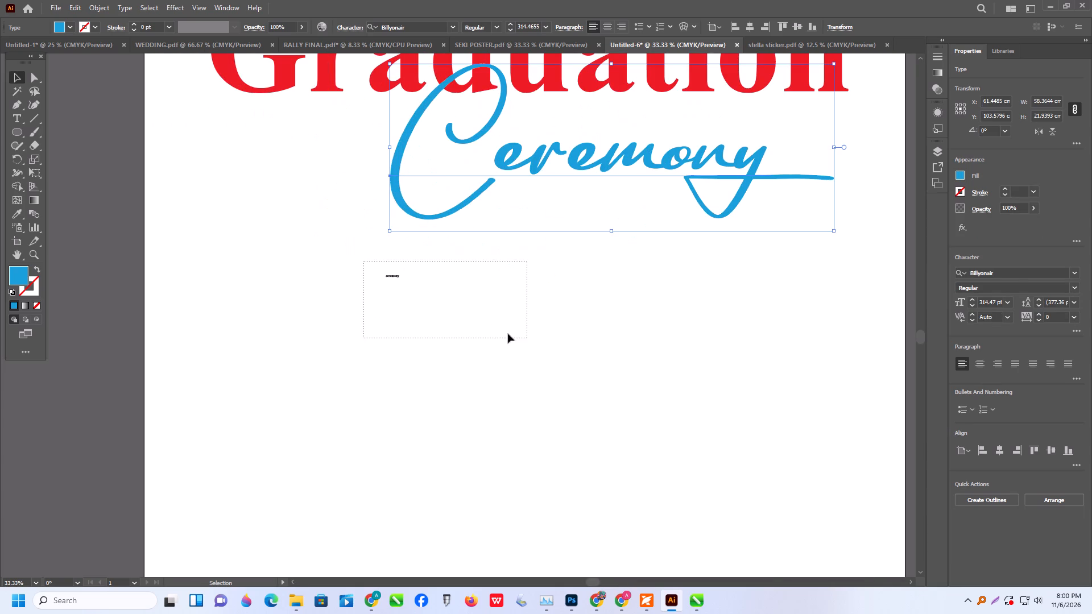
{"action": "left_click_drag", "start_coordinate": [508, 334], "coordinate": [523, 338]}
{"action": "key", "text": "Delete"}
Shift the Ceremony script closer to the banner's centre under Graduation and enlarge it to about 67 cm wide.
{"action": "scroll", "coordinate": [468, 308], "scroll_direction": "up", "scroll_amount": 8}
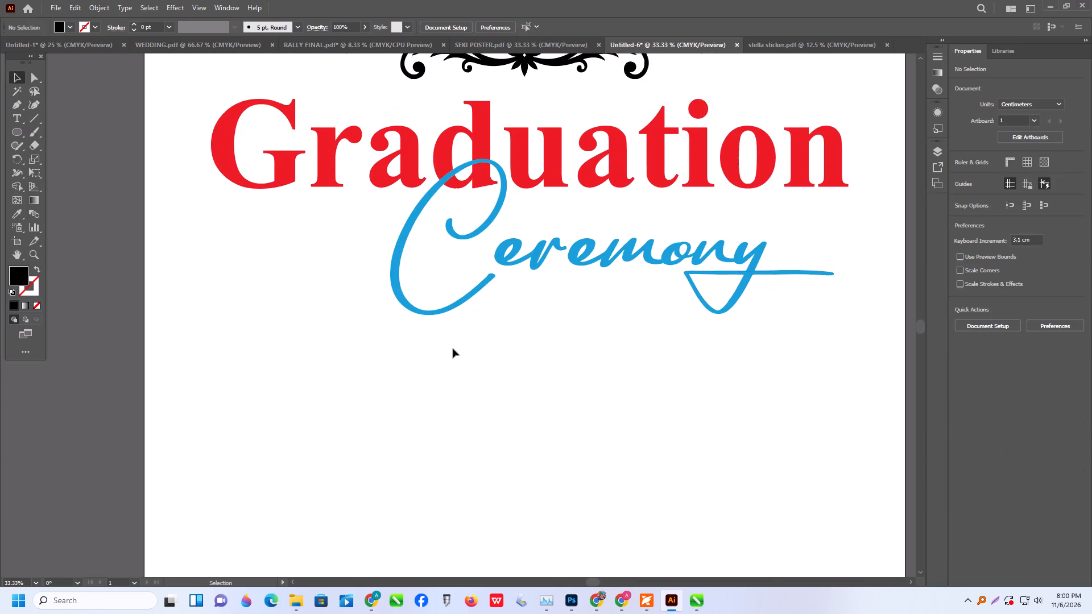
{"action": "scroll", "coordinate": [453, 349], "scroll_direction": "up", "scroll_amount": 6}
{"action": "left_click_drag", "start_coordinate": [493, 321], "coordinate": [458, 317]}
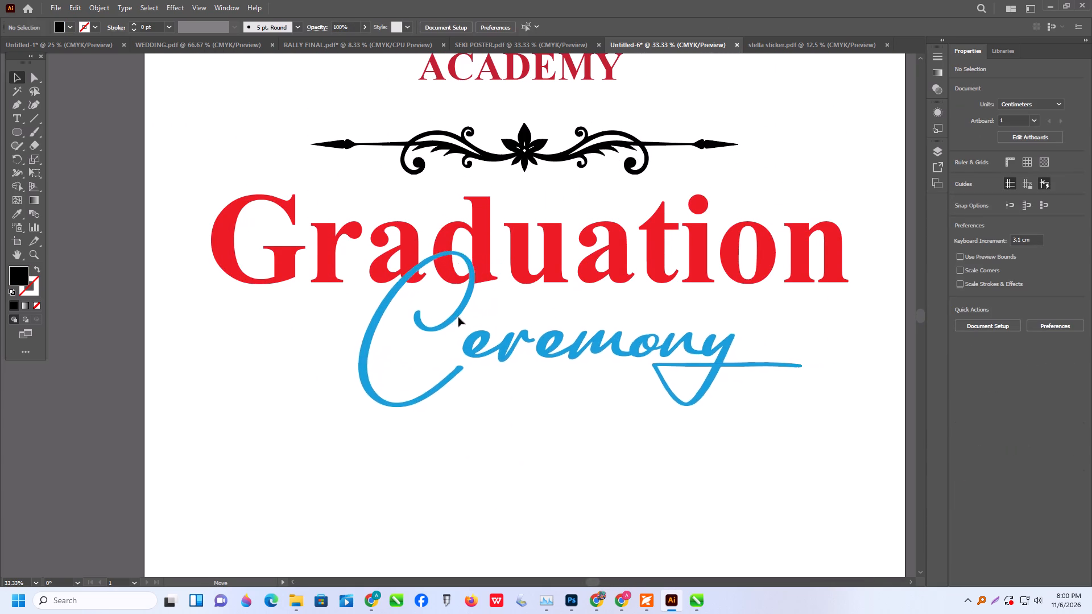
{"action": "left_click_drag", "start_coordinate": [458, 317], "coordinate": [438, 312]}
{"action": "left_click_drag", "start_coordinate": [777, 416], "coordinate": [828, 437], "text": "shift"}
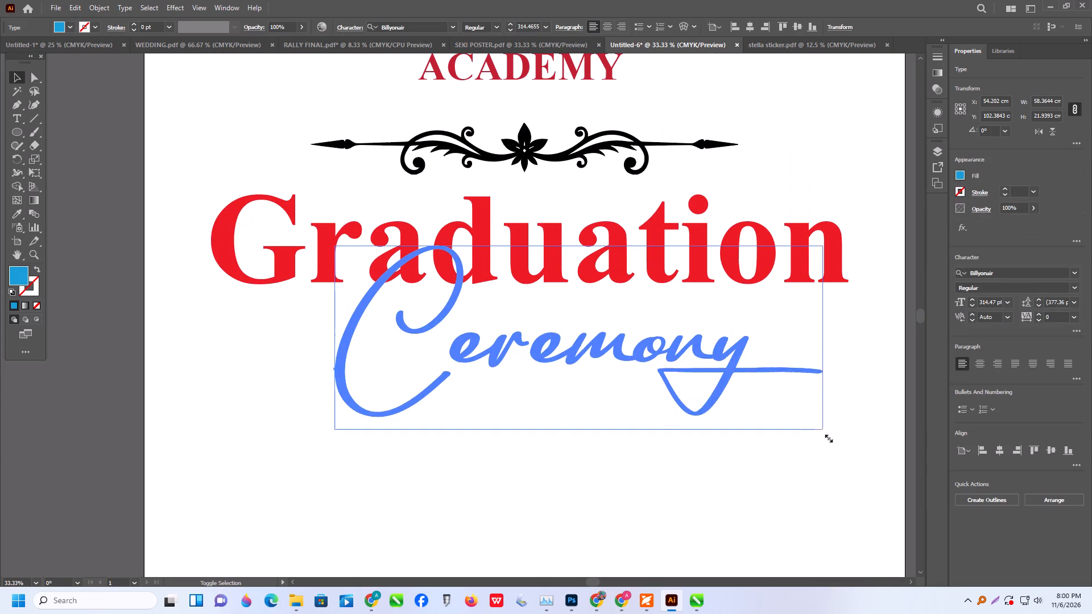
{"action": "left_click_drag", "start_coordinate": [828, 437], "coordinate": [847, 447], "text": "shift"}
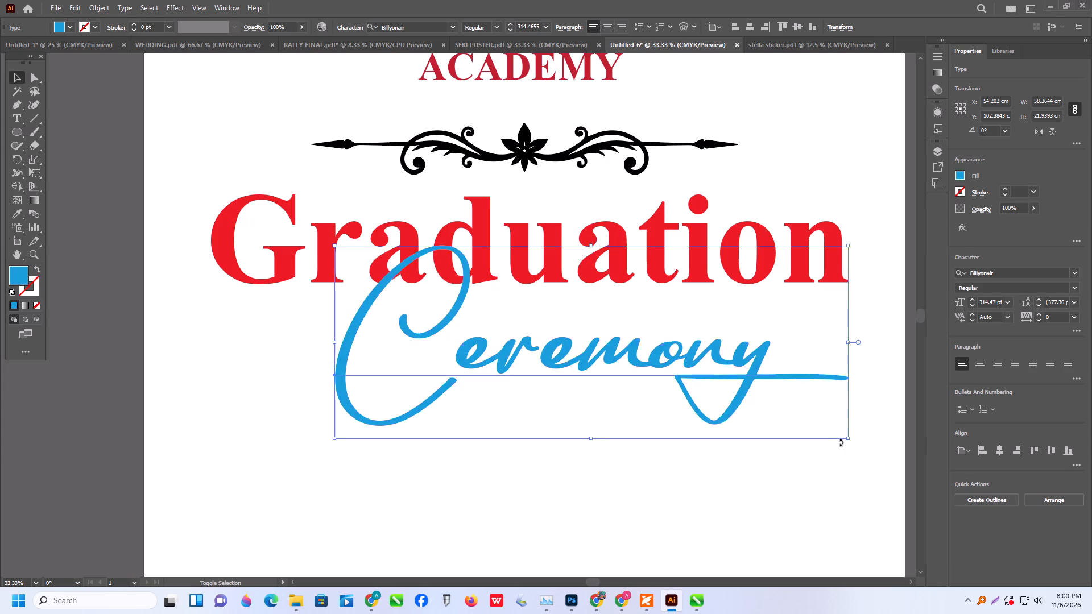
Move the divider, Graduation heading and Ceremony script down together, leaving a clear gap below the school name.
{"action": "scroll", "coordinate": [588, 401], "scroll_direction": "down", "scroll_amount": 3}
{"action": "scroll", "coordinate": [588, 400], "scroll_direction": "up", "scroll_amount": 1, "text": "alt"}
{"action": "scroll", "coordinate": [588, 406], "scroll_direction": "up", "scroll_amount": 4}
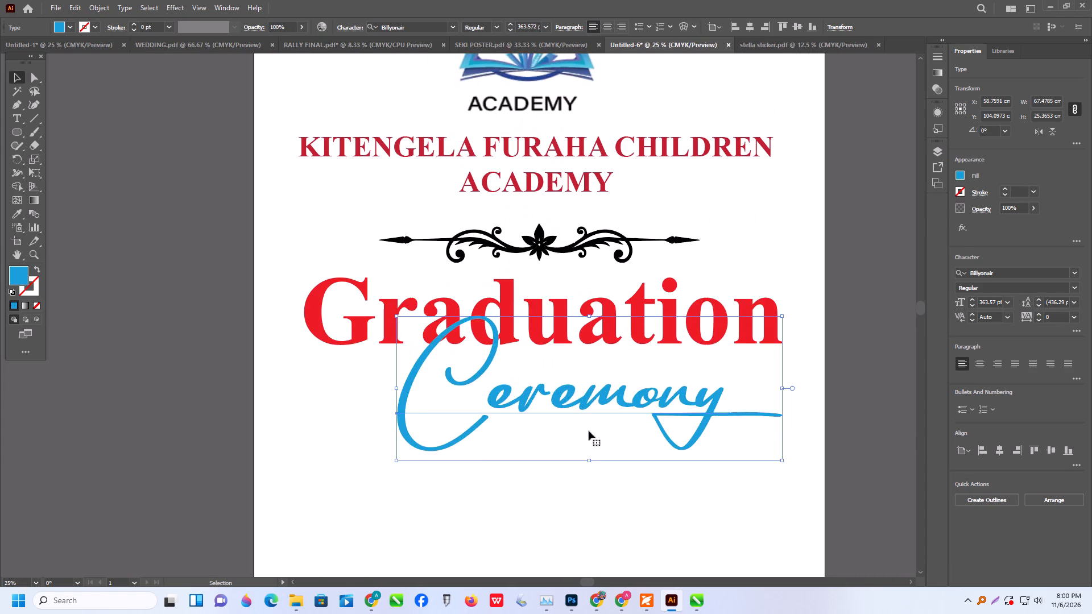
{"action": "scroll", "coordinate": [589, 431], "scroll_direction": "up", "scroll_amount": 11}
{"action": "scroll", "coordinate": [588, 450], "scroll_direction": "down", "scroll_amount": 2, "text": "alt"}
{"action": "scroll", "coordinate": [572, 413], "scroll_direction": "down", "scroll_amount": 5}
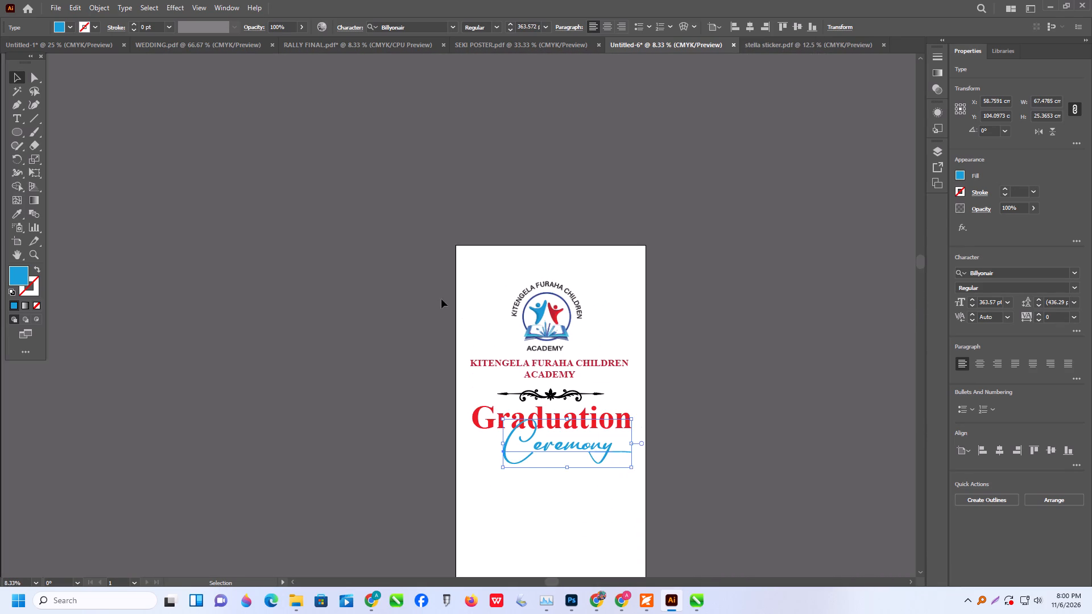
{"action": "scroll", "coordinate": [441, 299], "scroll_direction": "down", "scroll_amount": 4}
{"action": "left_click_drag", "start_coordinate": [427, 318], "coordinate": [628, 404]}
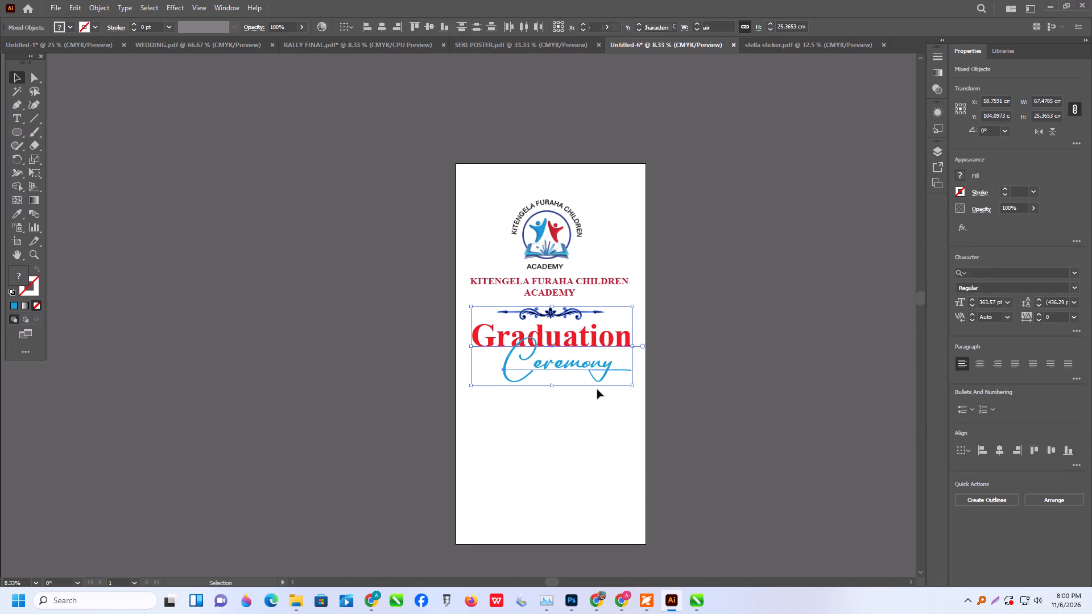
{"action": "left_click_drag", "start_coordinate": [568, 348], "coordinate": [565, 375]}
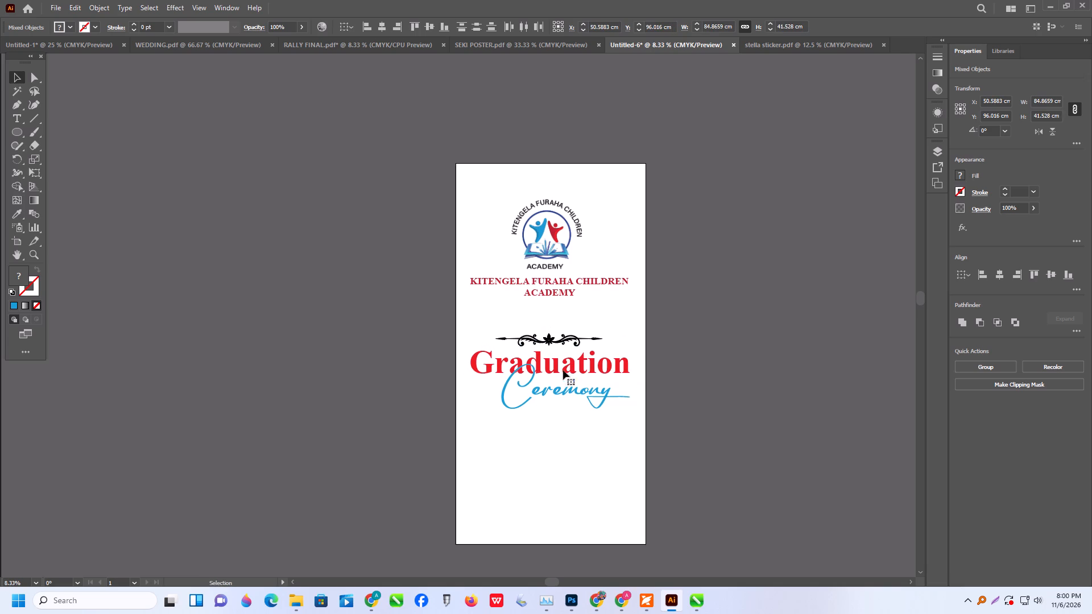
Enlarge the school name to about 89 cm wide and move it down into the gap above the divider.
{"action": "left_click_drag", "start_coordinate": [561, 300], "coordinate": [561, 310]}
{"action": "left_click_drag", "start_coordinate": [558, 295], "coordinate": [559, 302]}
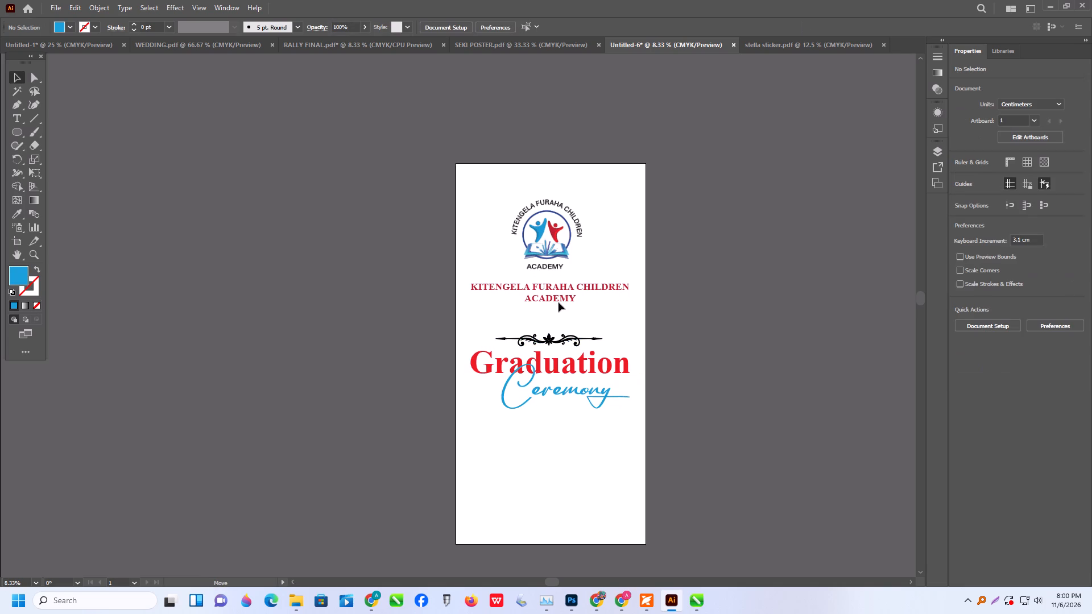
{"action": "left_click_drag", "start_coordinate": [559, 302], "coordinate": [559, 306]}
{"action": "left_click_drag", "start_coordinate": [631, 310], "coordinate": [641, 320], "text": "shift"}
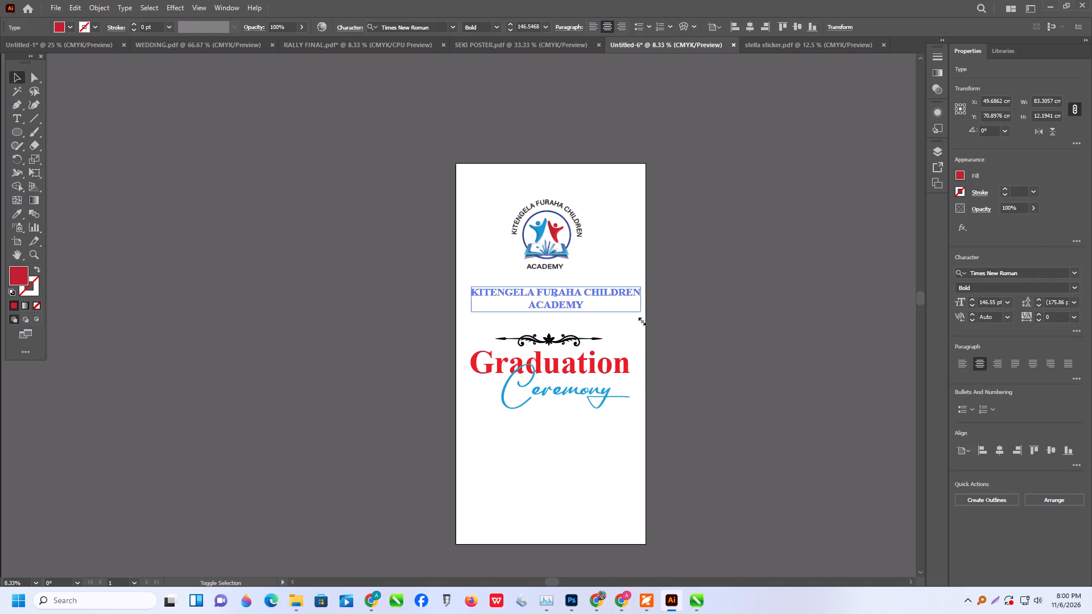
{"action": "left_click_drag", "start_coordinate": [641, 320], "coordinate": [641, 321], "text": "shift"}
{"action": "left_click_drag", "start_coordinate": [572, 292], "coordinate": [569, 297]}
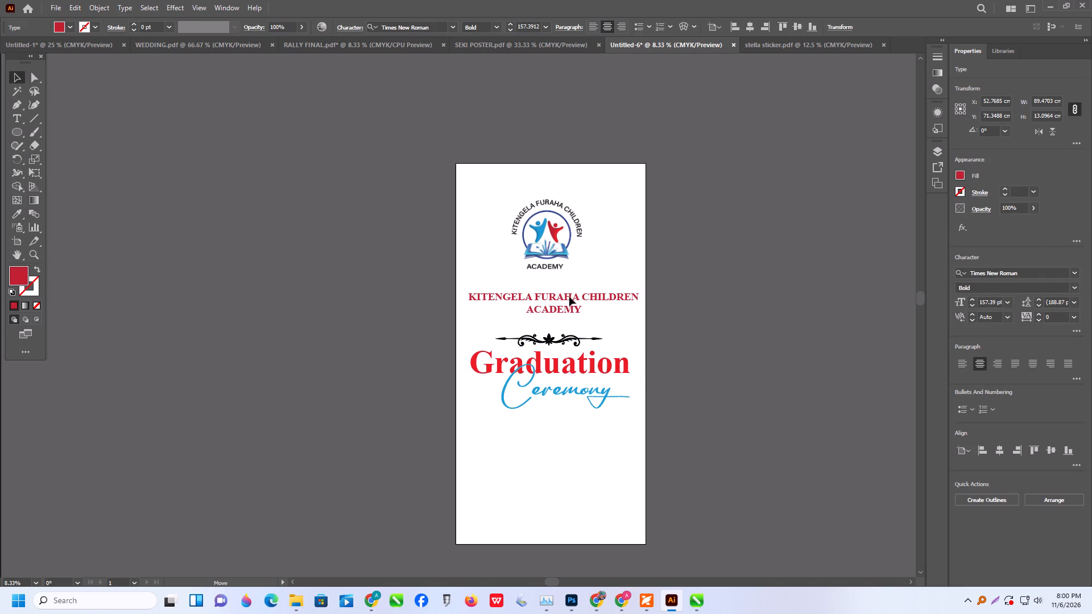
{"action": "left_click_drag", "start_coordinate": [569, 297], "coordinate": [568, 298]}
Enlarge the school logo to about 55.5 cm wide and reposition it near the banner's centre above the school name.
{"action": "left_click", "coordinate": [563, 238]}
{"action": "left_click_drag", "start_coordinate": [594, 269], "coordinate": [598, 275], "text": "shift"}
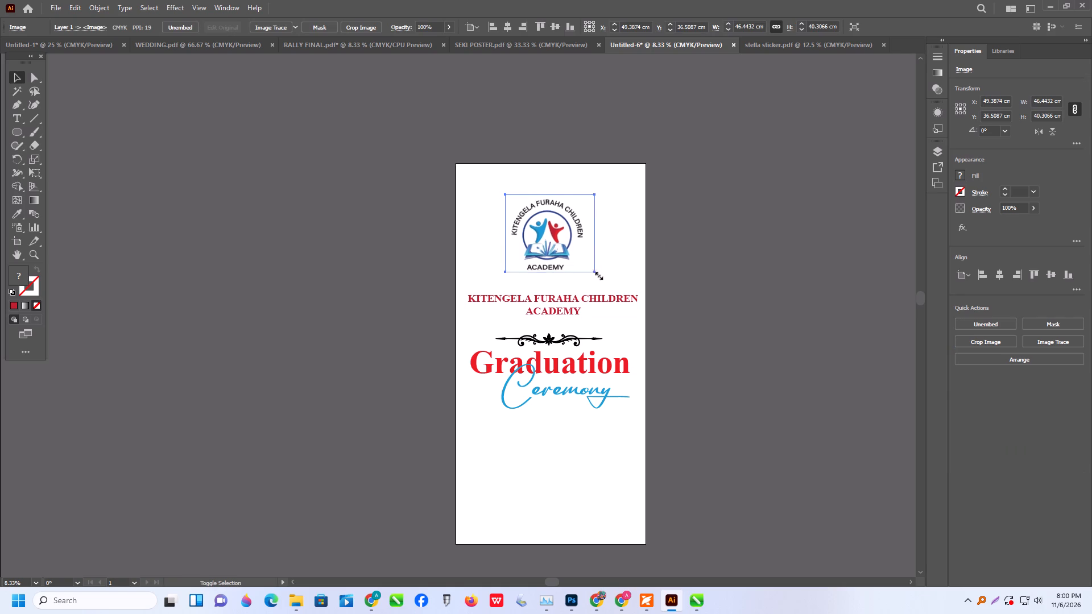
{"action": "left_click_drag", "start_coordinate": [598, 275], "coordinate": [608, 292], "text": "shift"}
{"action": "left_click_drag", "start_coordinate": [564, 253], "coordinate": [559, 250]}
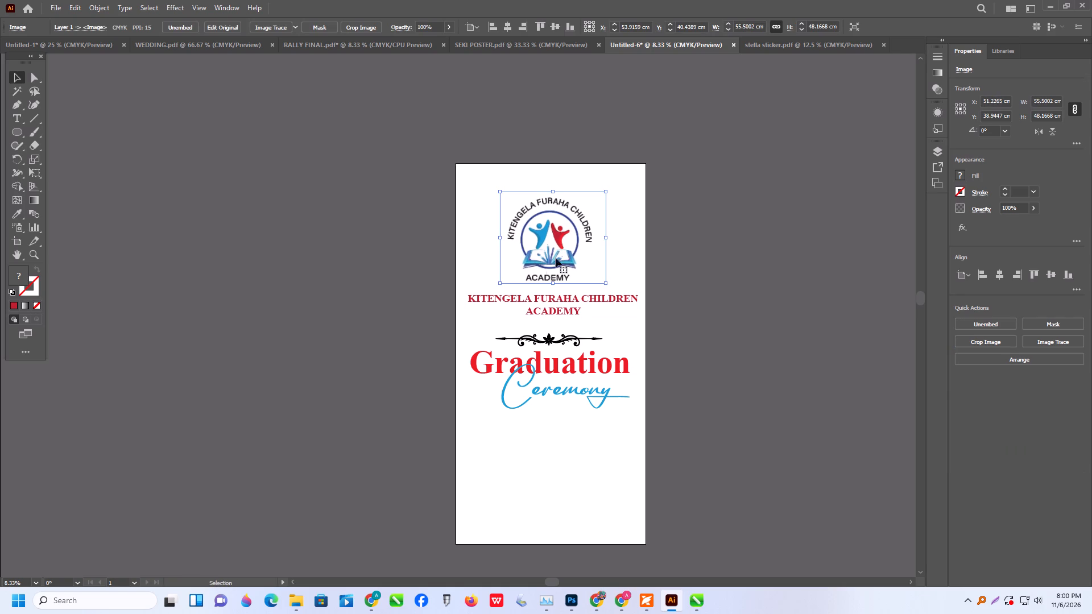
Enlarge the school logo to about 60 cm wide and reposition it slightly higher, near the banner's horizontal centre.
{"action": "left_click_drag", "start_coordinate": [499, 283], "coordinate": [491, 293], "text": "shift"}
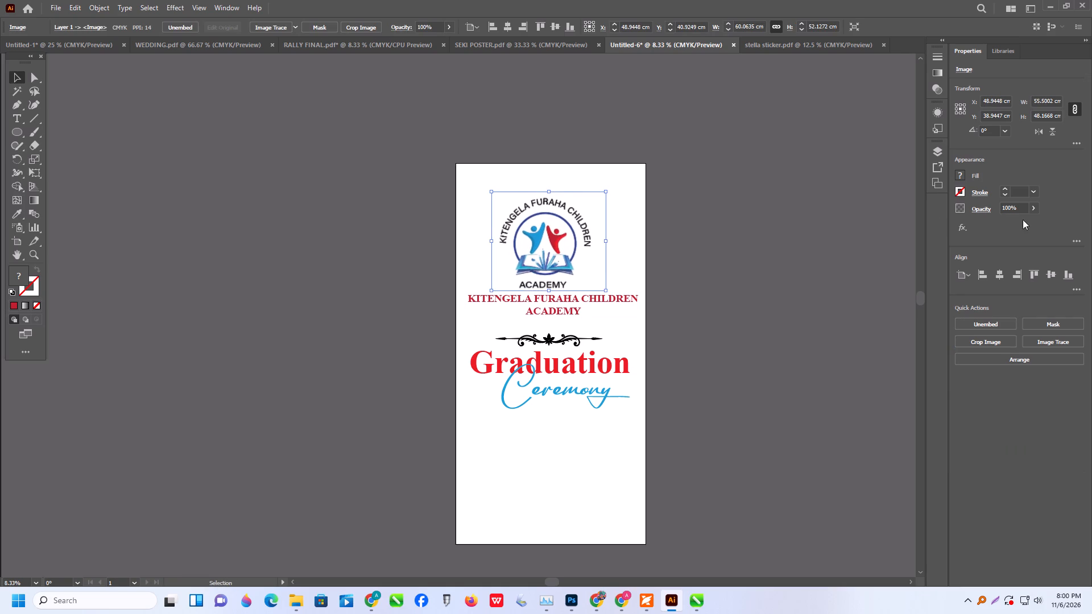
{"action": "left_click", "coordinate": [996, 275]}
{"action": "left_click", "coordinate": [796, 278]}
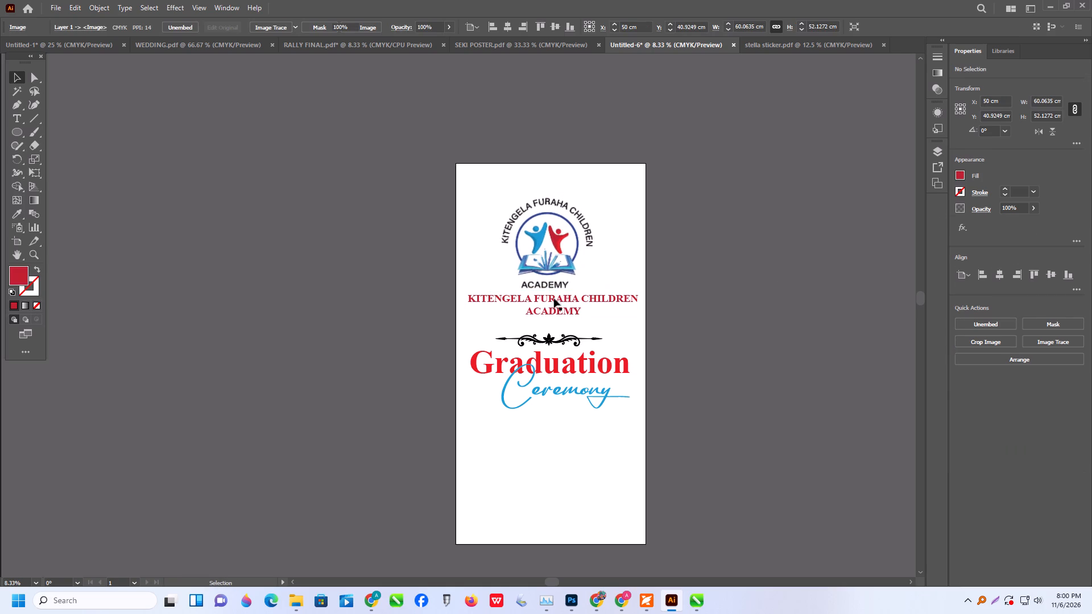
{"action": "left_click", "coordinate": [553, 272]}
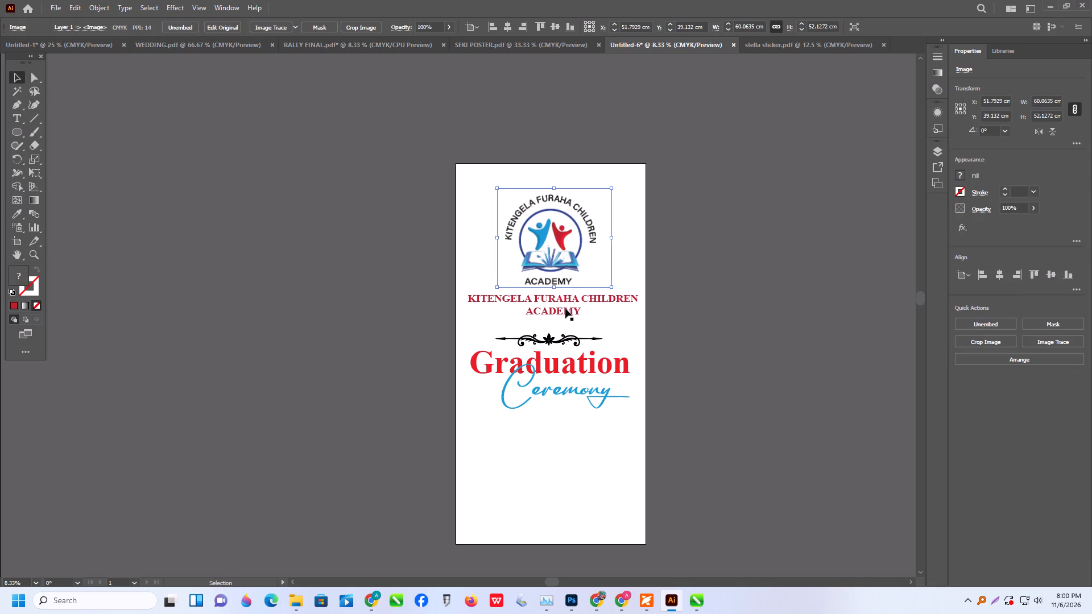
Move the school name down slightly towards the divider and recolour its fill bright red like the Graduation heading.
{"action": "left_click_drag", "start_coordinate": [565, 309], "coordinate": [565, 316]}
{"action": "left_click_drag", "start_coordinate": [18, 214], "coordinate": [32, 219]}
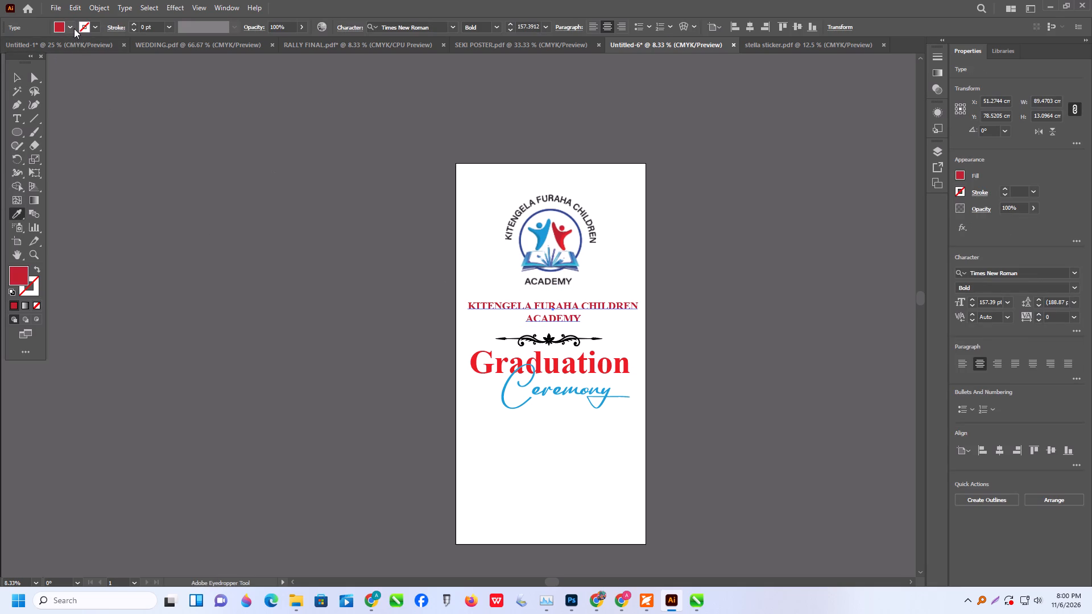
{"action": "left_click", "coordinate": [74, 28]}
{"action": "left_click", "coordinate": [40, 47]}
{"action": "left_click", "coordinate": [245, 189]}
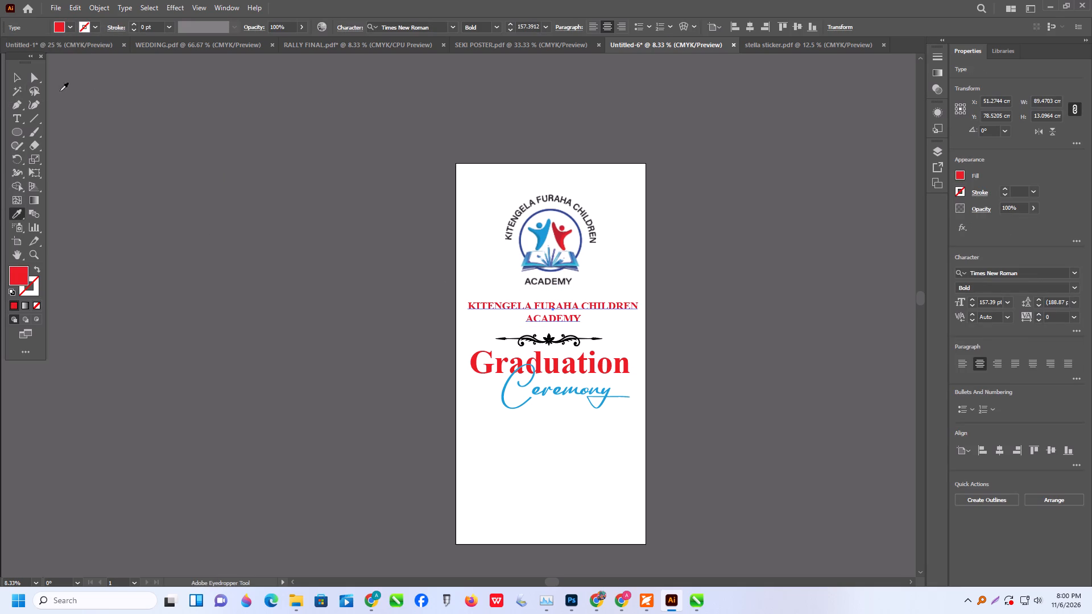
Centre the school name horizontally on the banner.
{"action": "left_click", "coordinate": [20, 76]}
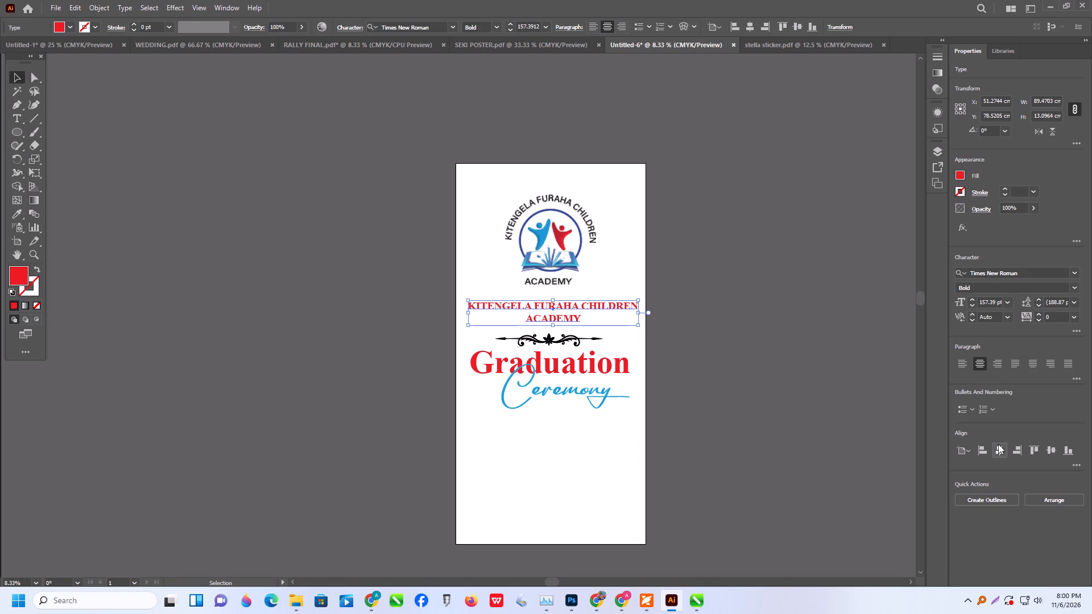
{"action": "left_click", "coordinate": [998, 444]}
{"action": "left_click", "coordinate": [825, 373]}
Select the school logo above the school name.
{"action": "scroll", "coordinate": [530, 321], "scroll_direction": "down", "scroll_amount": 4}
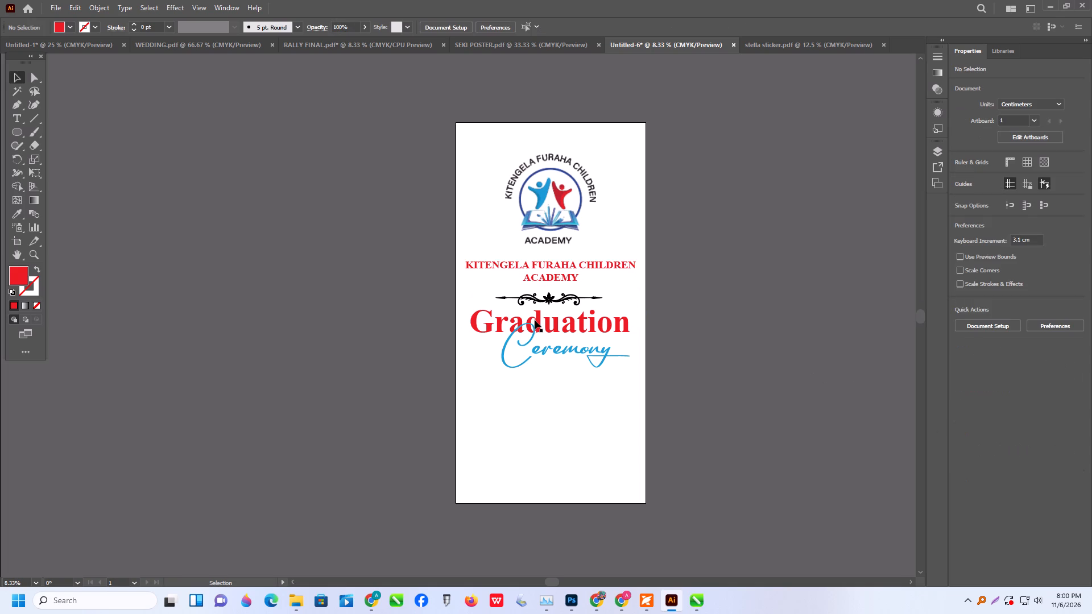
{"action": "scroll", "coordinate": [535, 320], "scroll_direction": "down", "scroll_amount": 1}
{"action": "left_click", "coordinate": [544, 184]}
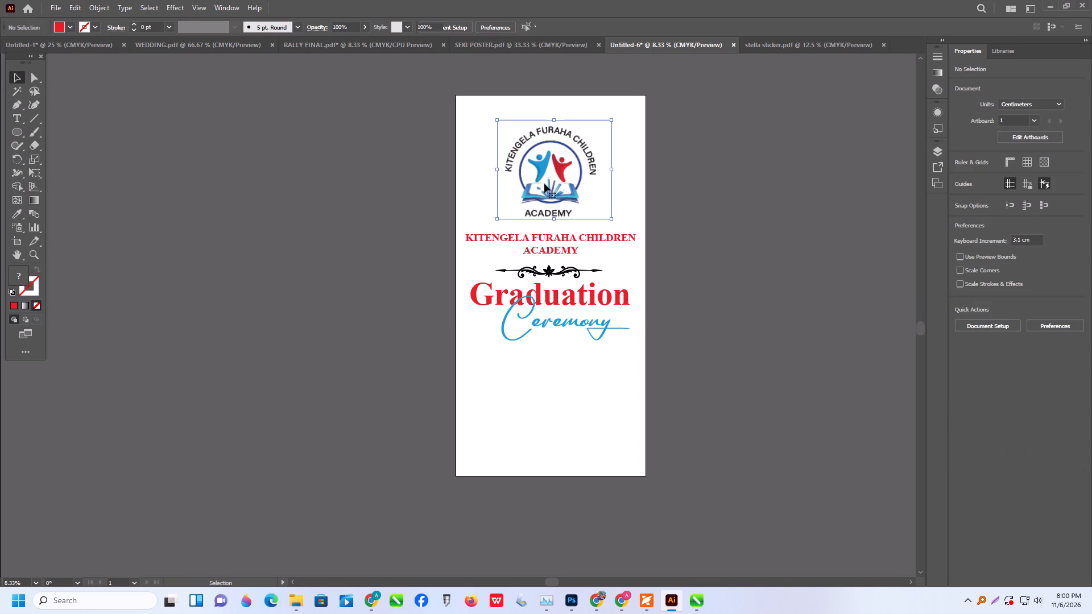
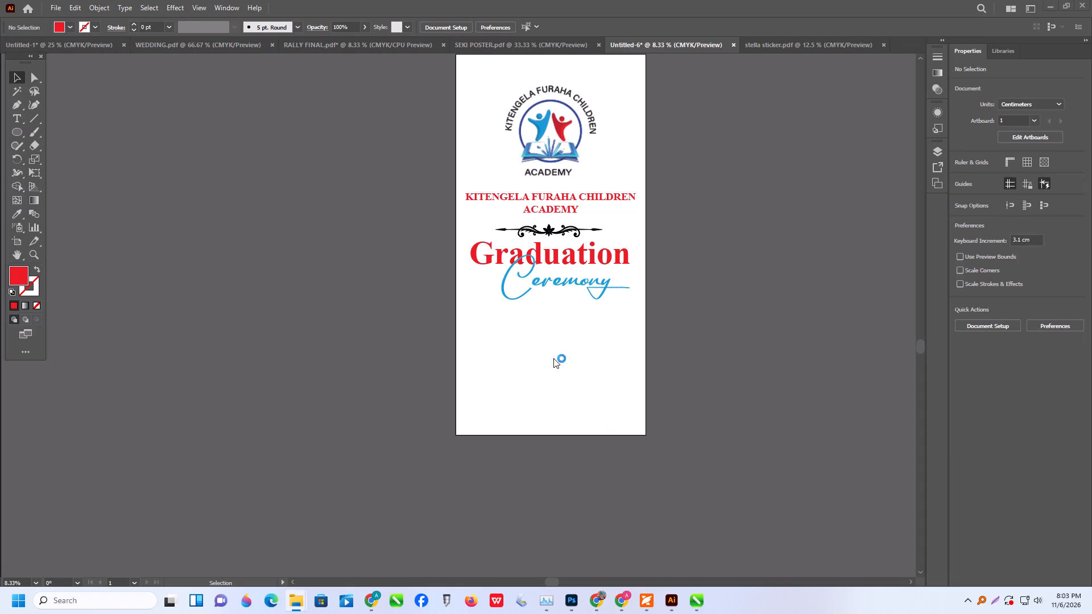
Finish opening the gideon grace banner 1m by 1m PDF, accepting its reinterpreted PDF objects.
{"action": "left_click", "coordinate": [579, 380]}
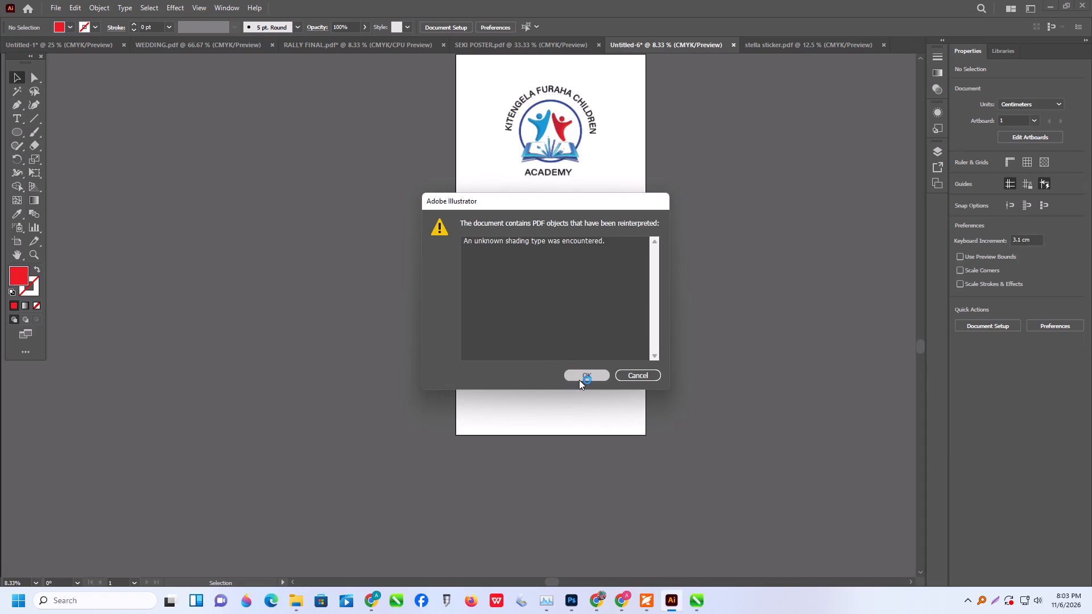
{"action": "left_click", "coordinate": [580, 371]}
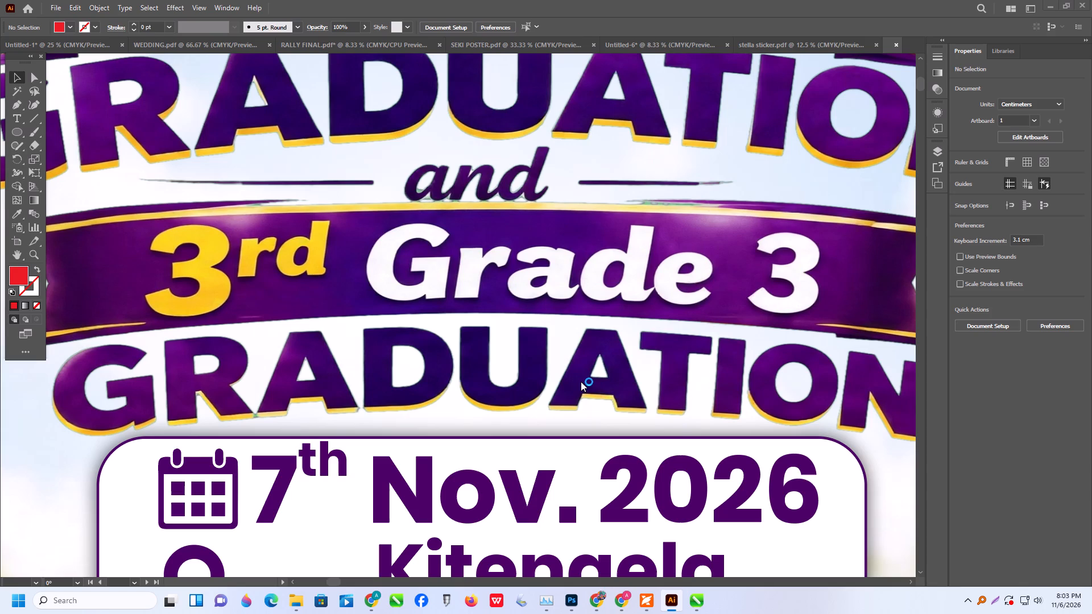
{"action": "scroll", "coordinate": [578, 390], "scroll_direction": "down", "scroll_amount": 3}
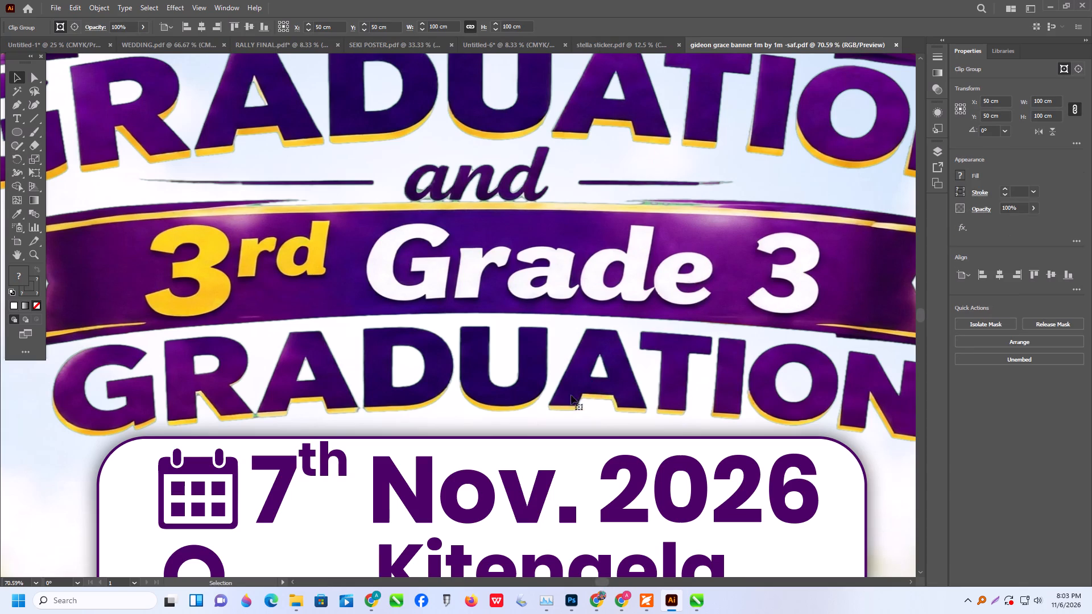
{"action": "scroll", "coordinate": [565, 393], "scroll_direction": "down", "scroll_amount": 7, "text": "alt"}
{"action": "scroll", "coordinate": [560, 403], "scroll_direction": "down", "scroll_amount": 1}
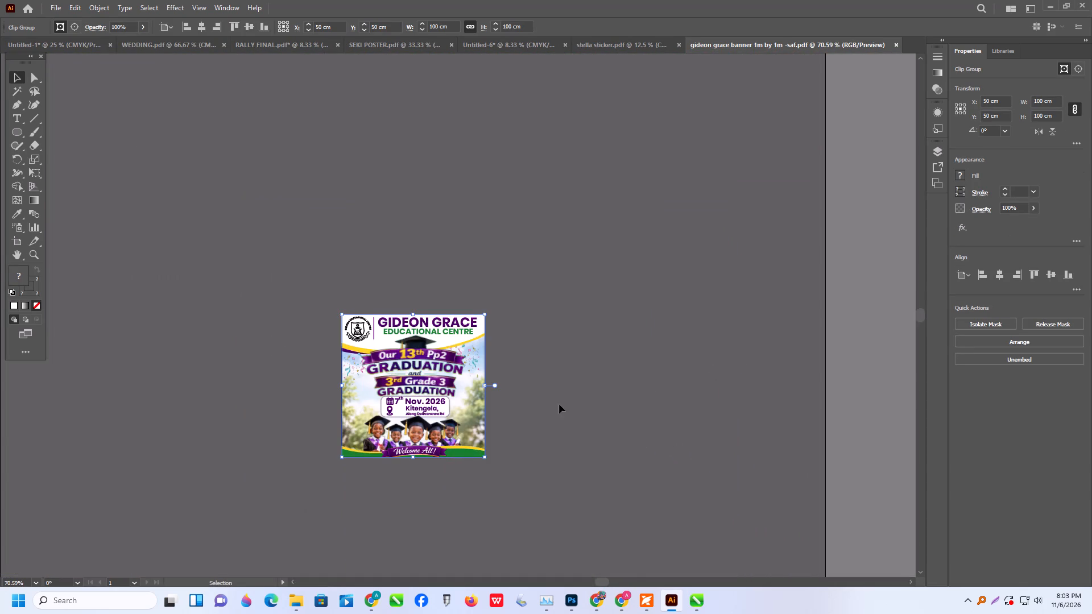
{"action": "left_click", "coordinate": [442, 426]}
{"action": "right_click", "coordinate": [439, 414]}
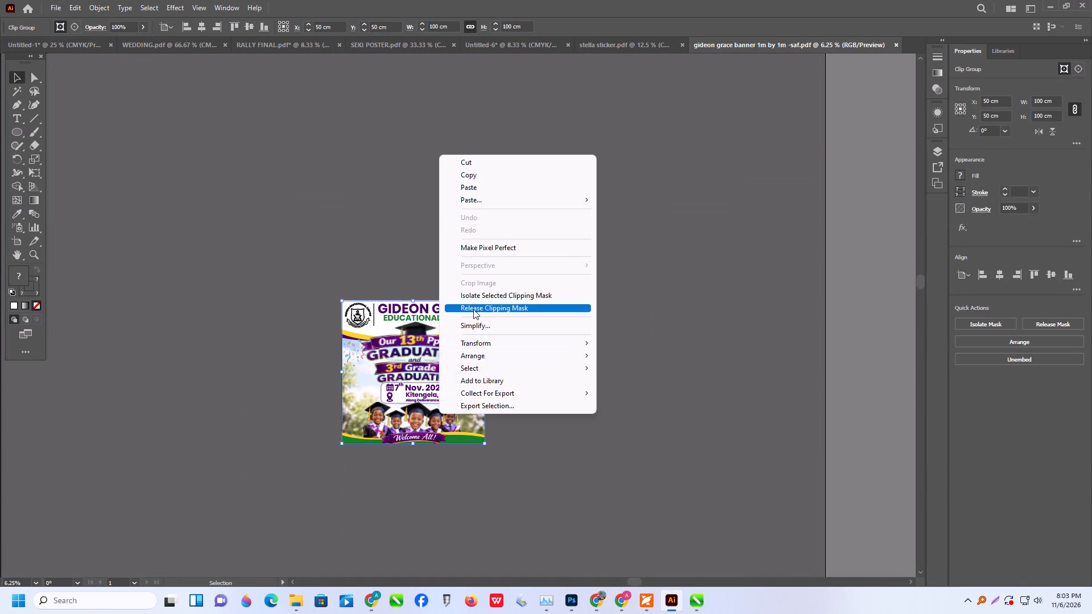
{"action": "left_click", "coordinate": [473, 309]}
{"action": "left_click", "coordinate": [601, 309]}
{"action": "left_click_drag", "start_coordinate": [428, 433], "coordinate": [565, 388]}
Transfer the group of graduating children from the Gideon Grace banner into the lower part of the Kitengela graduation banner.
{"action": "left_click_drag", "start_coordinate": [440, 422], "coordinate": [445, 418]}
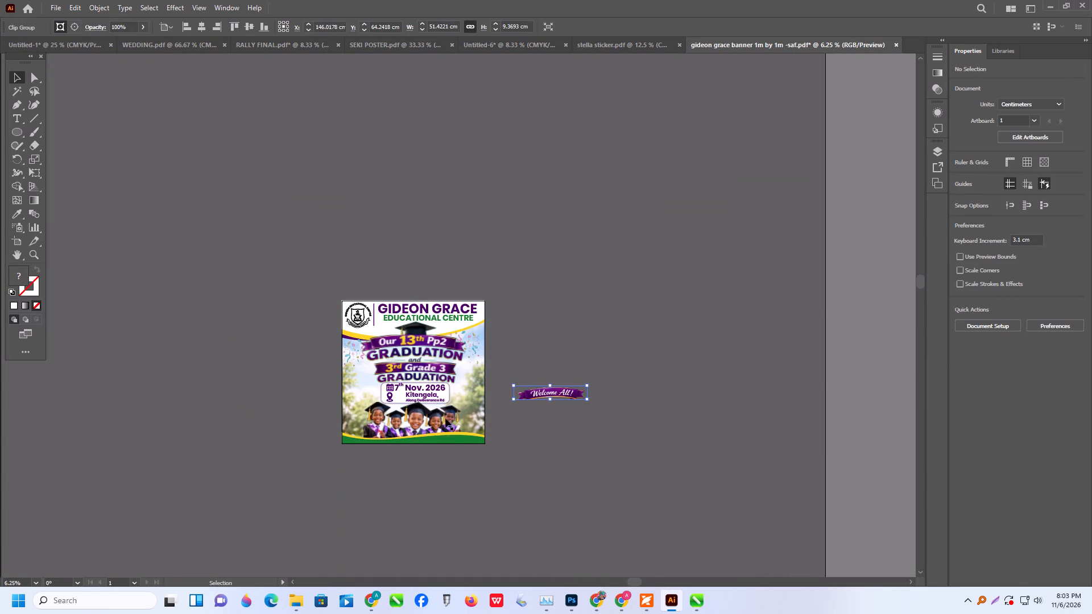
{"action": "left_click_drag", "start_coordinate": [445, 418], "coordinate": [597, 304]}
{"action": "key", "text": "ctrl+x"}
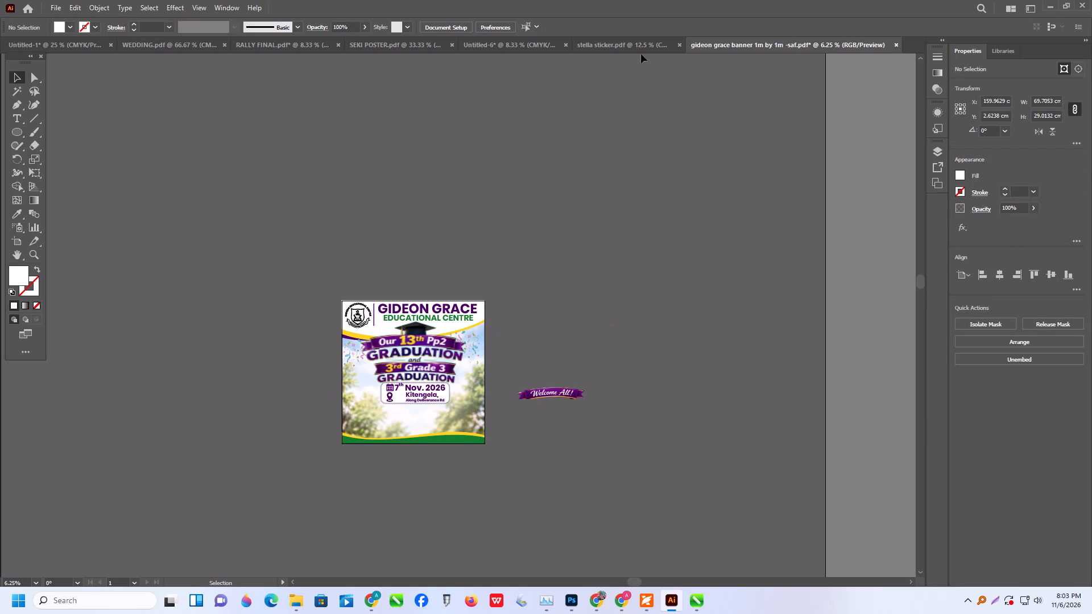
{"action": "left_click", "coordinate": [637, 49]}
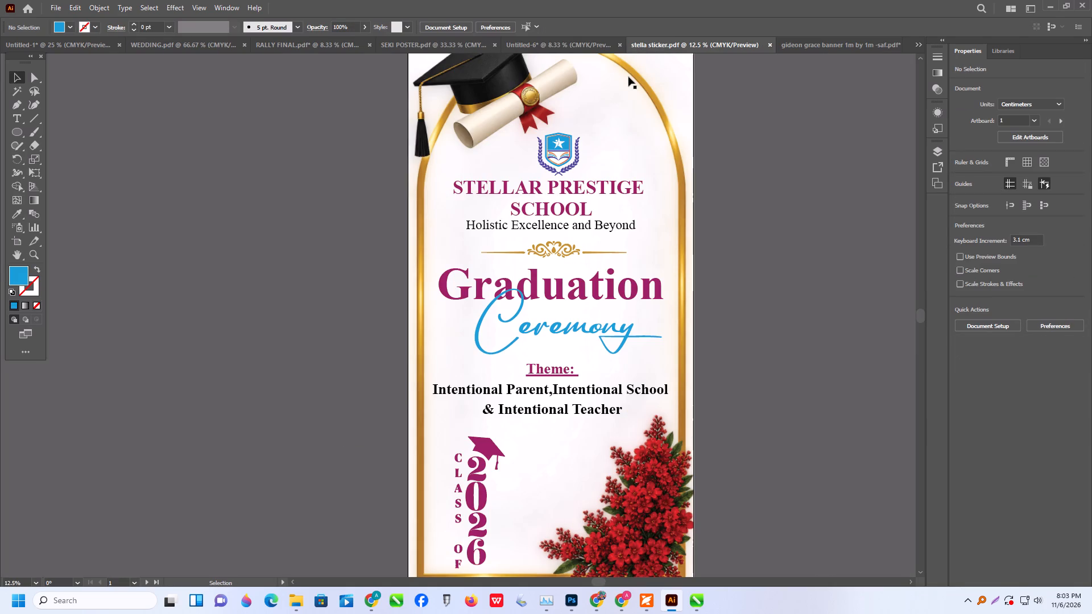
{"action": "left_click", "coordinate": [537, 48]}
{"action": "key", "text": "ctrl+v"}
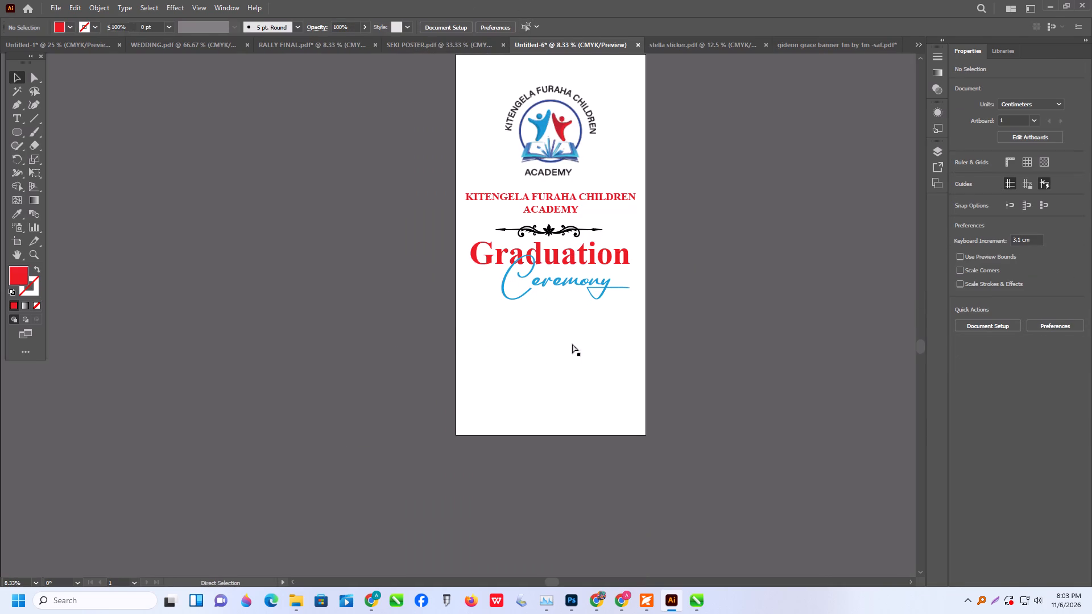
{"action": "left_click_drag", "start_coordinate": [481, 318], "coordinate": [561, 396]}
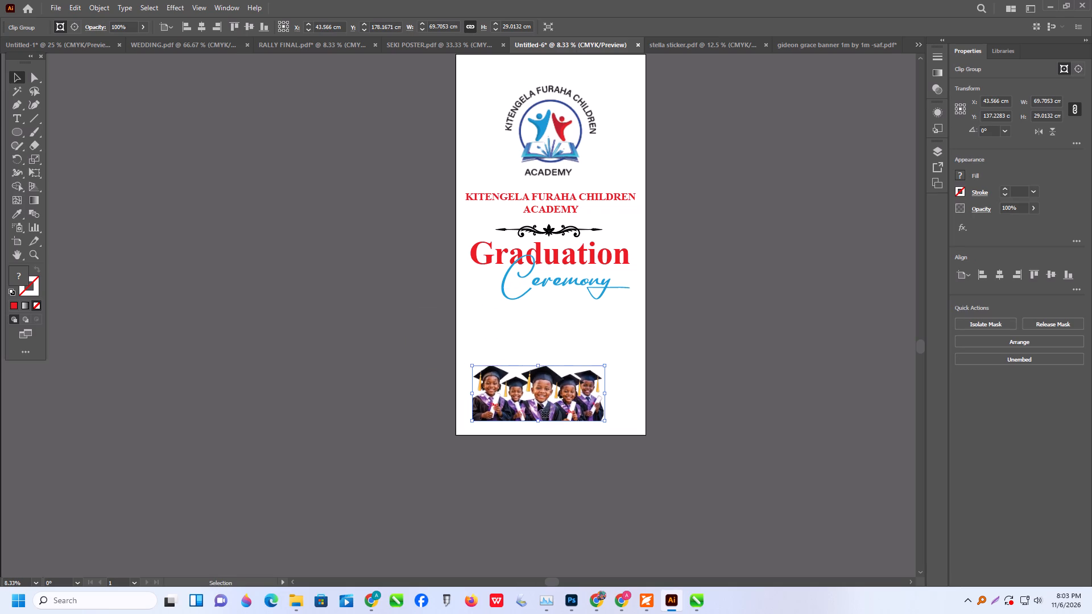
Enlarge the graduating children image proportionally to about 101 cm wide so it spans the banner's full width.
{"action": "scroll", "coordinate": [537, 404], "scroll_direction": "up", "scroll_amount": 2, "text": "alt"}
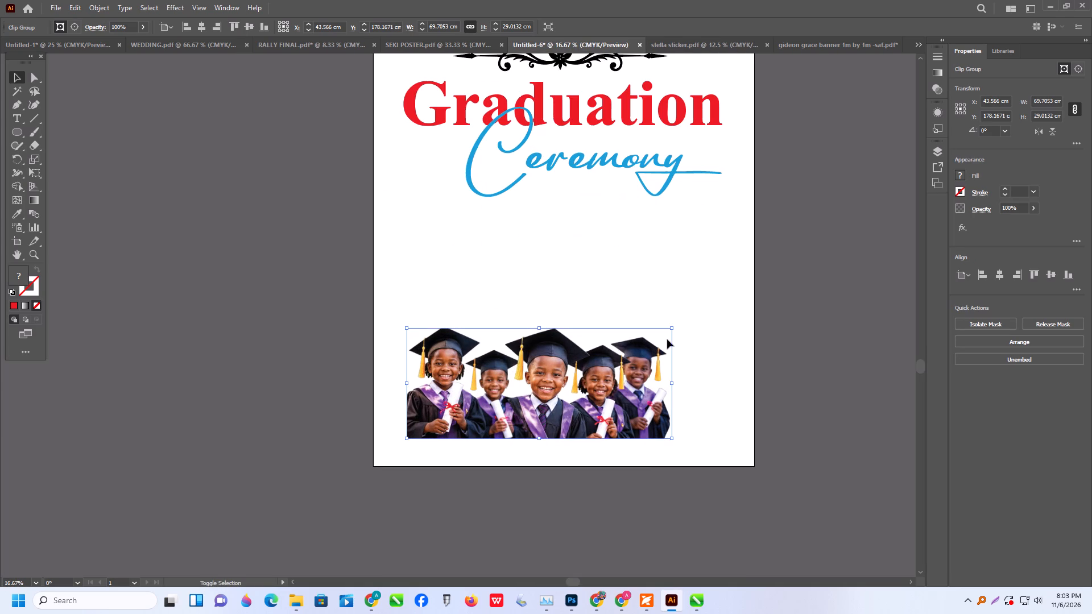
{"action": "left_click_drag", "start_coordinate": [669, 329], "coordinate": [767, 300], "text": "shift"}
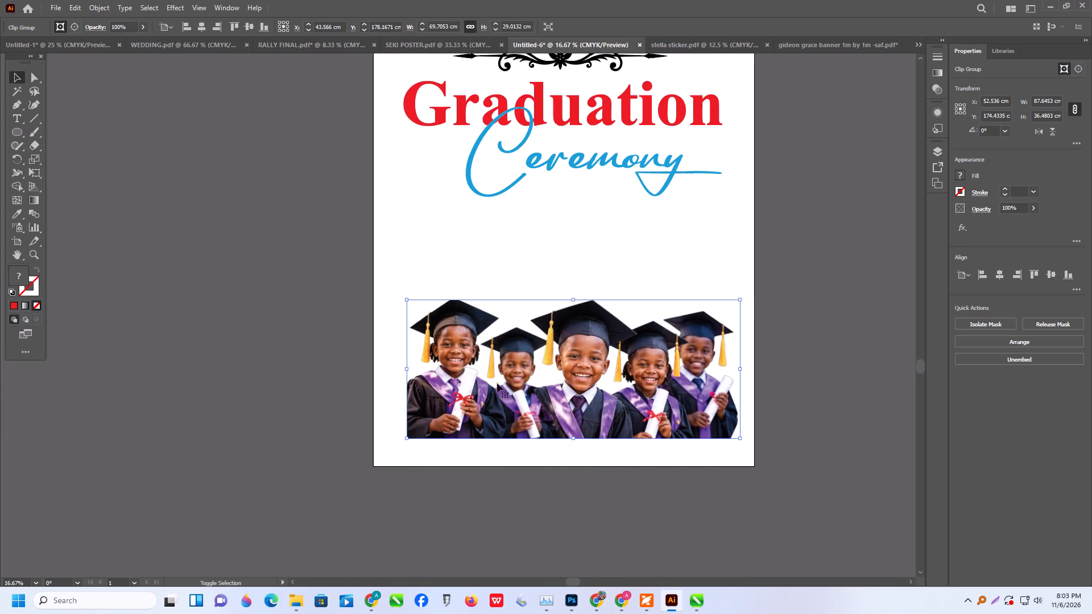
{"action": "left_click_drag", "start_coordinate": [406, 439], "coordinate": [372, 481], "text": "shift"}
{"action": "left_click_drag", "start_coordinate": [471, 421], "coordinate": [478, 383]}
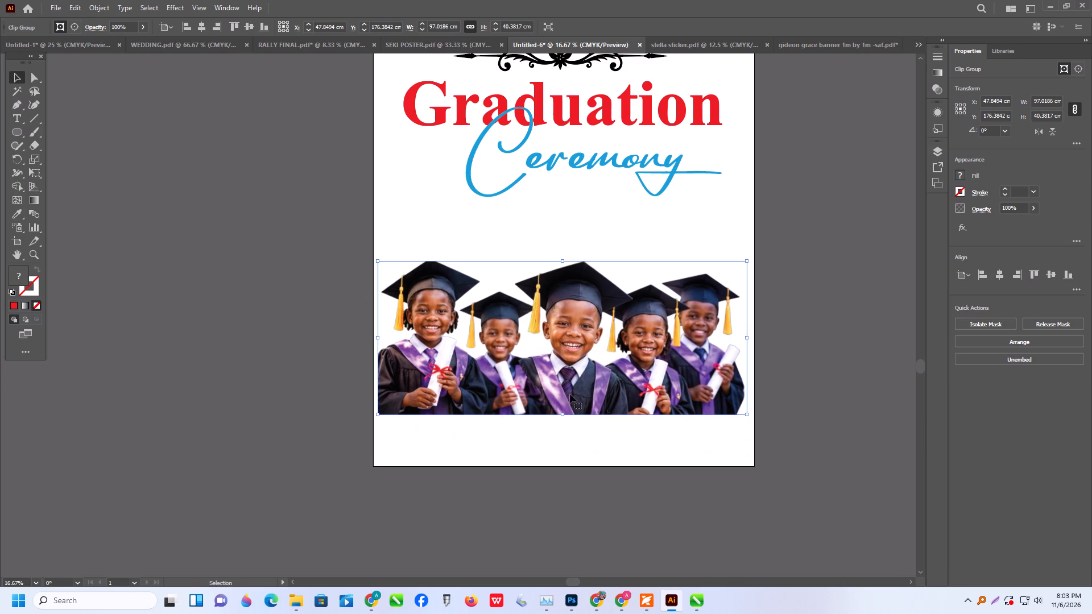
{"action": "left_click_drag", "start_coordinate": [746, 415], "coordinate": [759, 433], "text": "shift"}
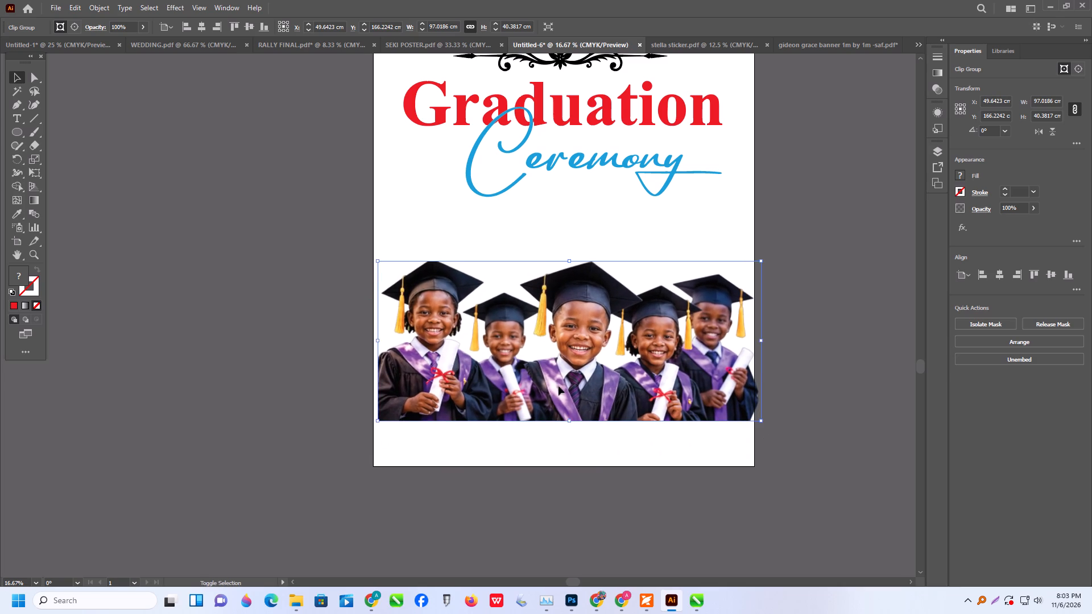
{"action": "left_click_drag", "start_coordinate": [556, 375], "coordinate": [553, 383]}
Move the graduating children image down to the banner's bottom edge, at about X 50.3 cm and Y 179.5 cm.
{"action": "scroll", "coordinate": [551, 401], "scroll_direction": "up", "scroll_amount": 5}
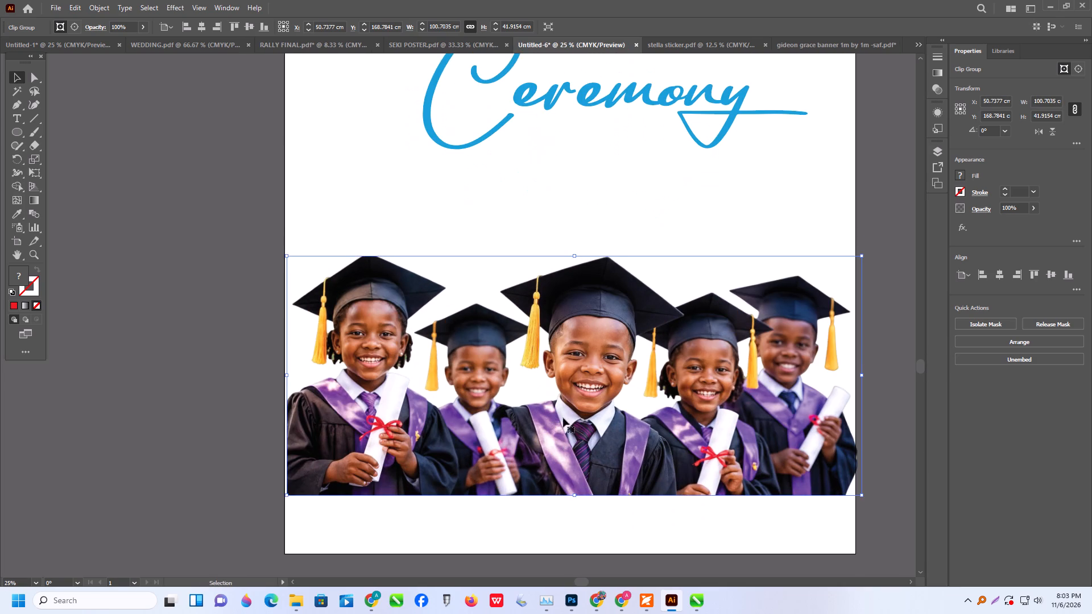
{"action": "scroll", "coordinate": [563, 418], "scroll_direction": "up", "scroll_amount": 4}
{"action": "scroll", "coordinate": [564, 439], "scroll_direction": "down", "scroll_amount": 2, "text": "alt"}
{"action": "left_click_drag", "start_coordinate": [565, 429], "coordinate": [565, 442]}
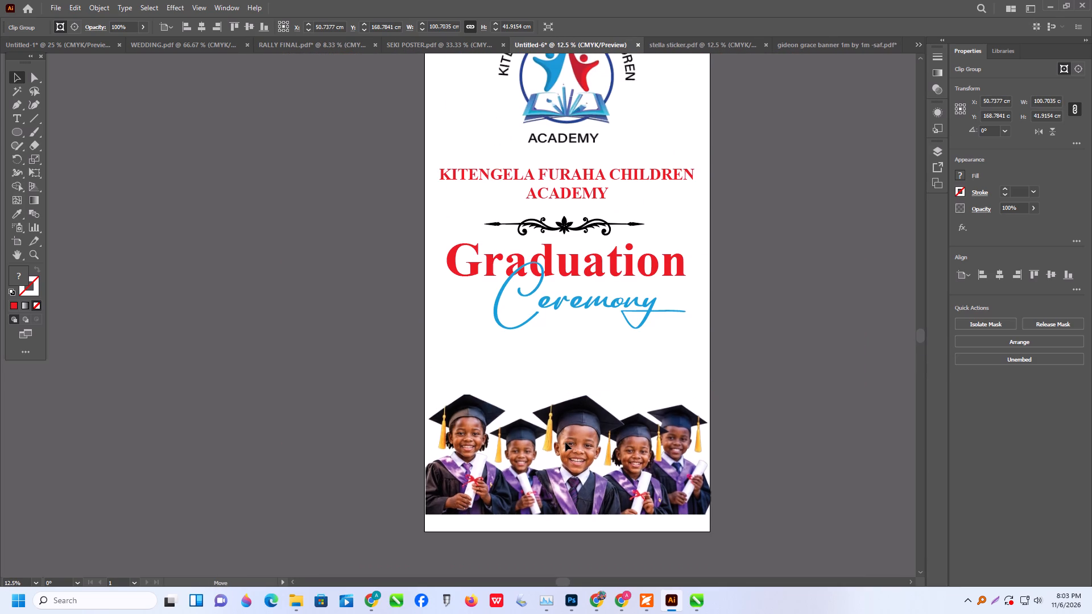
{"action": "left_click_drag", "start_coordinate": [565, 442], "coordinate": [563, 456]}
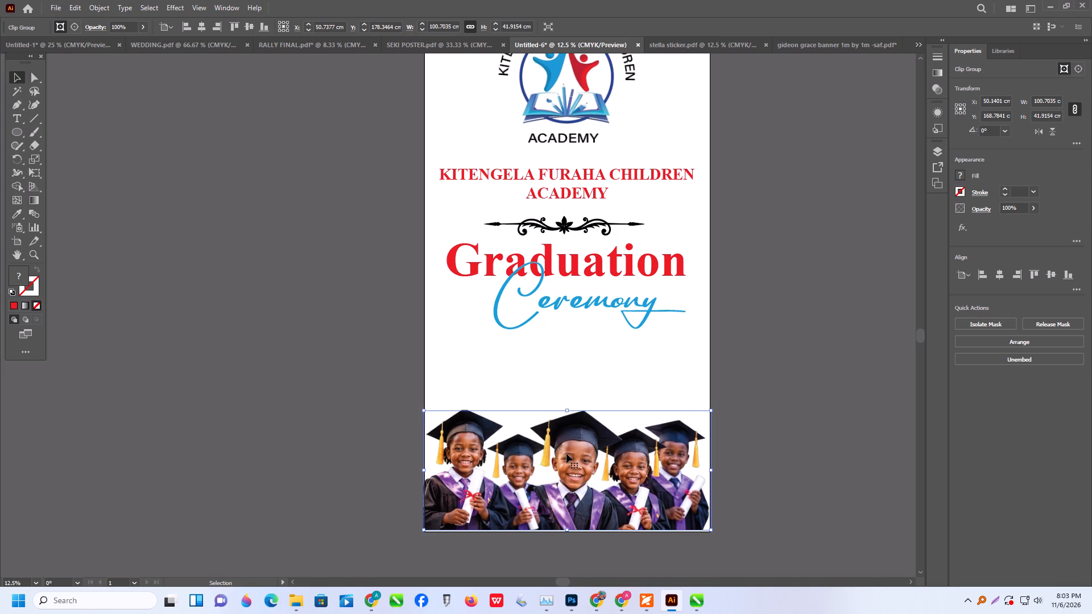
{"action": "left_click", "coordinate": [566, 454]}
{"action": "scroll", "coordinate": [569, 453], "scroll_direction": "down", "scroll_amount": 2, "text": "alt"}
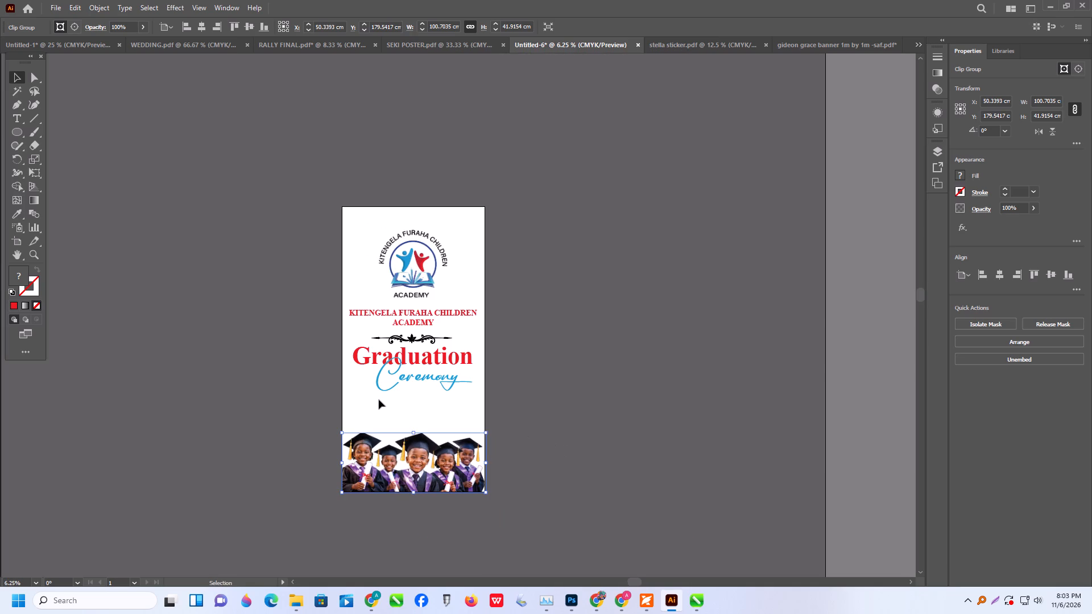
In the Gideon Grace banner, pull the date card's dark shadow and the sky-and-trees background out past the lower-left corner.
{"action": "left_click", "coordinate": [819, 42]}
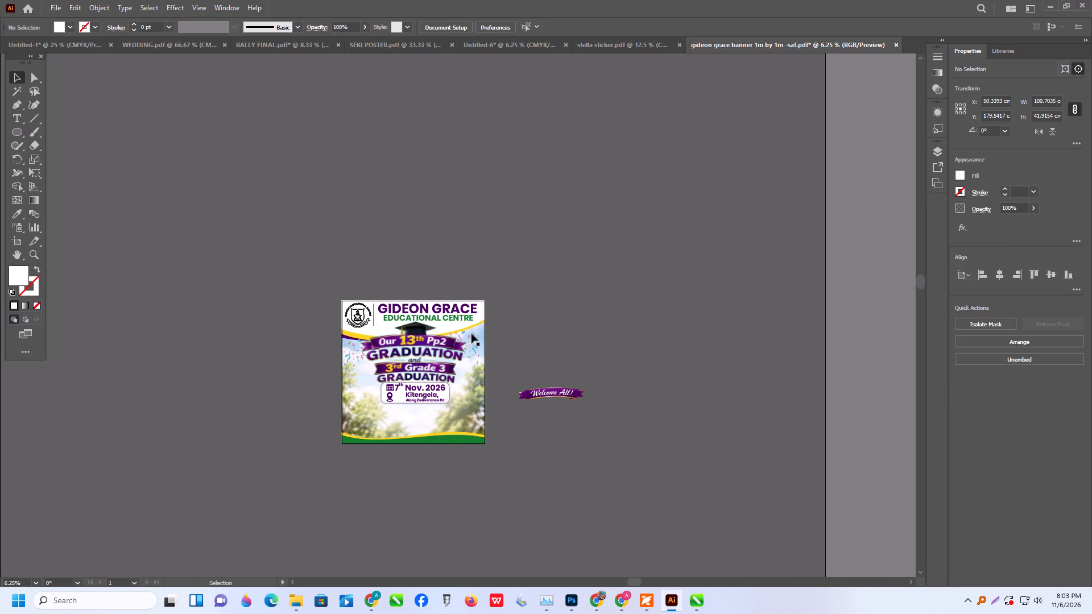
{"action": "left_click_drag", "start_coordinate": [365, 406], "coordinate": [289, 484]}
{"action": "left_click_drag", "start_coordinate": [380, 406], "coordinate": [314, 487]}
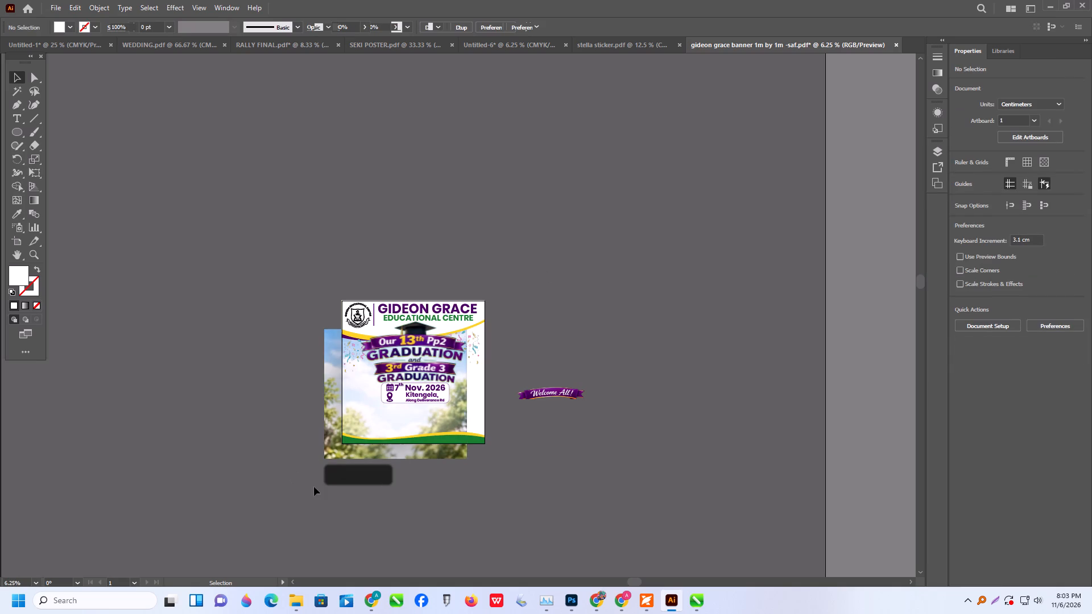
{"action": "left_click_drag", "start_coordinate": [314, 487], "coordinate": [315, 488]}
{"action": "left_click_drag", "start_coordinate": [375, 389], "coordinate": [306, 448]}
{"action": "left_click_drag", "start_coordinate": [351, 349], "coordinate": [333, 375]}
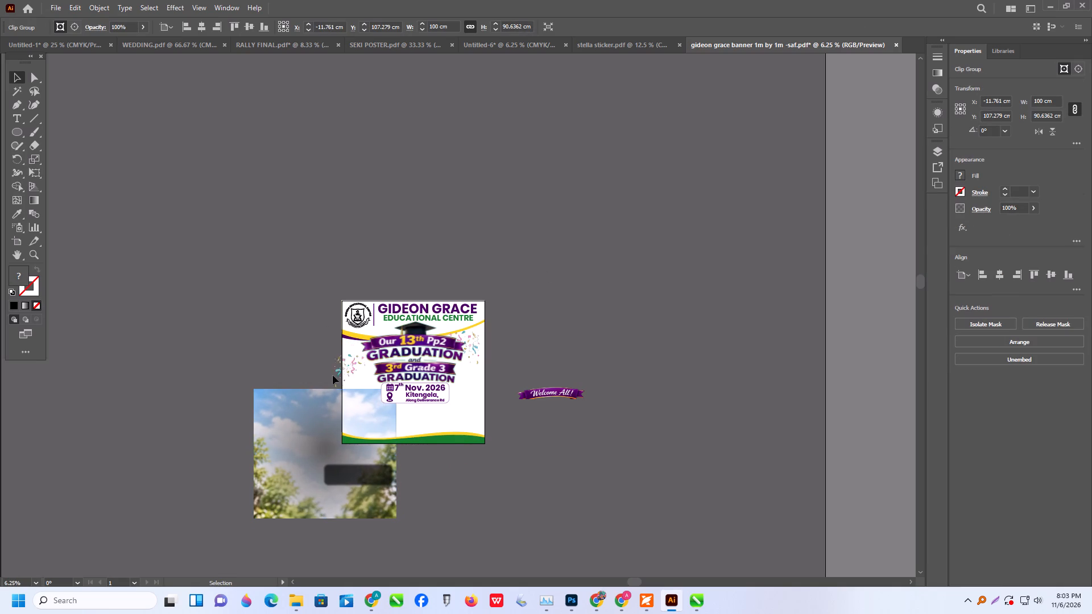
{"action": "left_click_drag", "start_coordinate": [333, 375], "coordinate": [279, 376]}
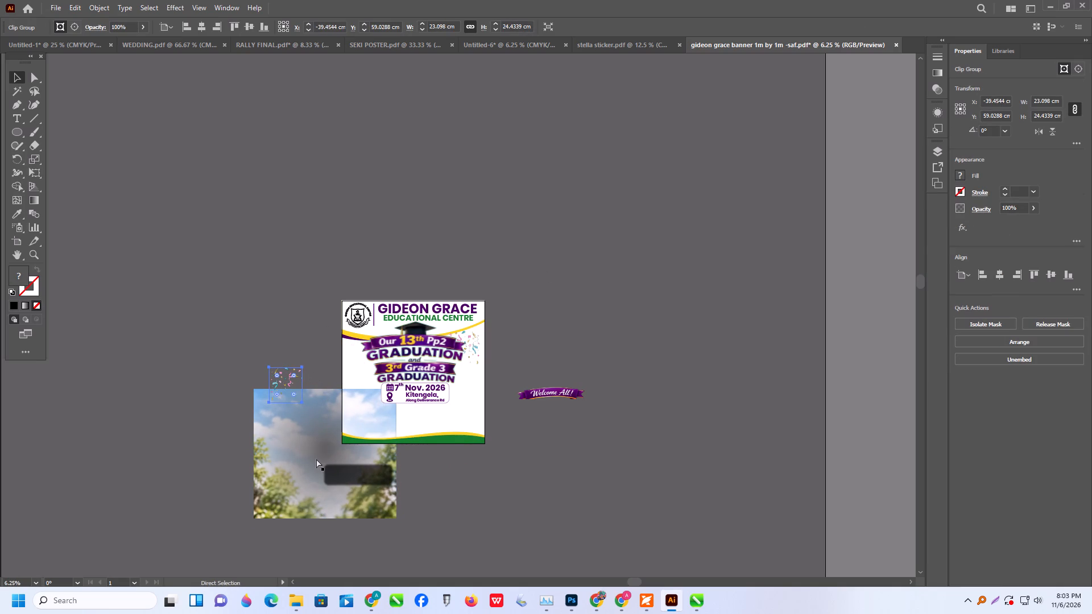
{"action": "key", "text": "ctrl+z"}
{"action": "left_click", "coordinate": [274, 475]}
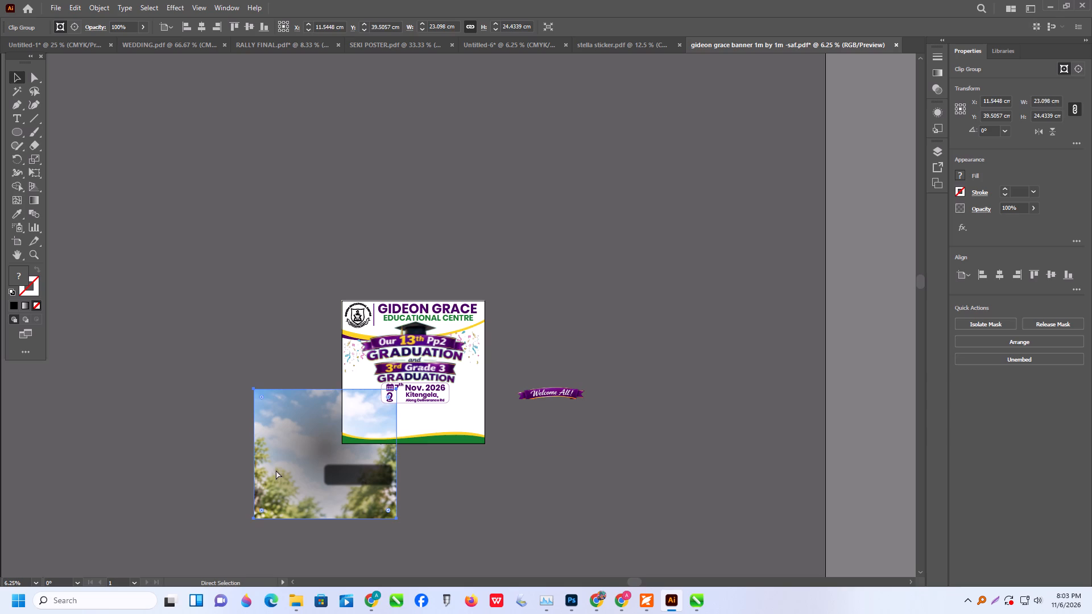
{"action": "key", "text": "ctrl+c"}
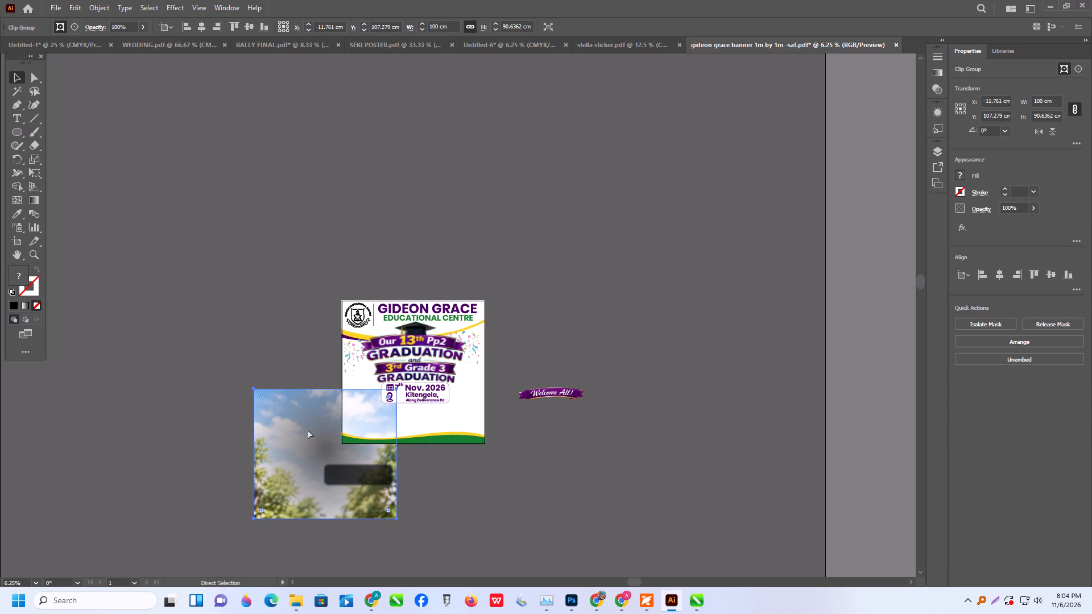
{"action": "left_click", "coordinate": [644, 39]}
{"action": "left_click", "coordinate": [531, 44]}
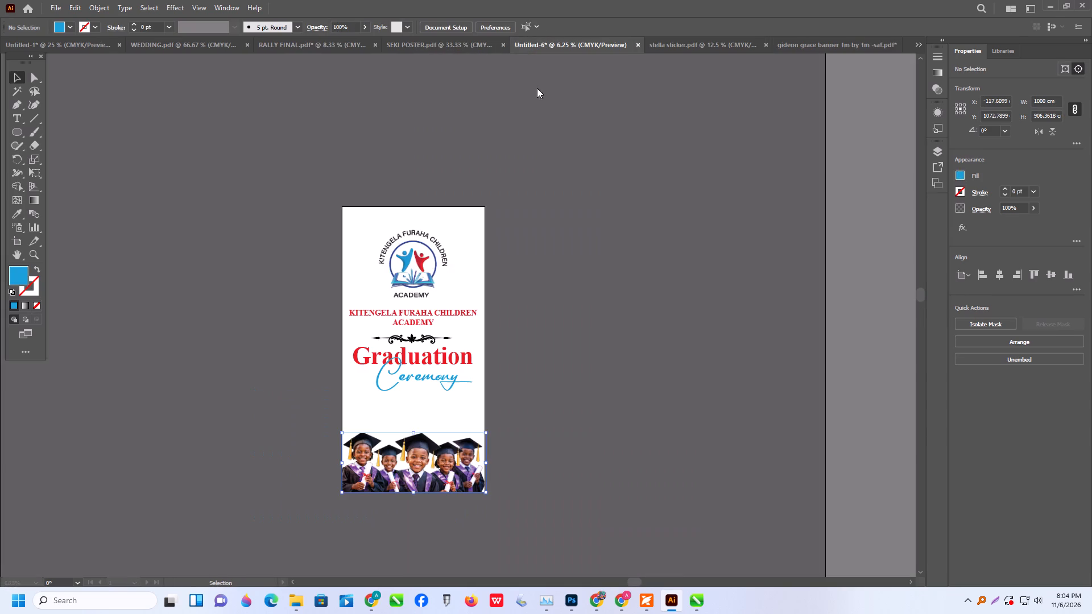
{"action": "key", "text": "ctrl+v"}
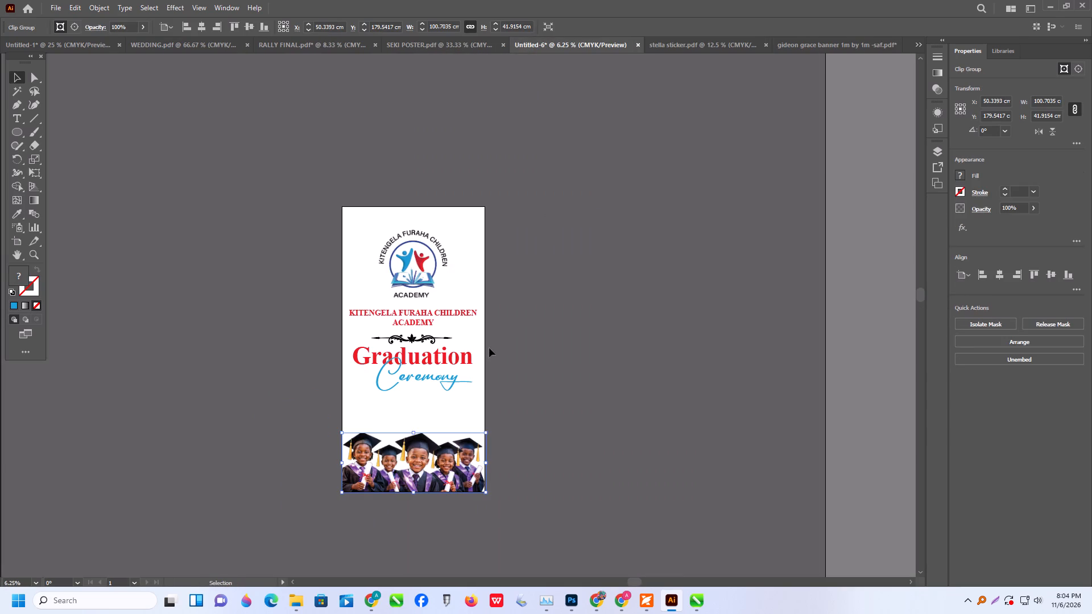
{"action": "left_click", "coordinate": [808, 43]}
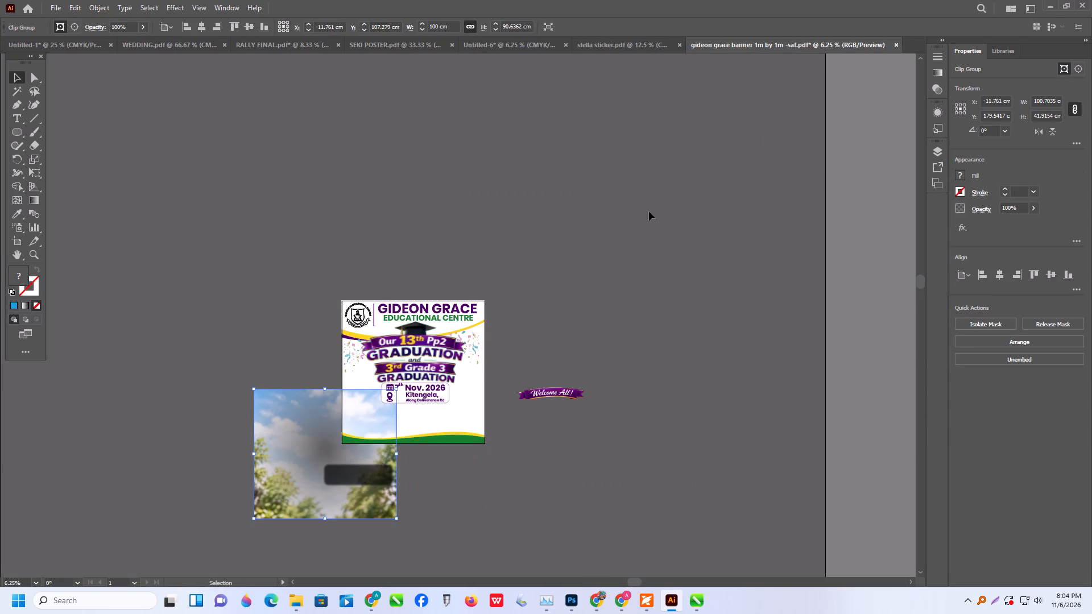
{"action": "key", "text": "ctrl+x"}
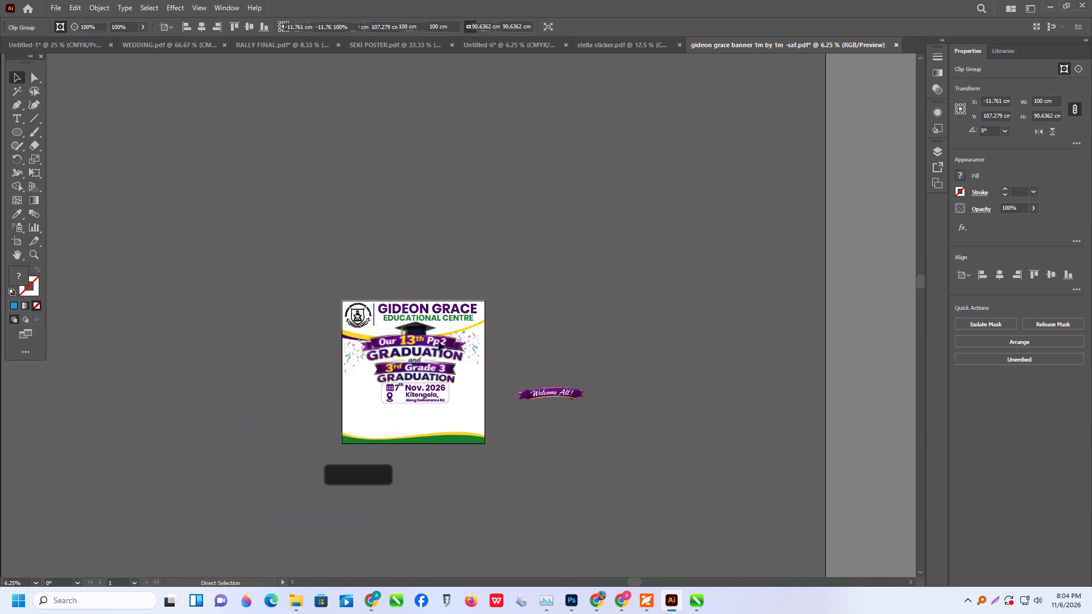
{"action": "left_click", "coordinate": [532, 47]}
{"action": "left_click", "coordinate": [527, 44]}
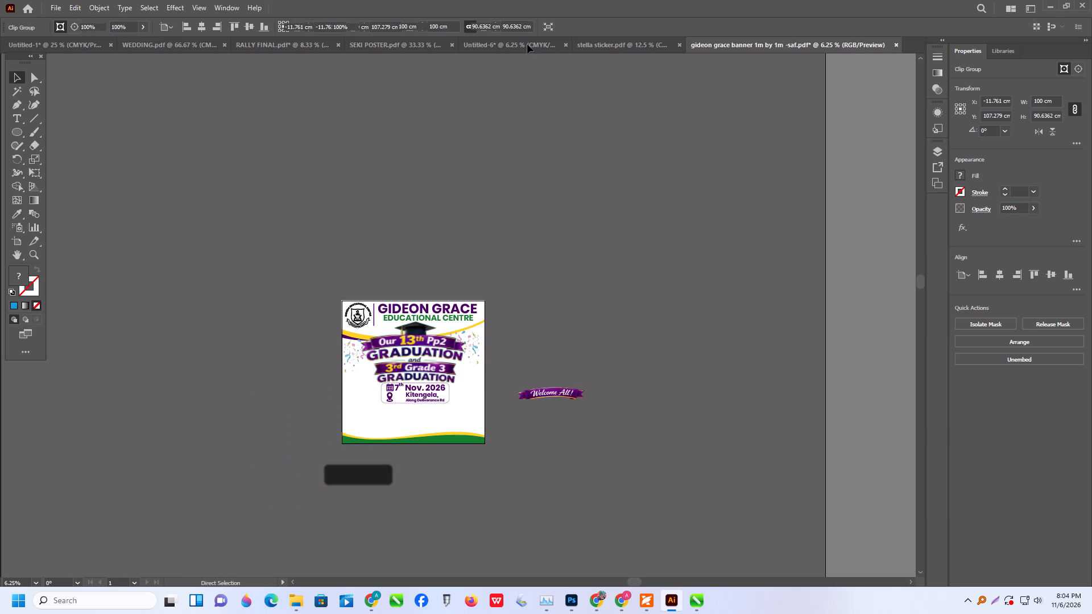
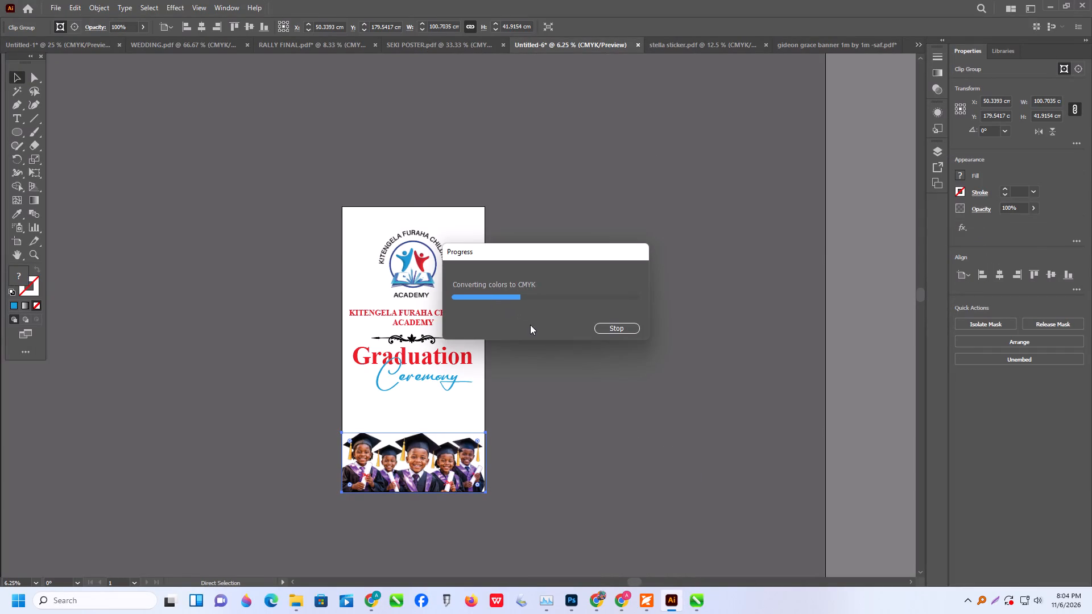
Release the clipping mask on the pasted sky-and-trees background and move the freed group off the banner's left side.
{"action": "left_click_drag", "start_coordinate": [503, 335], "coordinate": [440, 310]}
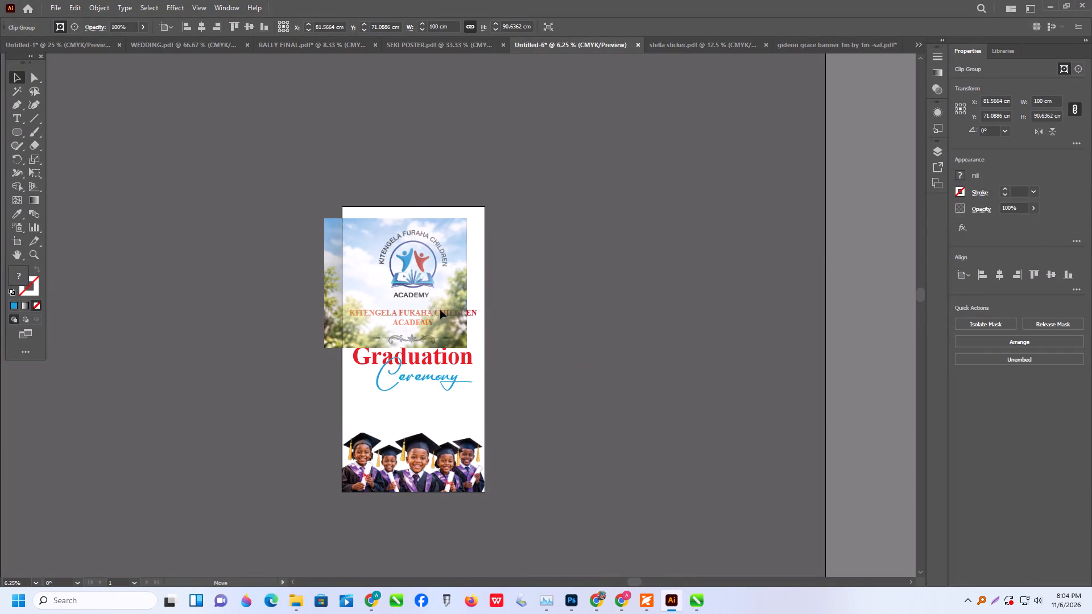
{"action": "left_click_drag", "start_coordinate": [440, 310], "coordinate": [448, 305]}
{"action": "right_click", "coordinate": [449, 304]}
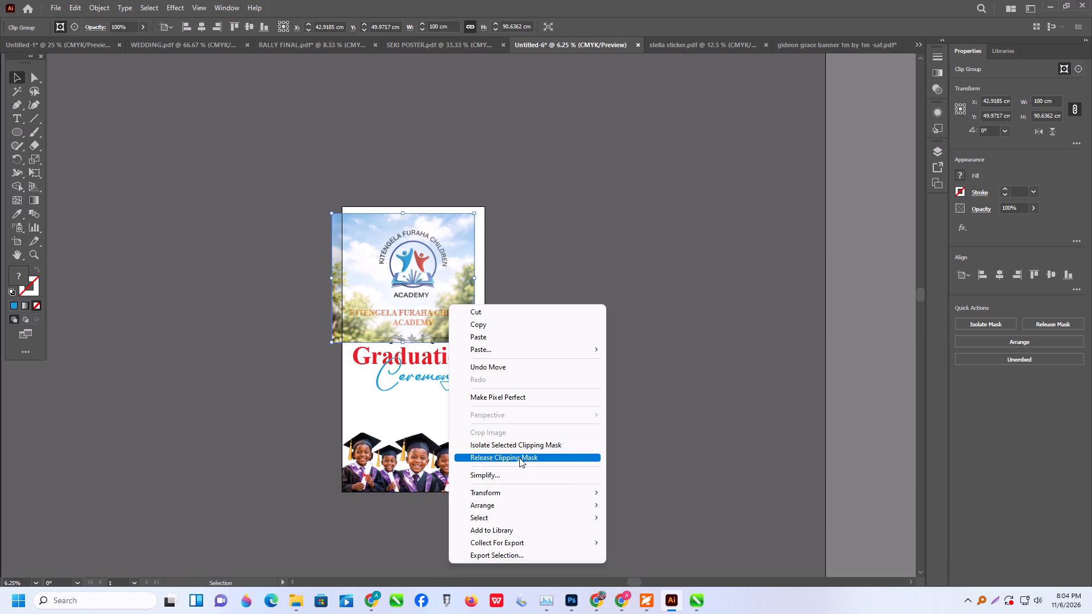
{"action": "left_click", "coordinate": [519, 458]}
{"action": "left_click", "coordinate": [589, 367]}
{"action": "left_click_drag", "start_coordinate": [350, 271], "coordinate": [227, 260]}
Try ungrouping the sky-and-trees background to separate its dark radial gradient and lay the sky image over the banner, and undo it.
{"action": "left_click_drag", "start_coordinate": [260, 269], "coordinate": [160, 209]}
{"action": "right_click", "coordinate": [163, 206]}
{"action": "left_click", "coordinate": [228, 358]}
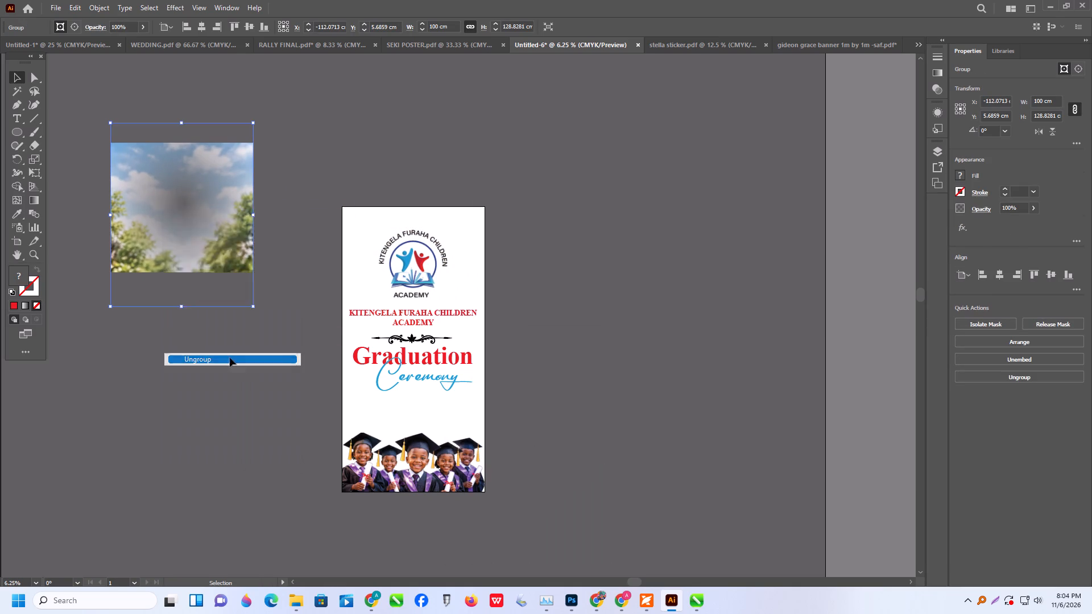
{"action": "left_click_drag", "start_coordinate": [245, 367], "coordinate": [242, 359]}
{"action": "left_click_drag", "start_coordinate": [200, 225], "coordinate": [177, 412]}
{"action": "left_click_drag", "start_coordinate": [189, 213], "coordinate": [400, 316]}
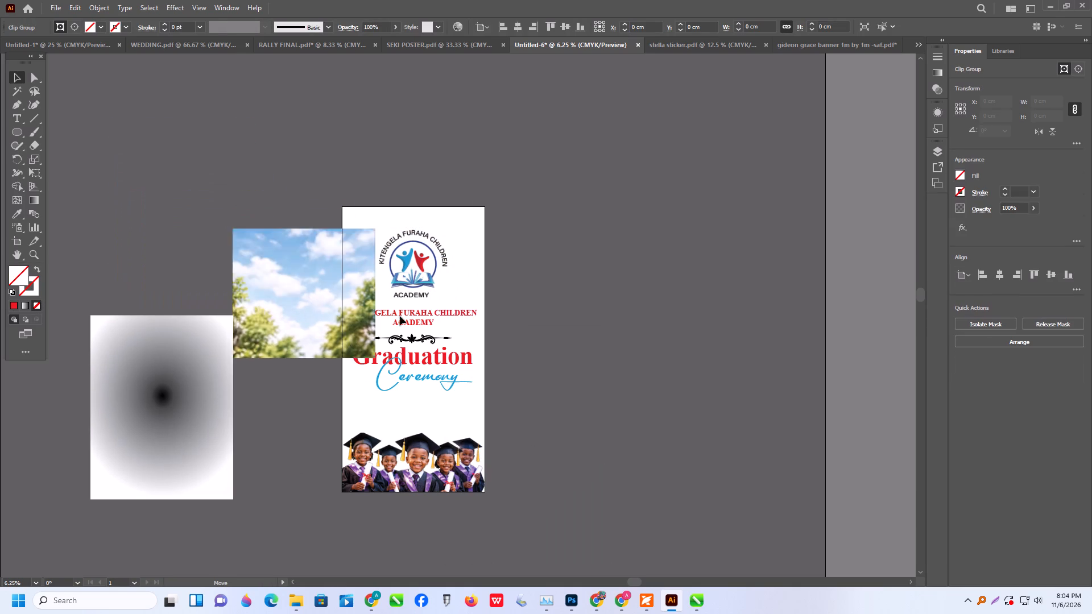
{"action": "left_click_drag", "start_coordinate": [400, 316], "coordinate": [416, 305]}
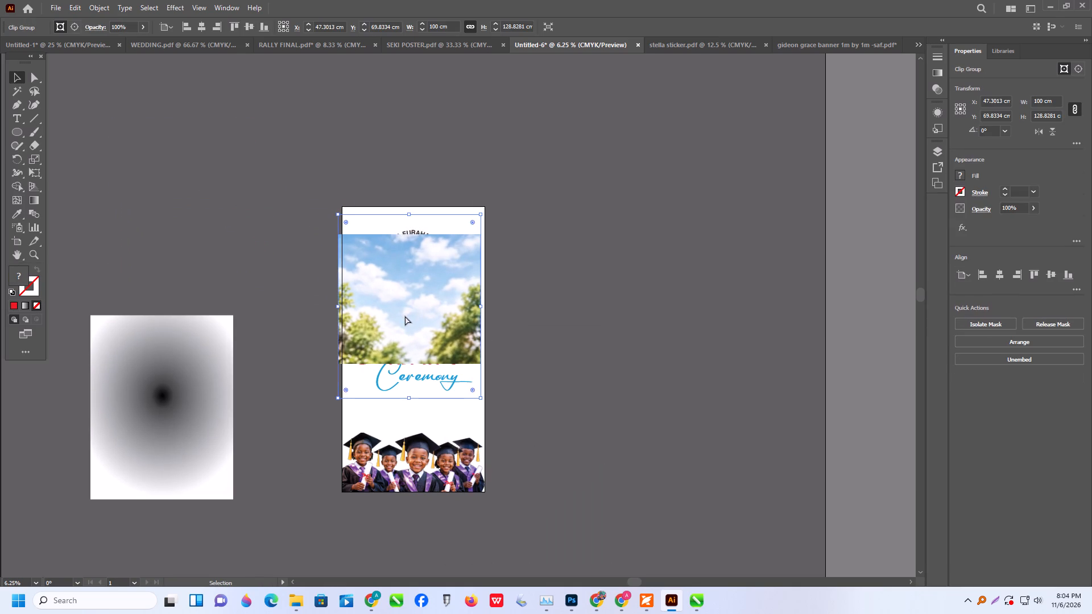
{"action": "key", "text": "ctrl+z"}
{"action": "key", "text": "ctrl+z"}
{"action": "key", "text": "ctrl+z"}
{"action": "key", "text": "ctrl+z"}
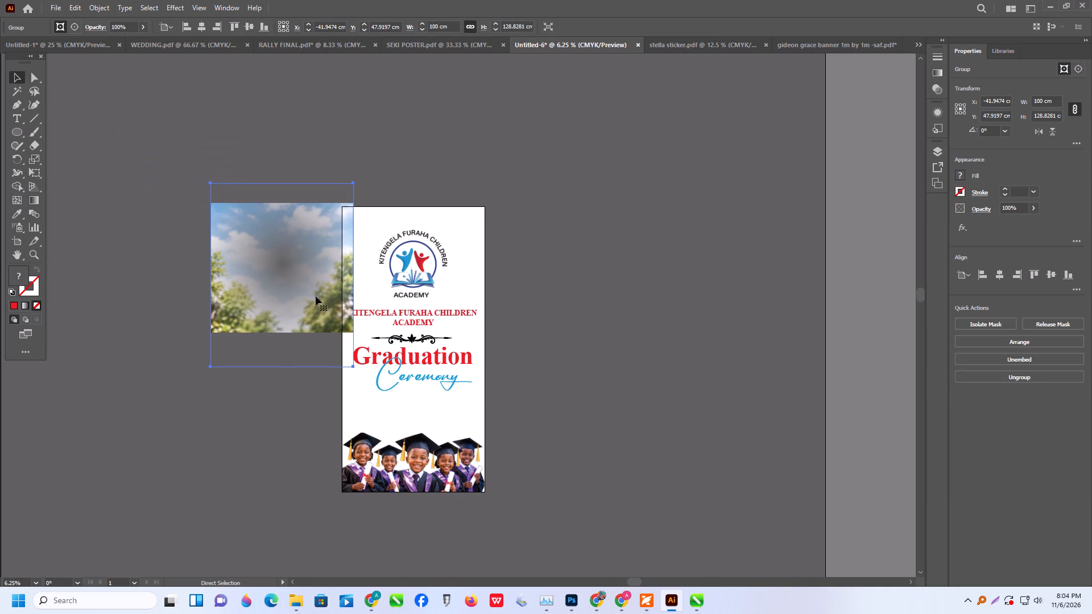
Move the sky-and-trees group onto the graduation banner and enlarge it proportionally to about 180 by 232 cm, aligned near the top edge.
{"action": "key", "text": "z"}
{"action": "left_click_drag", "start_coordinate": [279, 281], "coordinate": [388, 305]}
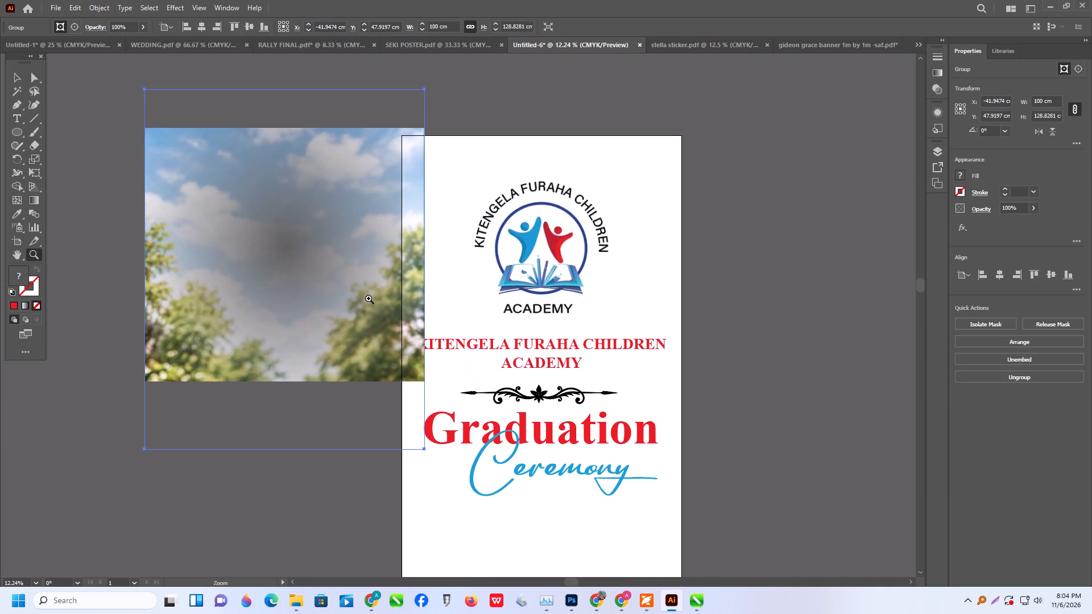
{"action": "scroll", "coordinate": [369, 298], "scroll_direction": "down", "scroll_amount": 4}
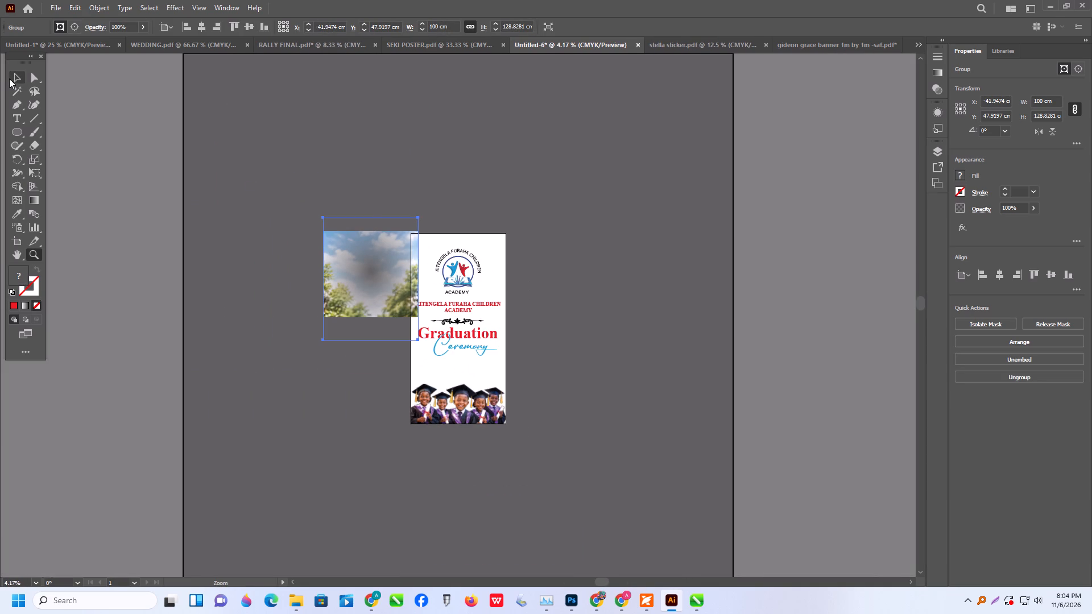
{"action": "left_click", "coordinate": [10, 77]}
{"action": "left_click", "coordinate": [213, 102]}
{"action": "left_click_drag", "start_coordinate": [342, 267], "coordinate": [425, 271]}
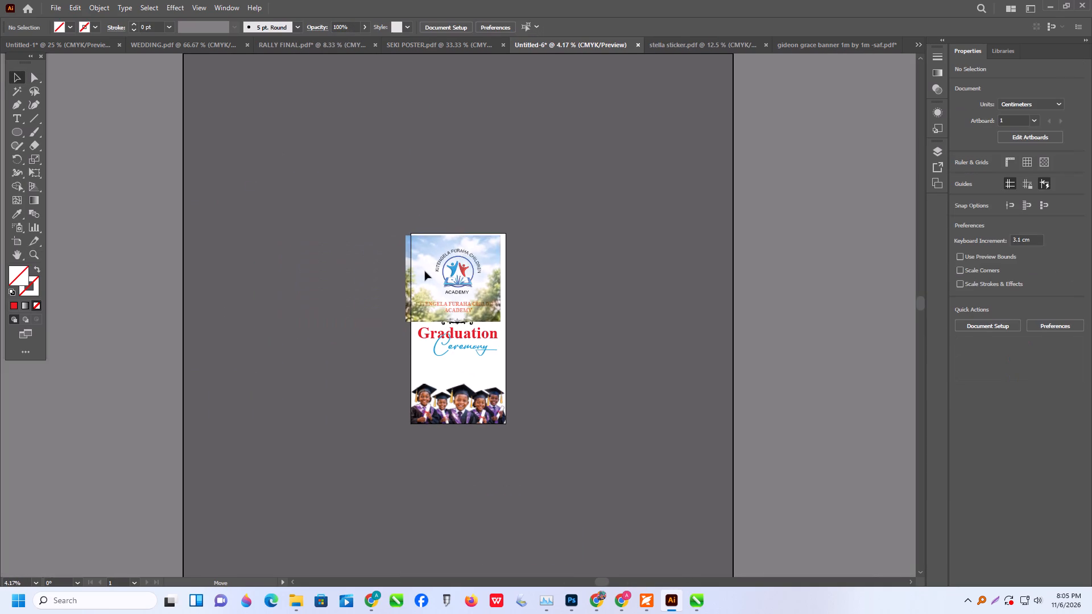
{"action": "left_click_drag", "start_coordinate": [425, 271], "coordinate": [431, 269]}
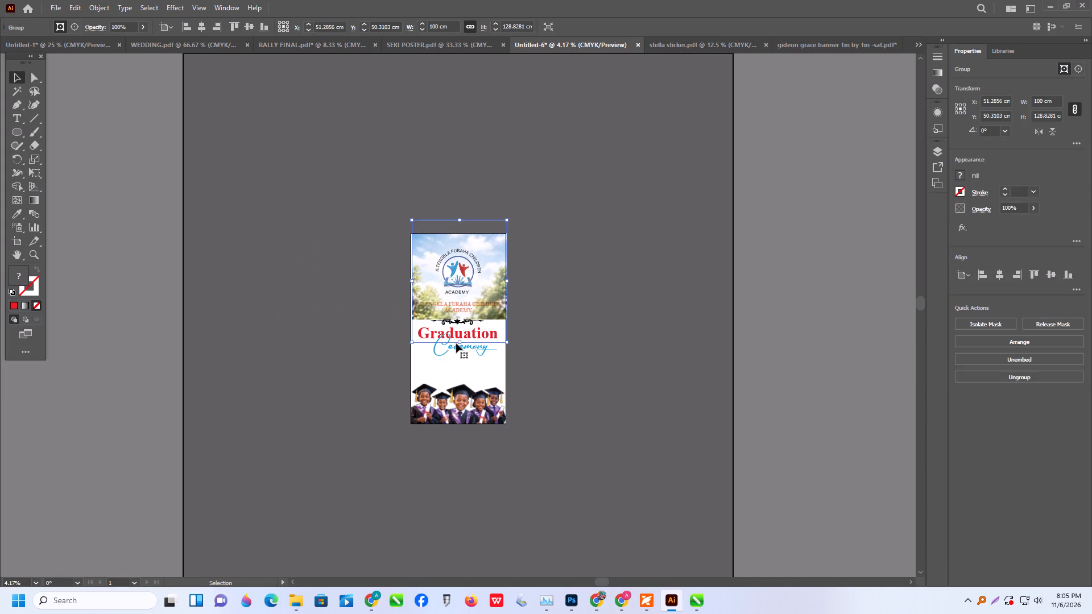
{"action": "left_click_drag", "start_coordinate": [458, 343], "coordinate": [465, 434]}
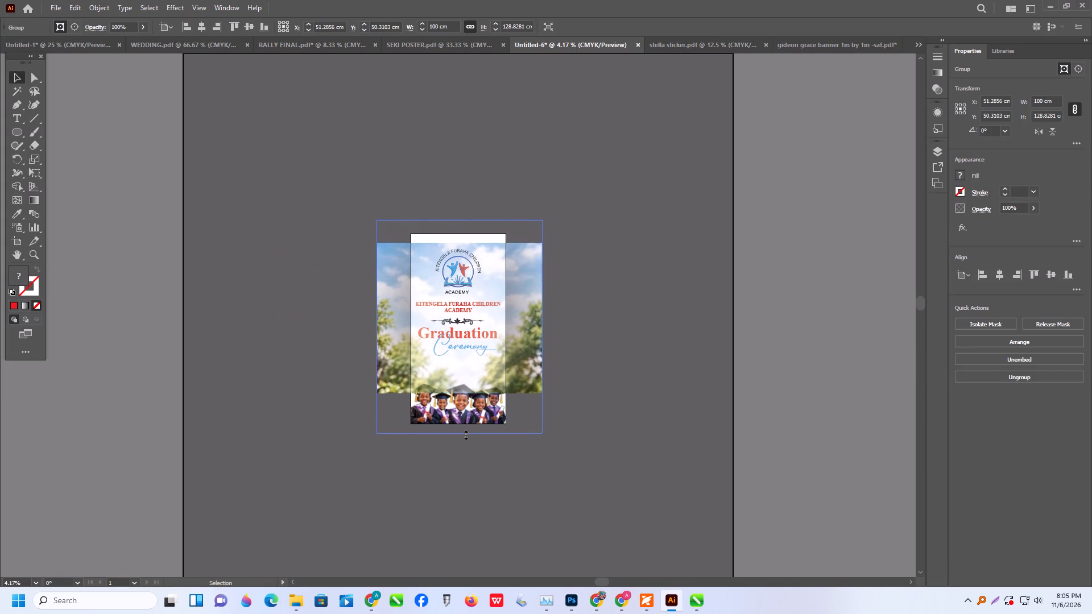
{"action": "left_click_drag", "start_coordinate": [465, 434], "coordinate": [468, 439]}
{"action": "left_click_drag", "start_coordinate": [508, 369], "coordinate": [513, 358]}
Send the sky-and-trees group to the back, behind the logo, text and graduates.
{"action": "right_click", "coordinate": [513, 358]}
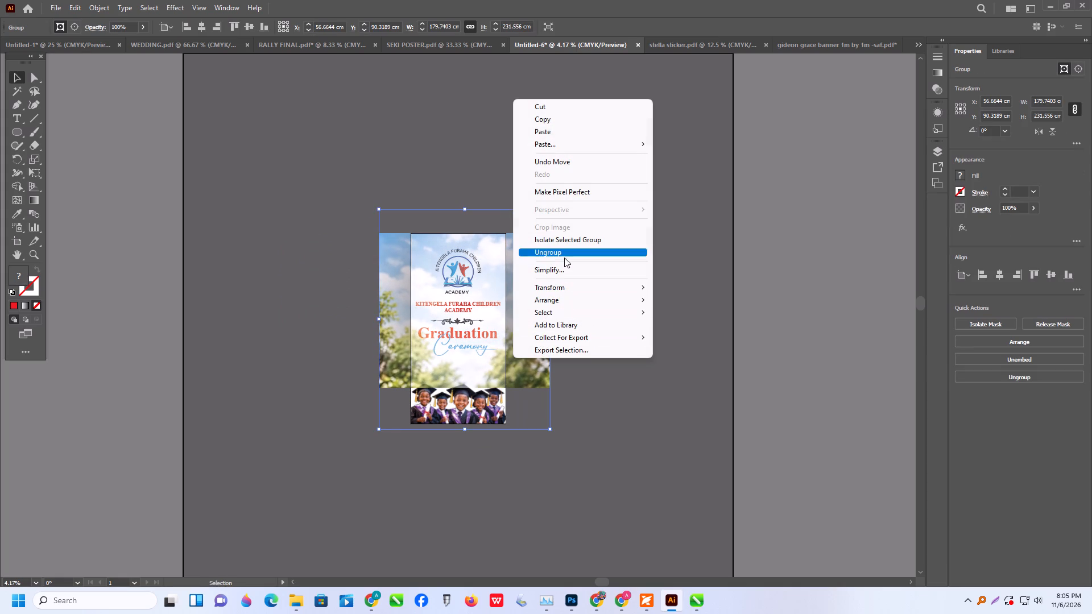
{"action": "left_click", "coordinate": [552, 301]}
{"action": "left_click", "coordinate": [676, 339]}
{"action": "left_click", "coordinate": [672, 339]}
Reposition the sky-and-trees group over the banner and enlarge it proportionally to about 217 by 280 cm.
{"action": "scroll", "coordinate": [544, 345], "scroll_direction": "up", "scroll_amount": 1, "text": "alt"}
{"action": "left_click_drag", "start_coordinate": [546, 338], "coordinate": [548, 358]}
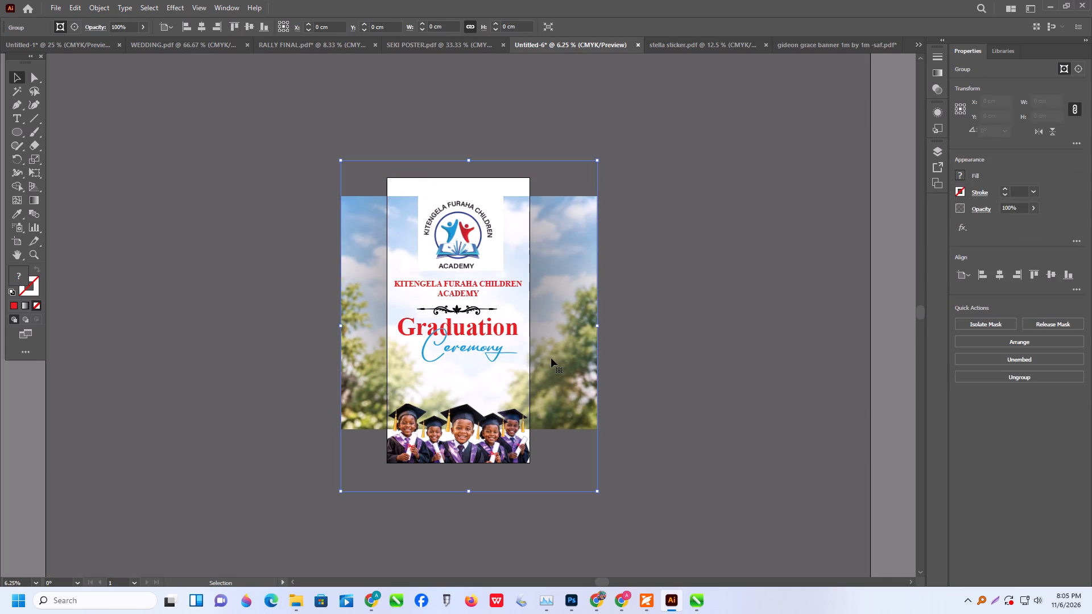
{"action": "left_click_drag", "start_coordinate": [551, 358], "coordinate": [553, 342]}
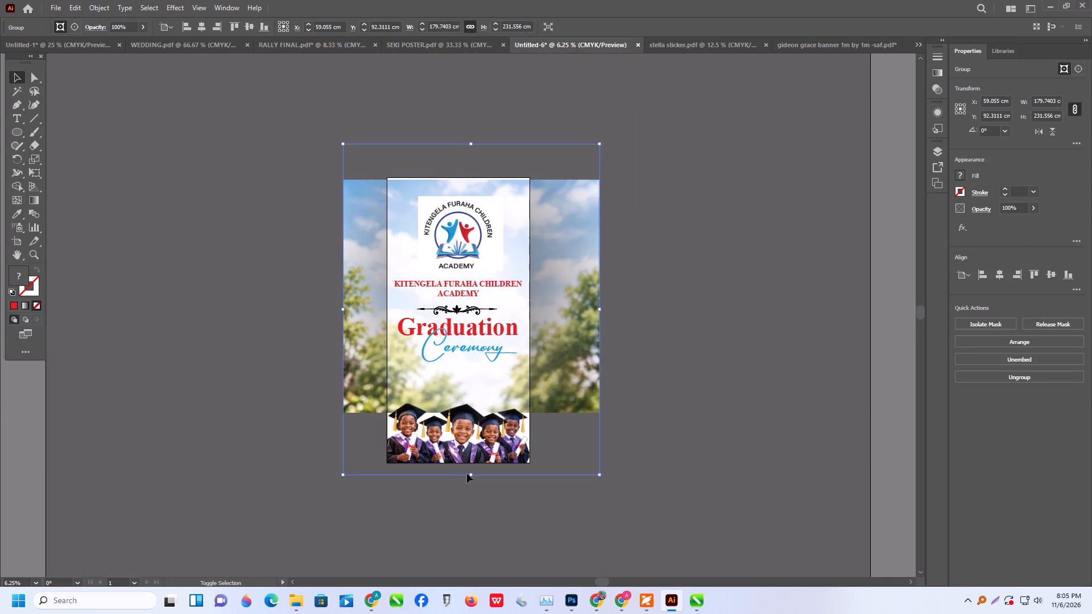
{"action": "left_click_drag", "start_coordinate": [470, 474], "coordinate": [479, 528], "text": "shift"}
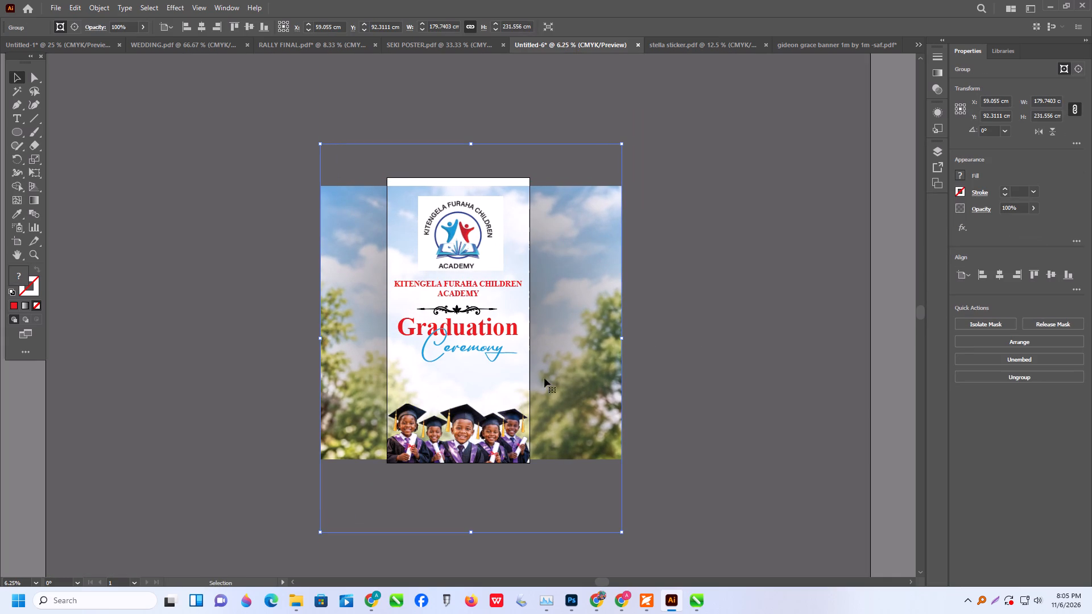
{"action": "left_click_drag", "start_coordinate": [571, 339], "coordinate": [573, 331]}
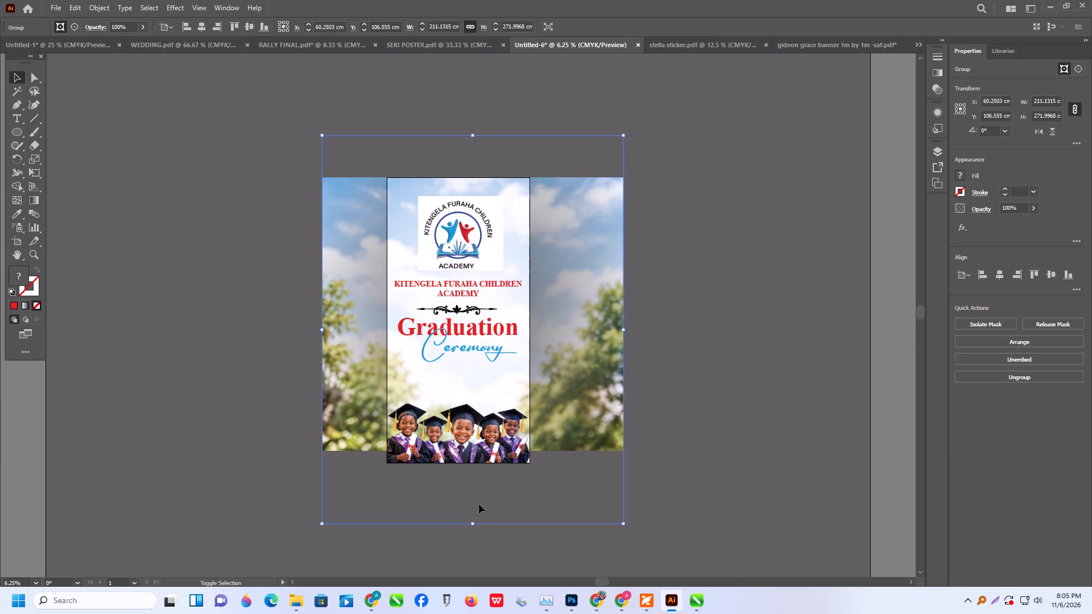
{"action": "left_click_drag", "start_coordinate": [473, 524], "coordinate": [473, 533], "text": "shift"}
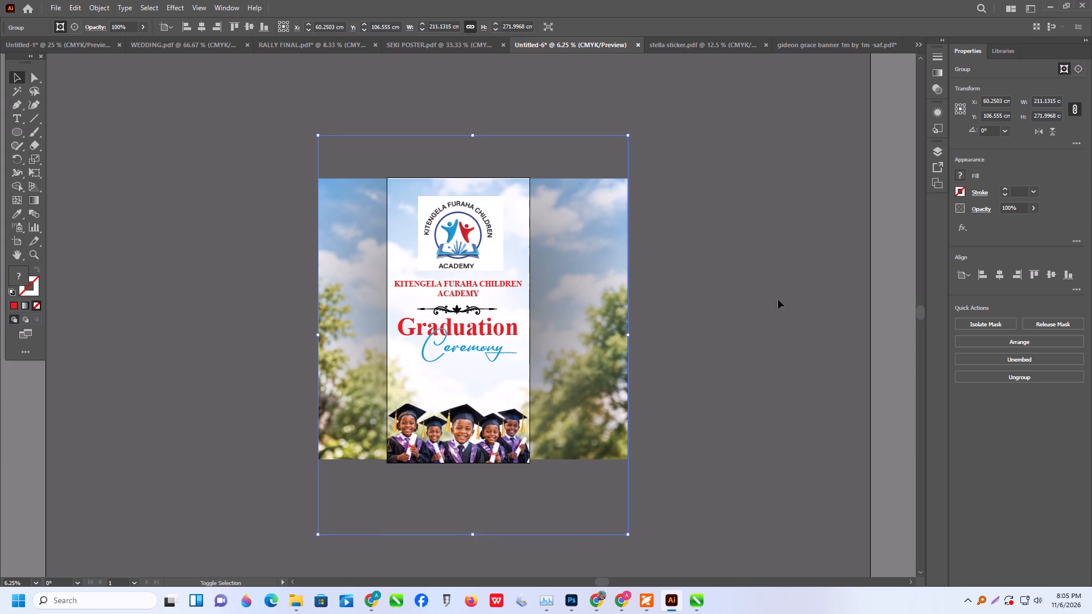
{"action": "left_click", "coordinate": [784, 288]}
Delete the white-backed academy logo from the upper part of the banner.
{"action": "left_click", "coordinate": [440, 223]}
{"action": "key", "text": "Delete"}
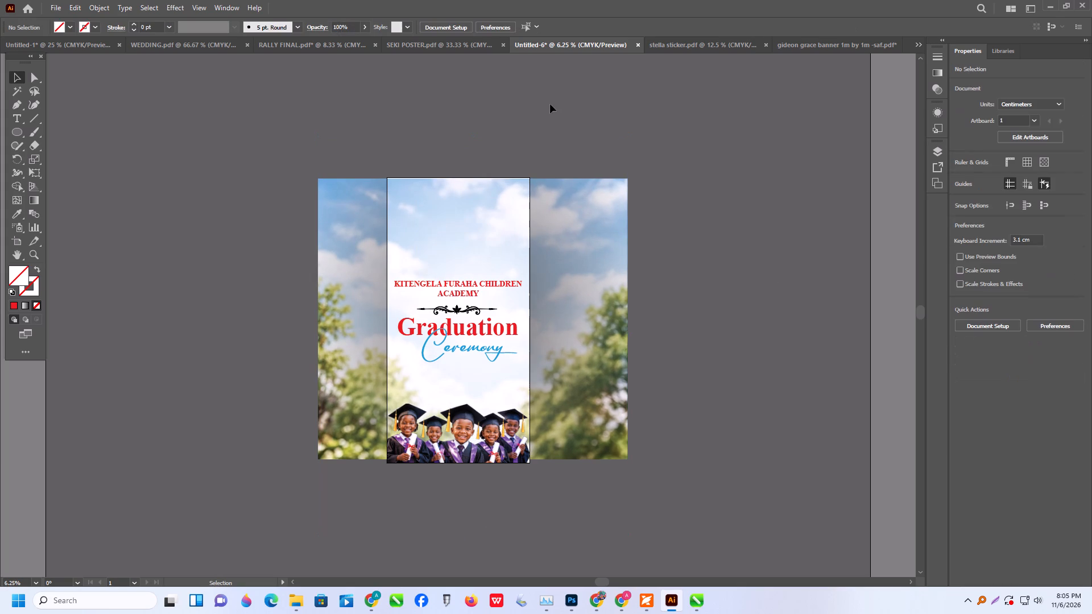
Enlarge the sky-and-trees group upward past the banner's top edge, to about 220.5 by 284 cm.
{"action": "left_click", "coordinate": [553, 315]}
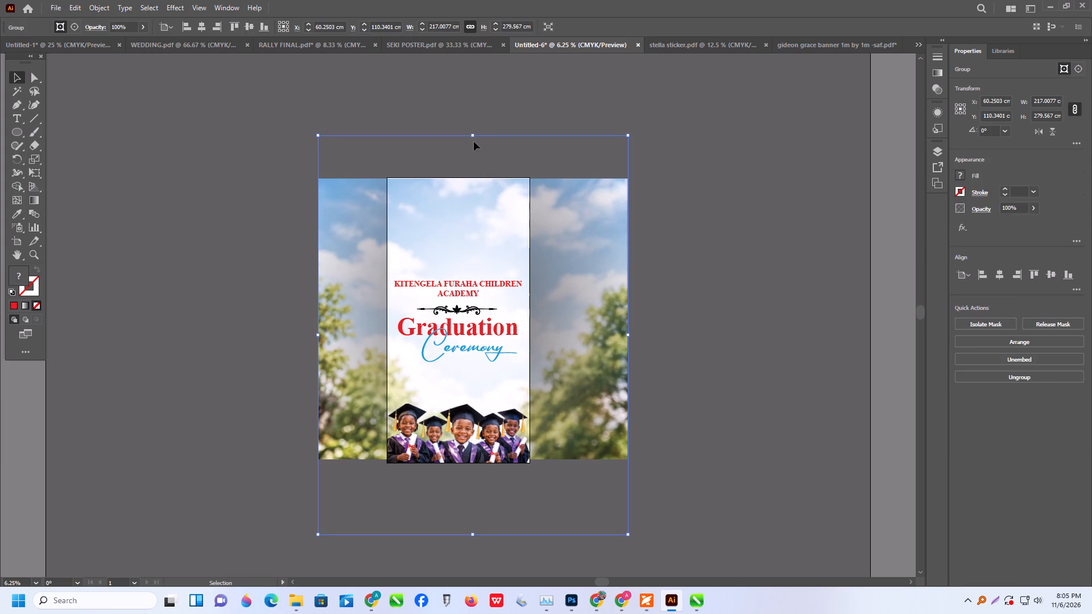
{"action": "left_click_drag", "start_coordinate": [472, 136], "coordinate": [473, 129], "text": "shift"}
{"action": "left_click", "coordinate": [710, 404]}
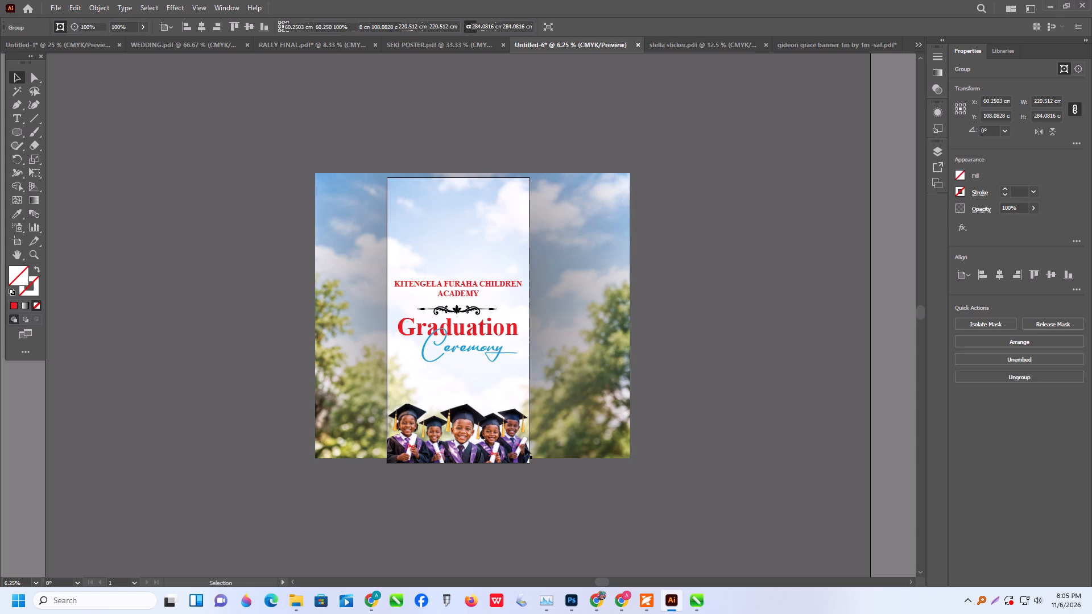
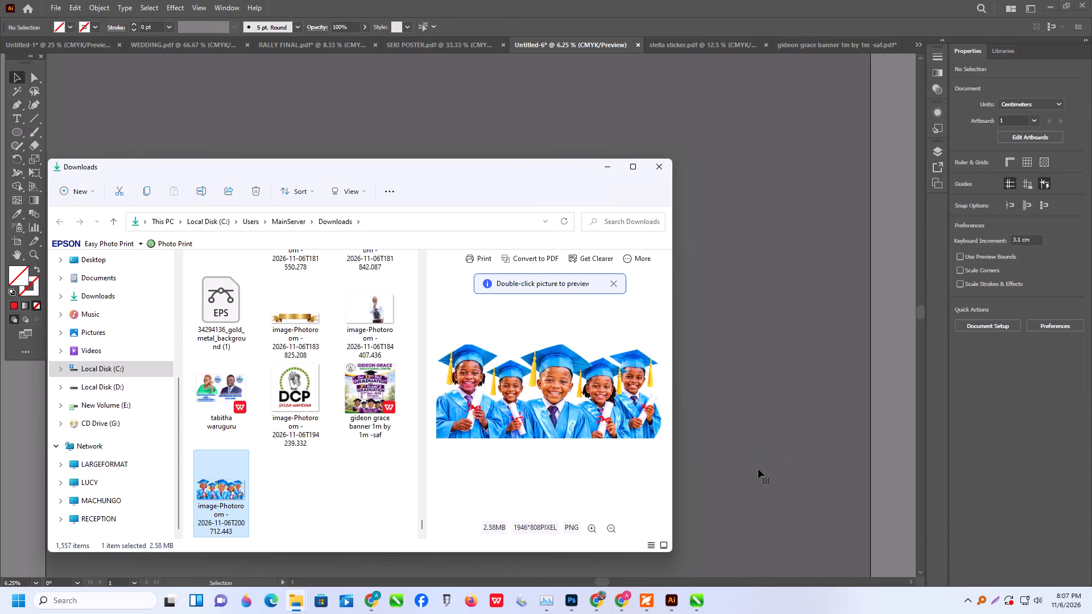
{"action": "left_click", "coordinate": [806, 460]}
{"action": "left_click_drag", "start_coordinate": [791, 468], "coordinate": [468, 442]}
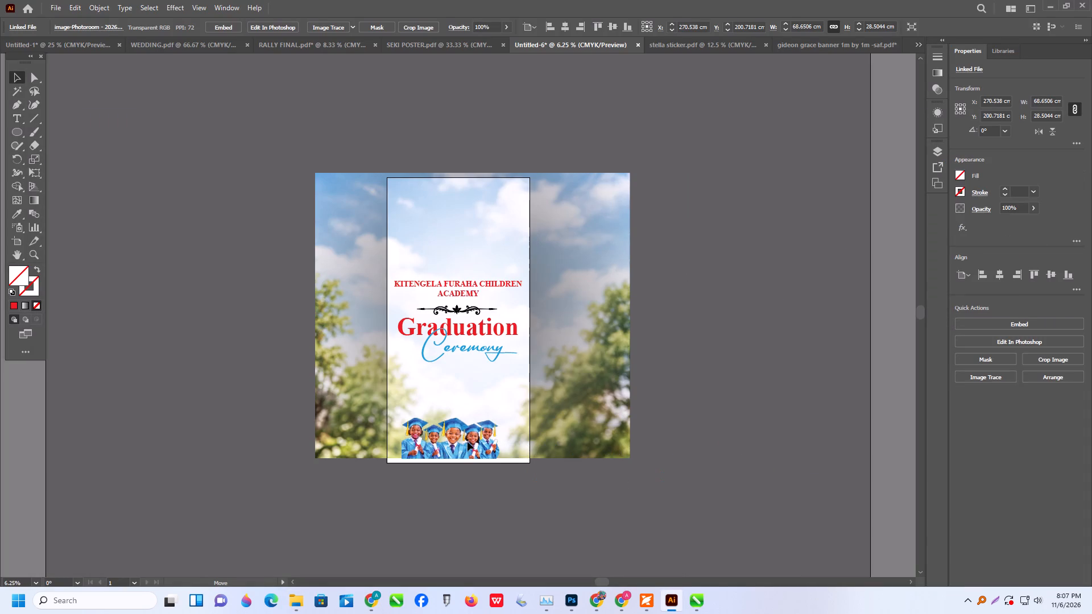
{"action": "left_click_drag", "start_coordinate": [468, 442], "coordinate": [454, 437]}
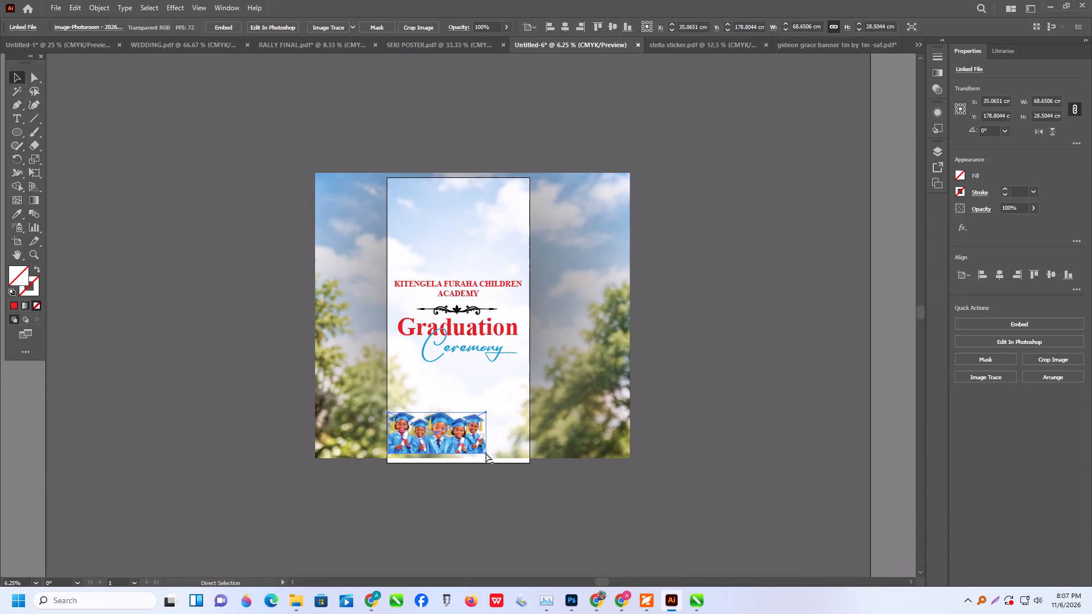
Enlarge the graduates picture to about 101 by 42 cm and align it to the artboard's bottom edge, centred horizontally.
{"action": "left_click_drag", "start_coordinate": [487, 453], "coordinate": [528, 475], "text": "shift"}
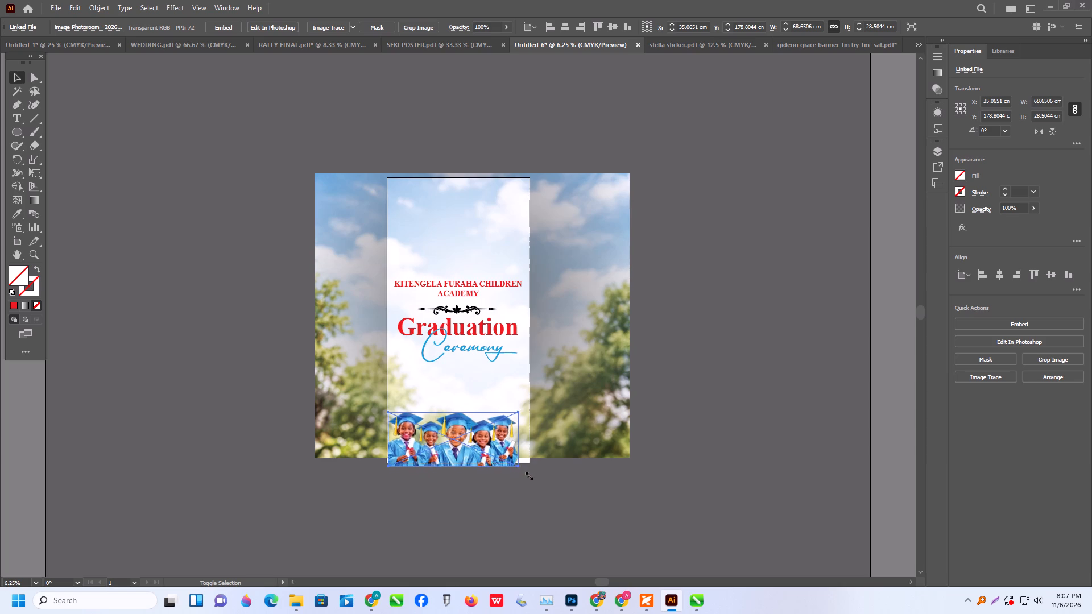
{"action": "left_click_drag", "start_coordinate": [528, 475], "coordinate": [531, 479], "text": "shift"}
{"action": "left_click_drag", "start_coordinate": [505, 457], "coordinate": [503, 446]}
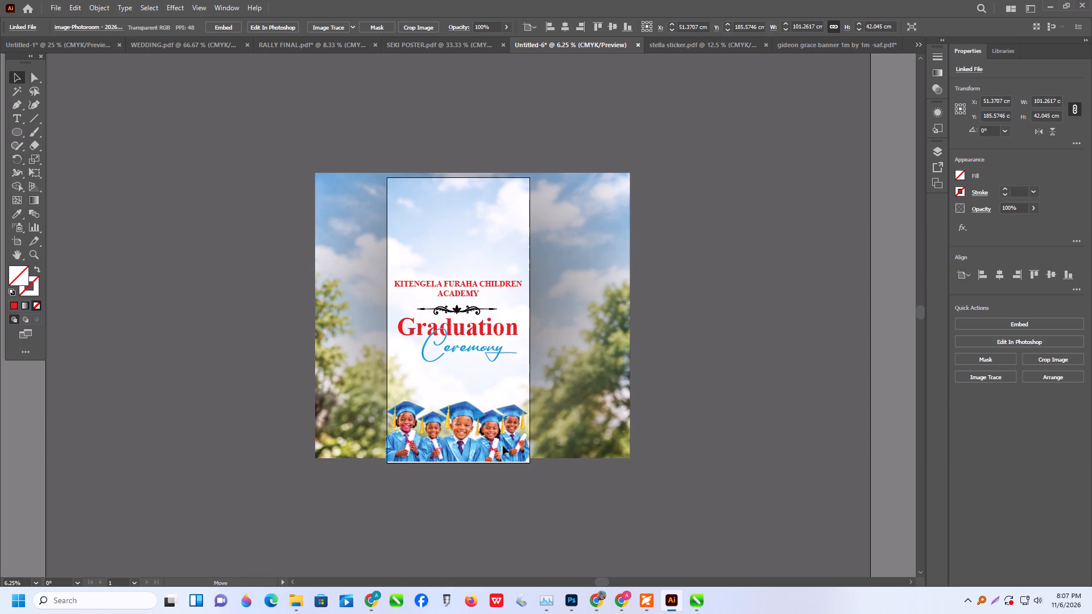
{"action": "left_click_drag", "start_coordinate": [503, 446], "coordinate": [503, 446]}
{"action": "left_click", "coordinate": [1067, 275]}
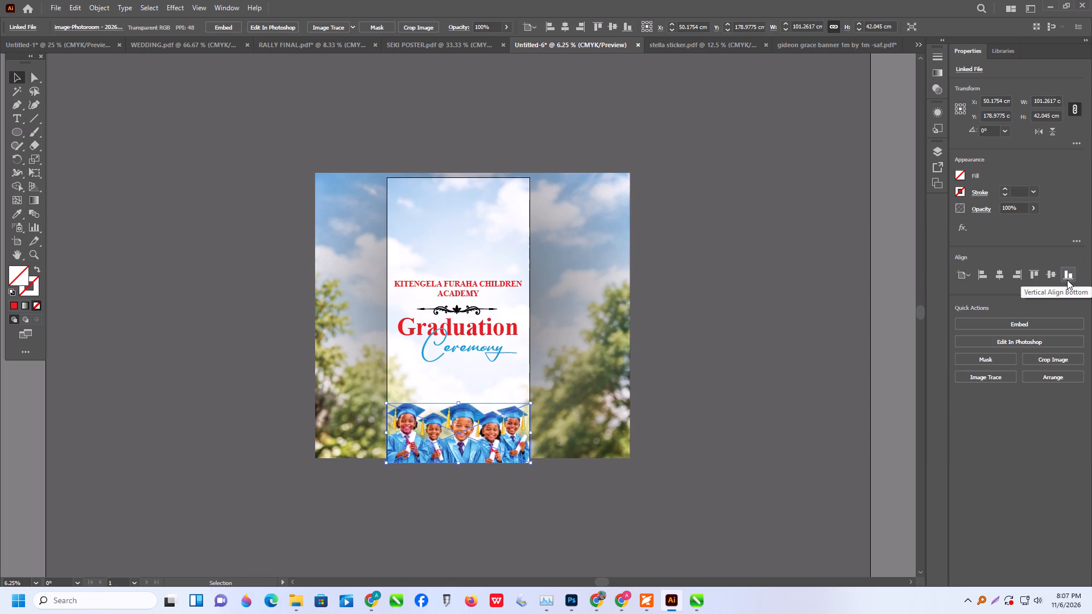
{"action": "left_click", "coordinate": [1000, 275]}
{"action": "left_click", "coordinate": [779, 335]}
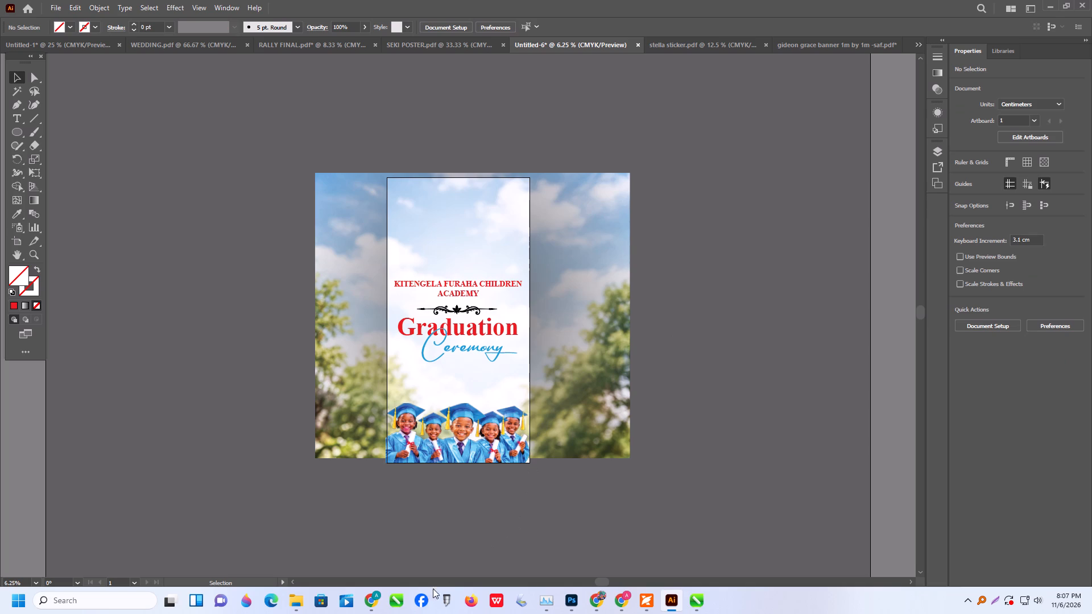
Remove the background of the copied Kitengela Furaha Children Academy logo in Photoroom and download the cut-out.
{"action": "left_click", "coordinate": [379, 598]}
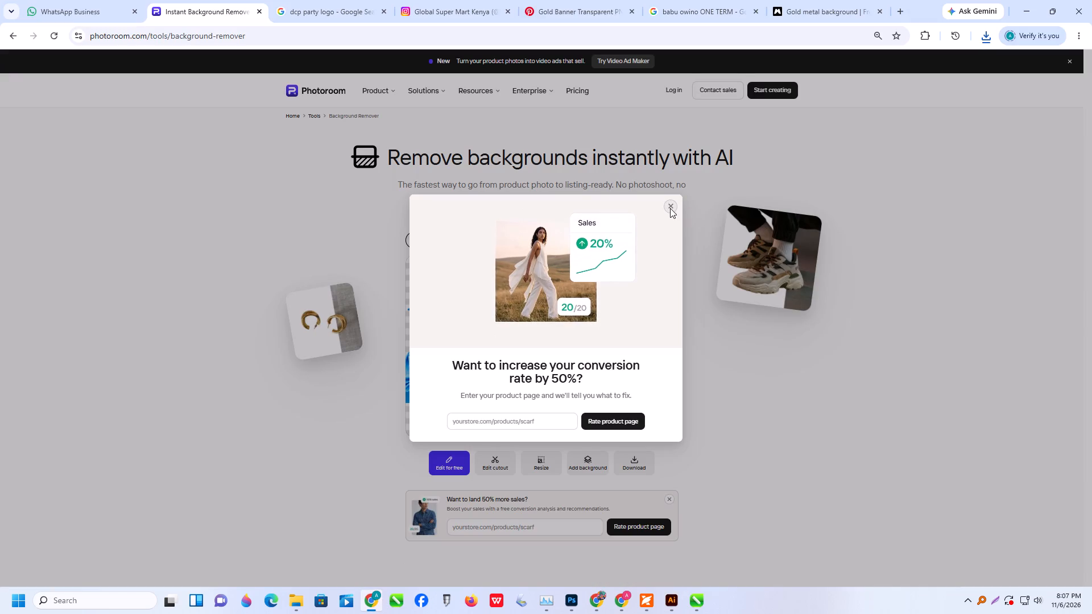
{"action": "left_click", "coordinate": [670, 208]}
{"action": "key", "text": "ctrl+v"}
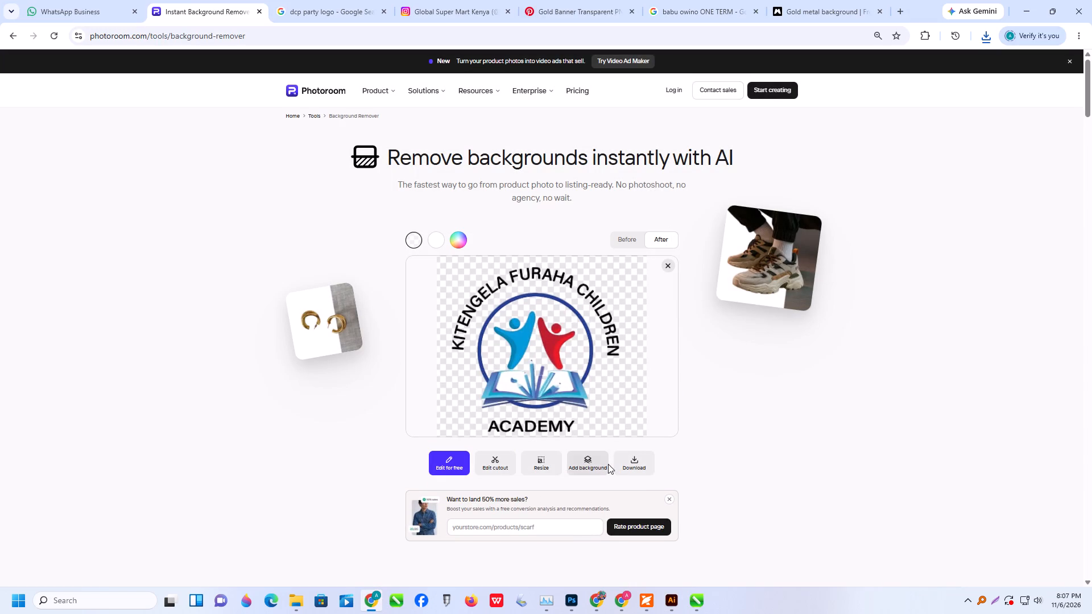
{"action": "left_click", "coordinate": [632, 460]}
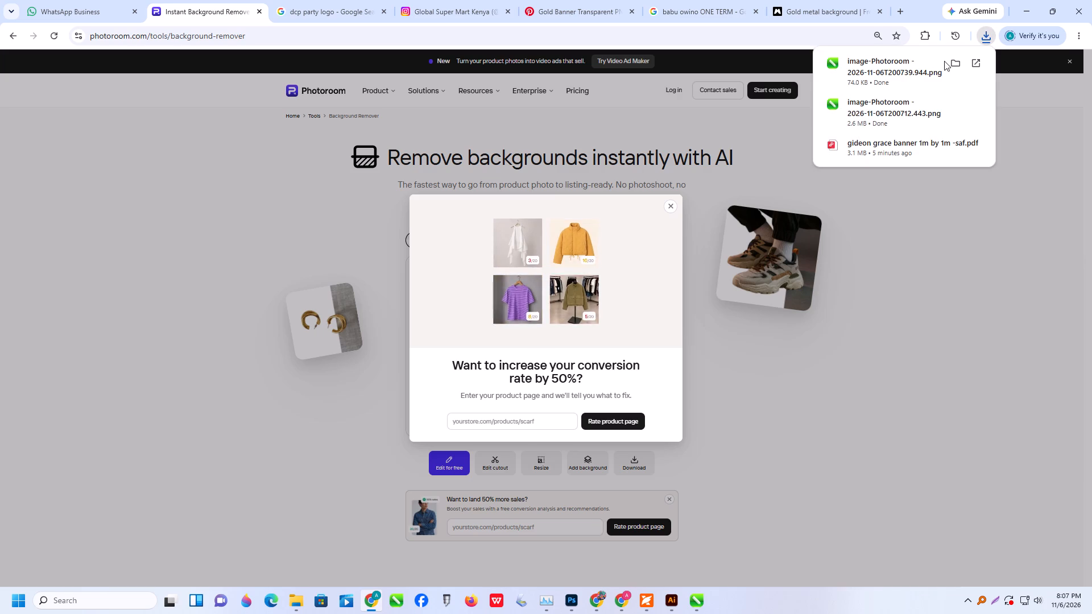
Place the downloaded academy logo cut-out from the Downloads folder into the Illustrator banner document, beside the artboard.
{"action": "left_click", "coordinate": [953, 63]}
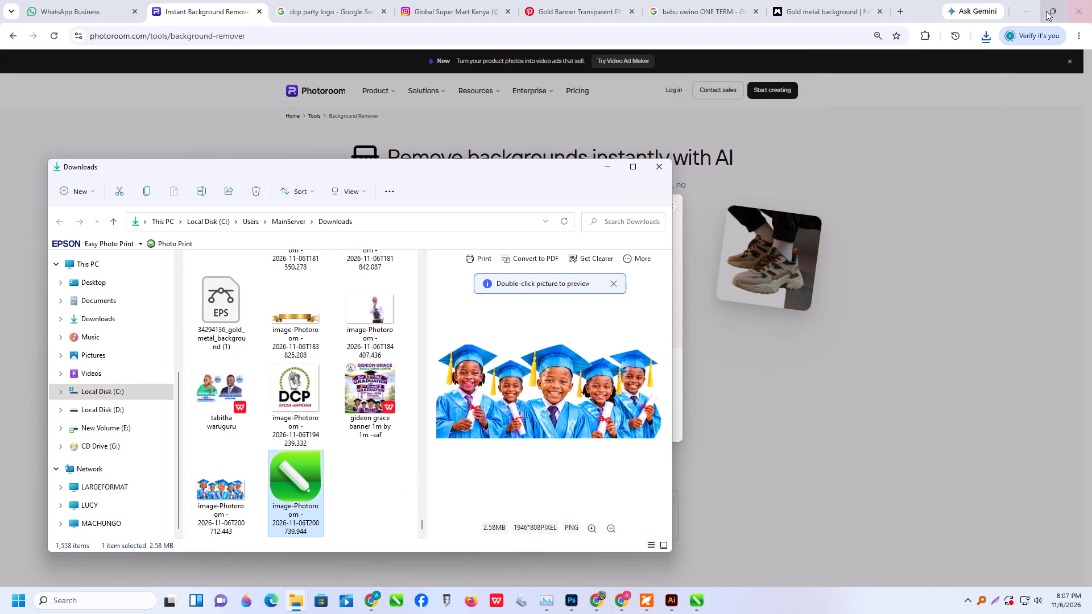
{"action": "left_click", "coordinate": [1028, 6]}
{"action": "left_click_drag", "start_coordinate": [299, 488], "coordinate": [663, 414]}
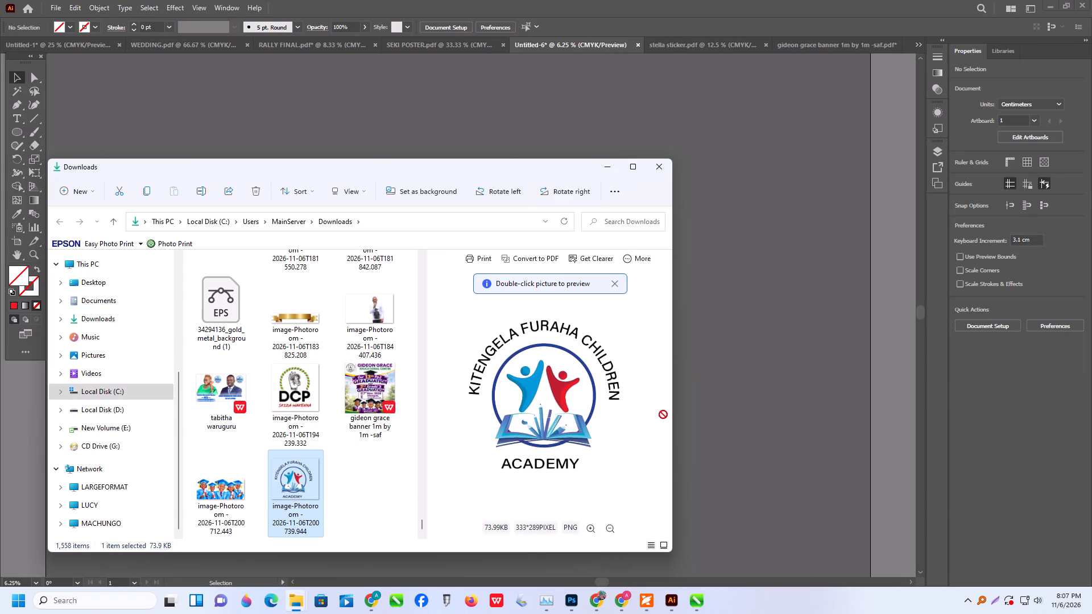
{"action": "left_click_drag", "start_coordinate": [663, 414], "coordinate": [738, 353]}
{"action": "left_click", "coordinate": [755, 413]}
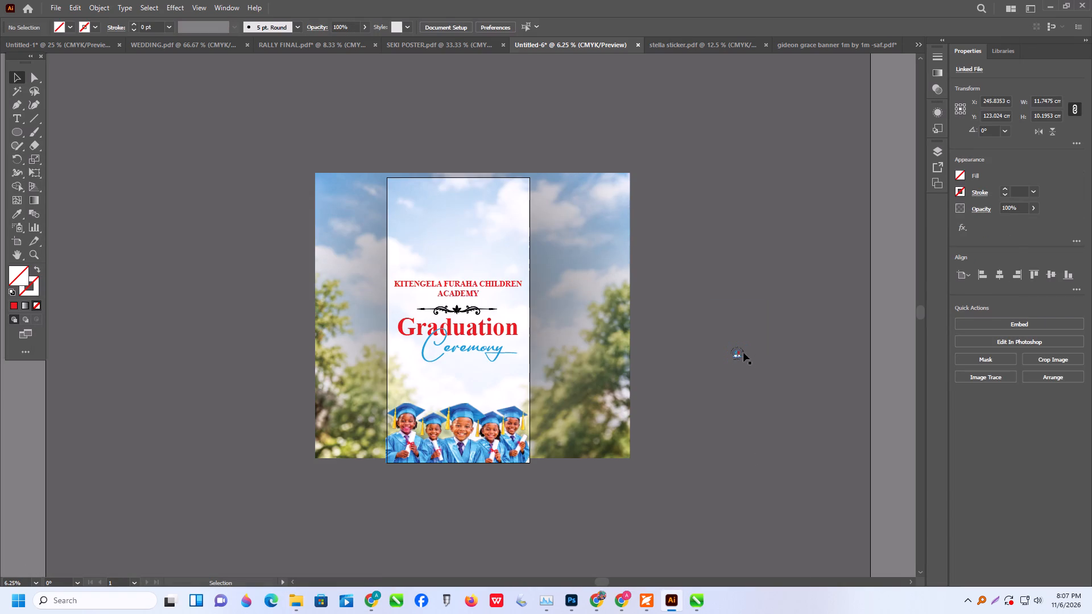
Resize the academy logo to about 51 by 44 cm and position it at the top of the banner, above the school name.
{"action": "left_click", "coordinate": [740, 360]}
{"action": "left_click_drag", "start_coordinate": [747, 362], "coordinate": [827, 437], "text": "shift"}
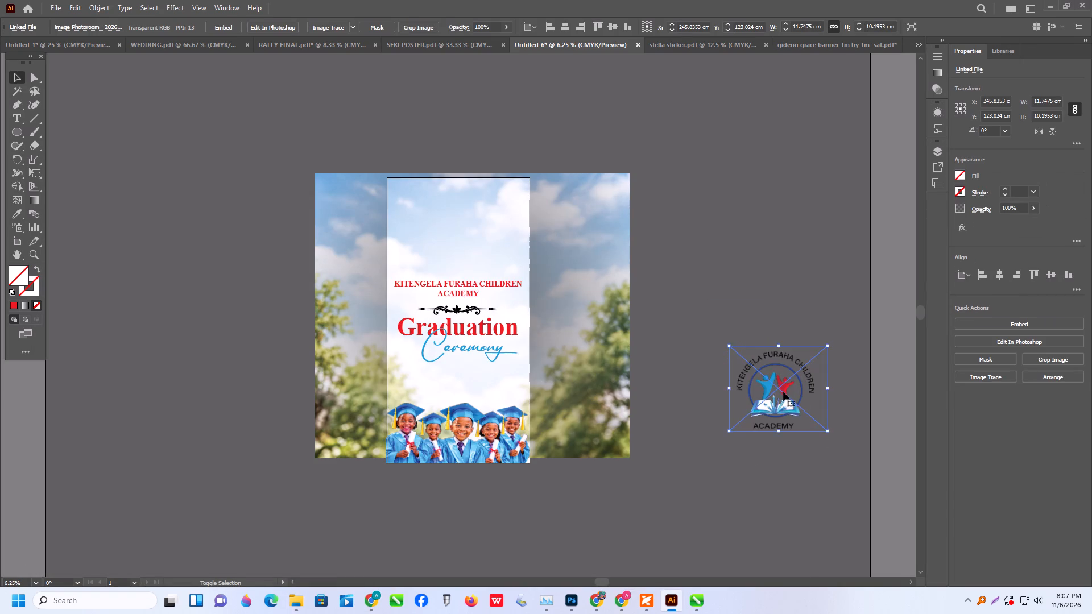
{"action": "left_click_drag", "start_coordinate": [783, 392], "coordinate": [464, 227]}
{"action": "scroll", "coordinate": [462, 227], "scroll_direction": "up", "scroll_amount": 1, "text": "alt"}
{"action": "left_click", "coordinate": [464, 224]}
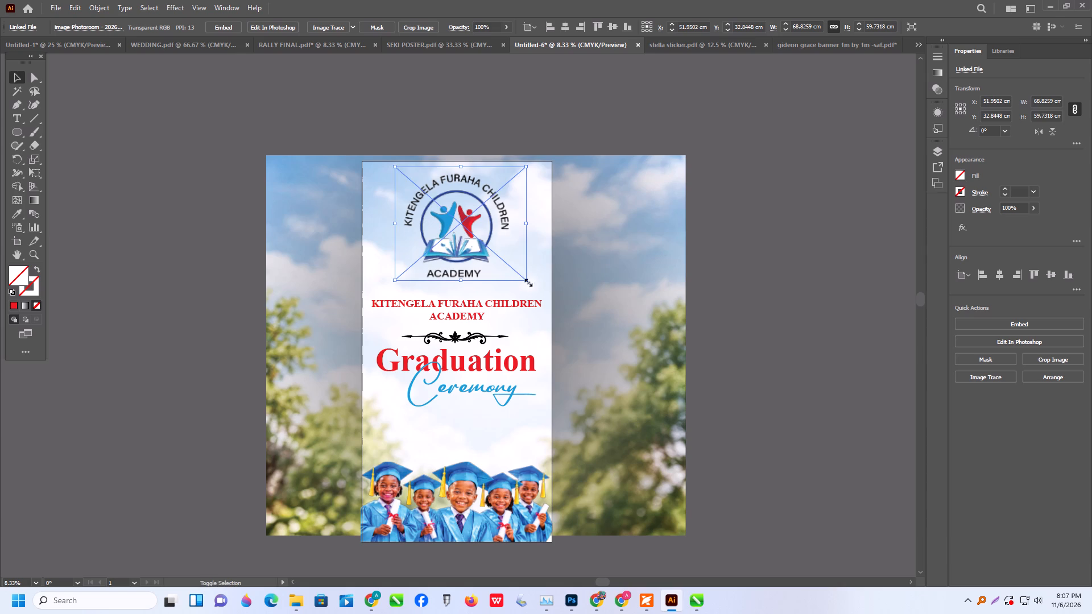
{"action": "left_click_drag", "start_coordinate": [527, 281], "coordinate": [491, 259], "text": "shift"}
{"action": "left_click_drag", "start_coordinate": [441, 230], "coordinate": [453, 238]}
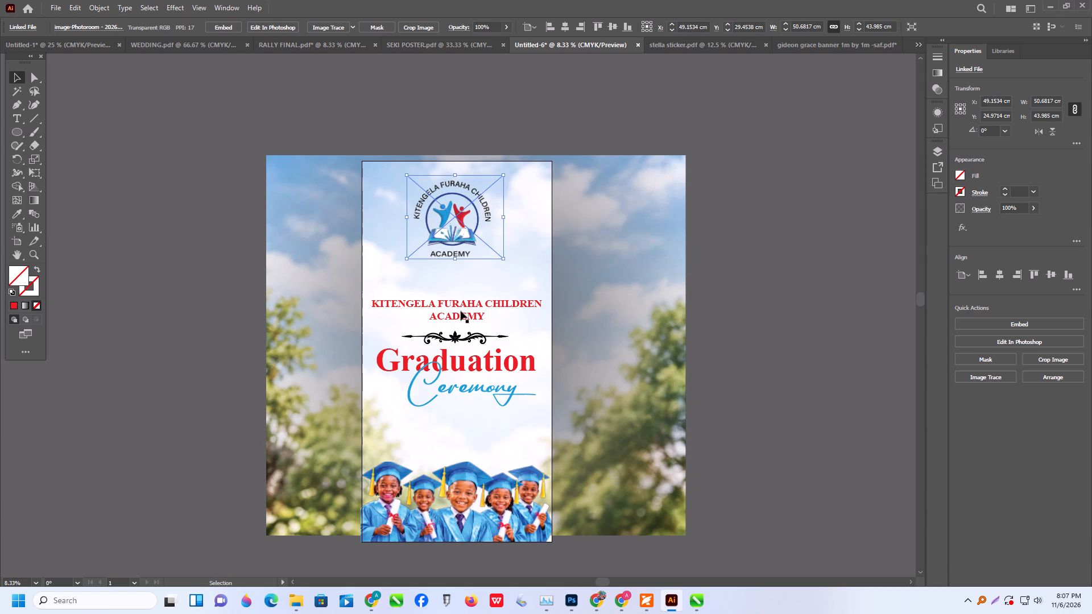
Move the school name up to just below the logo and centre it horizontally on the artboard.
{"action": "left_click_drag", "start_coordinate": [461, 311], "coordinate": [461, 287]}
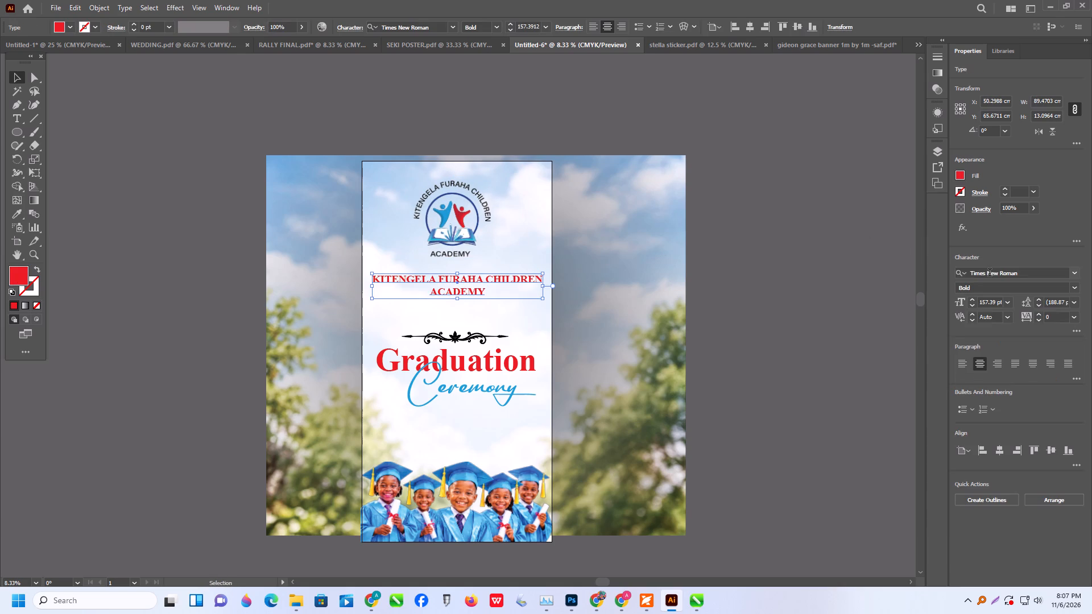
{"action": "left_click", "coordinate": [1000, 453]}
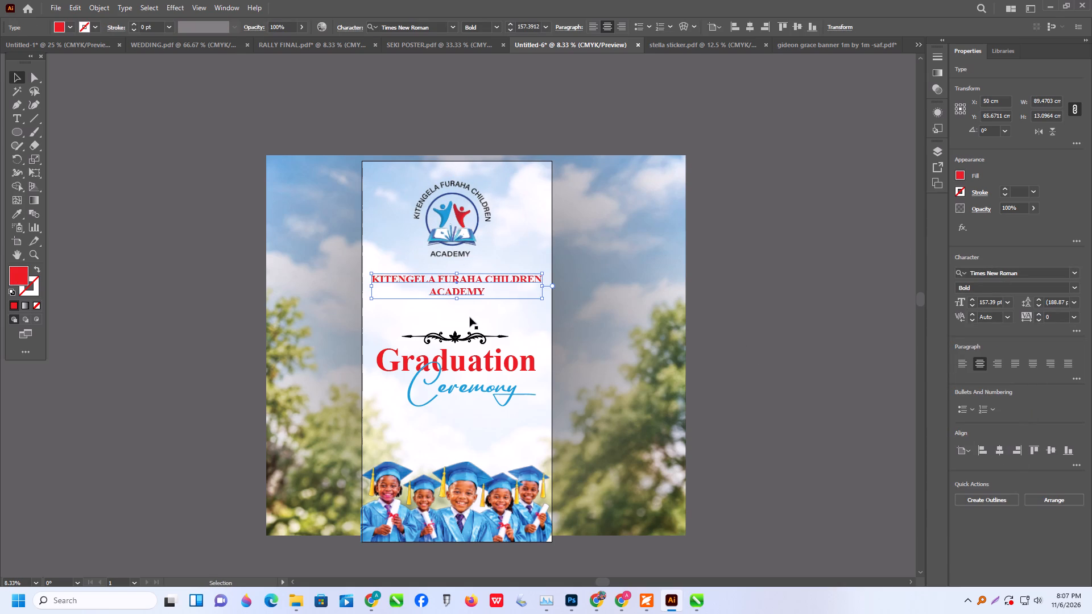
Move the black ornamental divider up beneath the school name, enlarge it to about 68 cm wide and centre it horizontally.
{"action": "scroll", "coordinate": [465, 320], "scroll_direction": "up", "scroll_amount": 2, "text": "alt"}
{"action": "left_click_drag", "start_coordinate": [479, 361], "coordinate": [479, 320]}
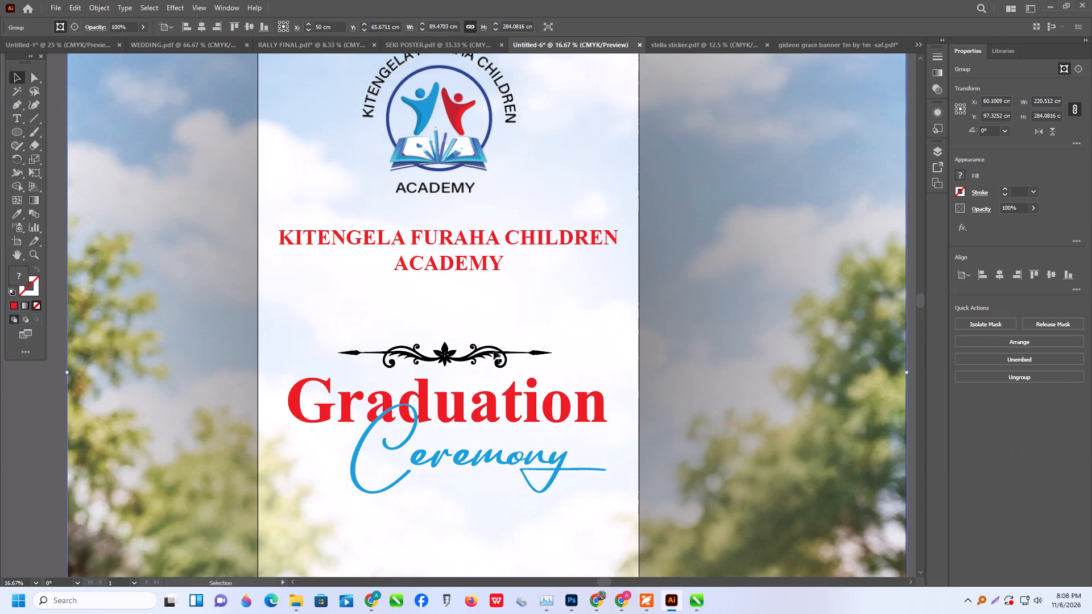
{"action": "key", "text": "ctrl+z"}
{"action": "left_click_drag", "start_coordinate": [464, 361], "coordinate": [478, 305]}
{"action": "left_click_drag", "start_coordinate": [351, 312], "coordinate": [308, 320], "text": "shift"}
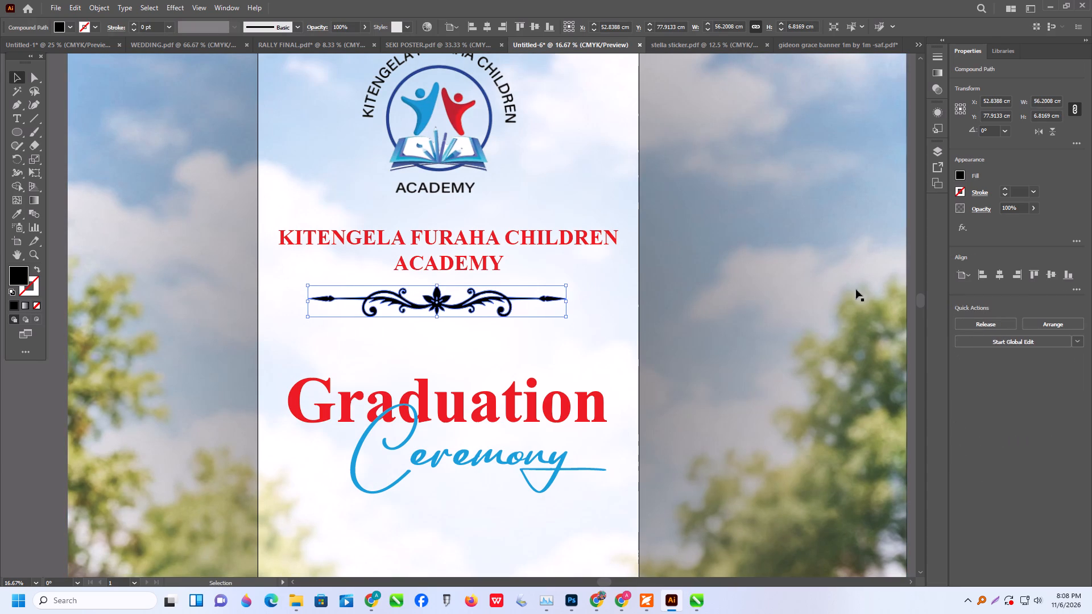
{"action": "left_click", "coordinate": [1002, 274]}
Group the "Graduation" and "Ceremony" texts, move the group up closer to the divider and centre it on the artboard.
{"action": "left_click", "coordinate": [494, 411]}
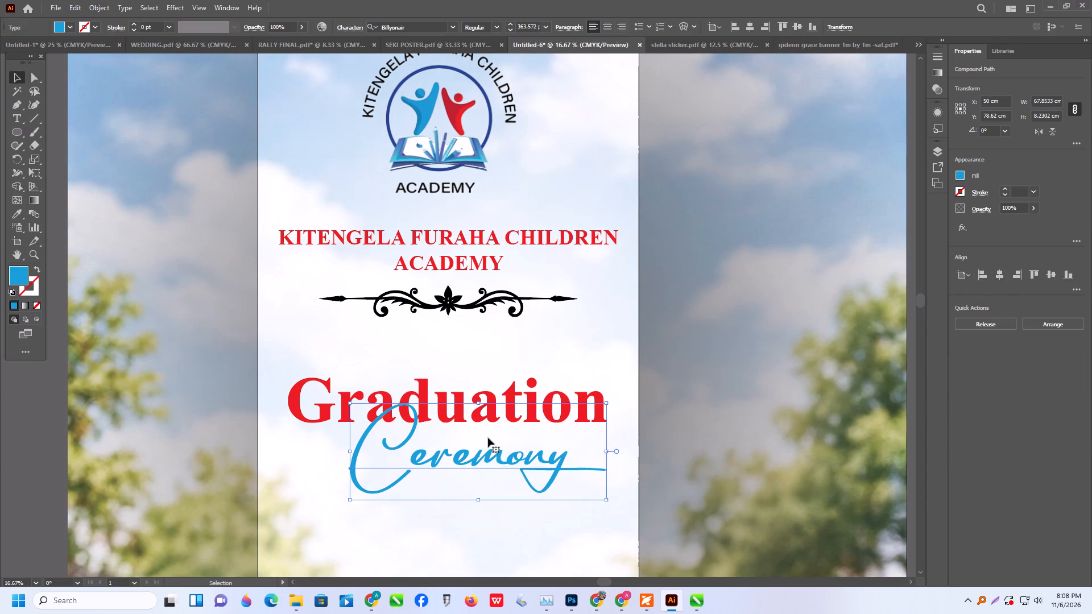
{"action": "left_click", "coordinate": [481, 393], "text": "shift"}
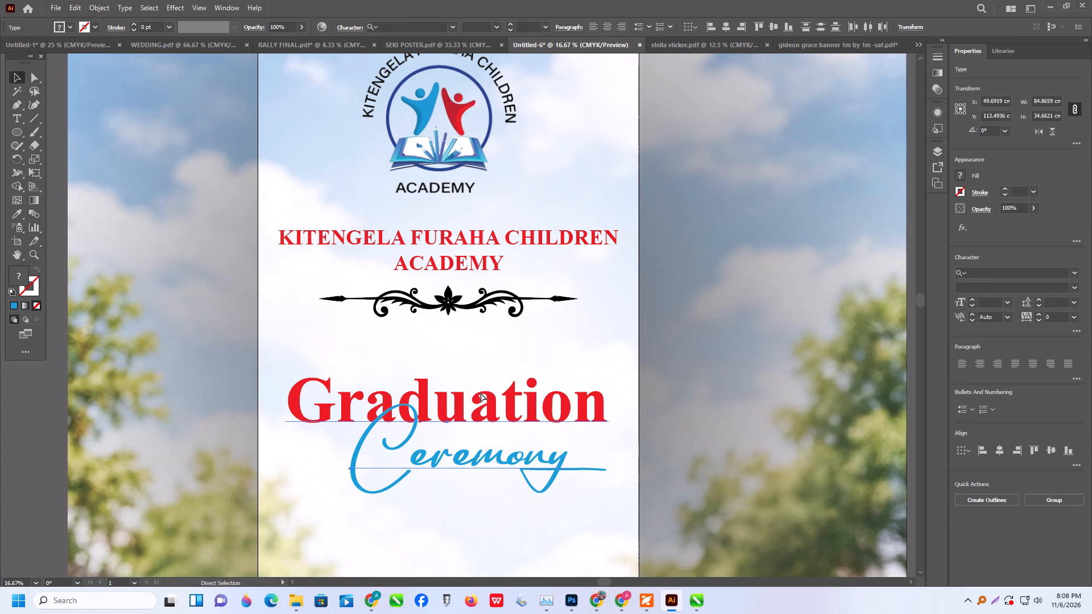
{"action": "key", "text": "ctrl+g"}
{"action": "left_click_drag", "start_coordinate": [492, 407], "coordinate": [486, 378]}
{"action": "left_click", "coordinate": [999, 450]}
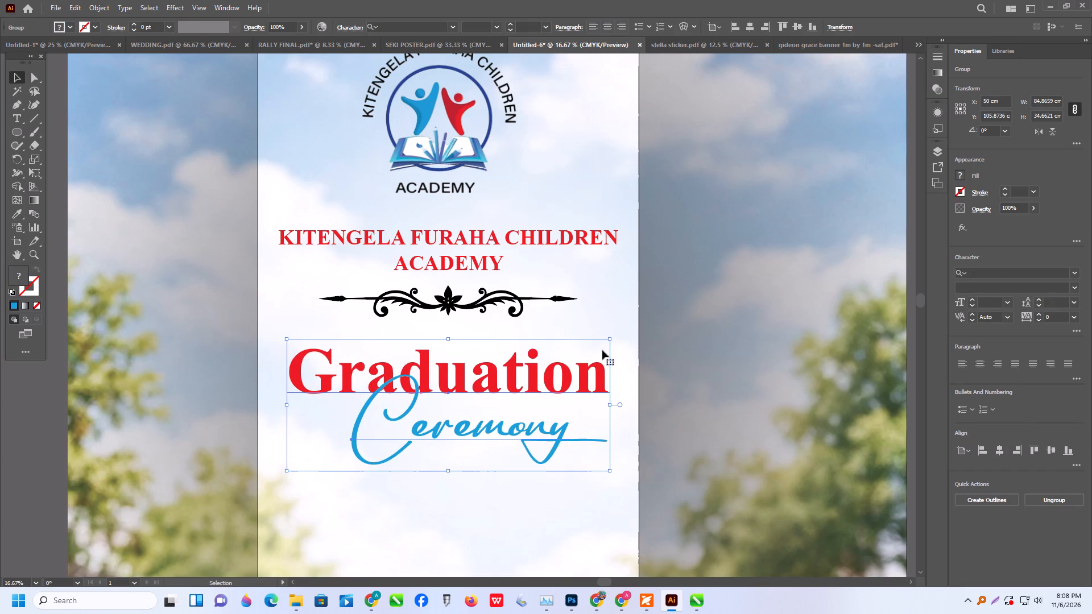
{"action": "scroll", "coordinate": [569, 354], "scroll_direction": "down", "scroll_amount": 3, "text": "alt"}
{"action": "scroll", "coordinate": [488, 397], "scroll_direction": "down", "scroll_amount": 2}
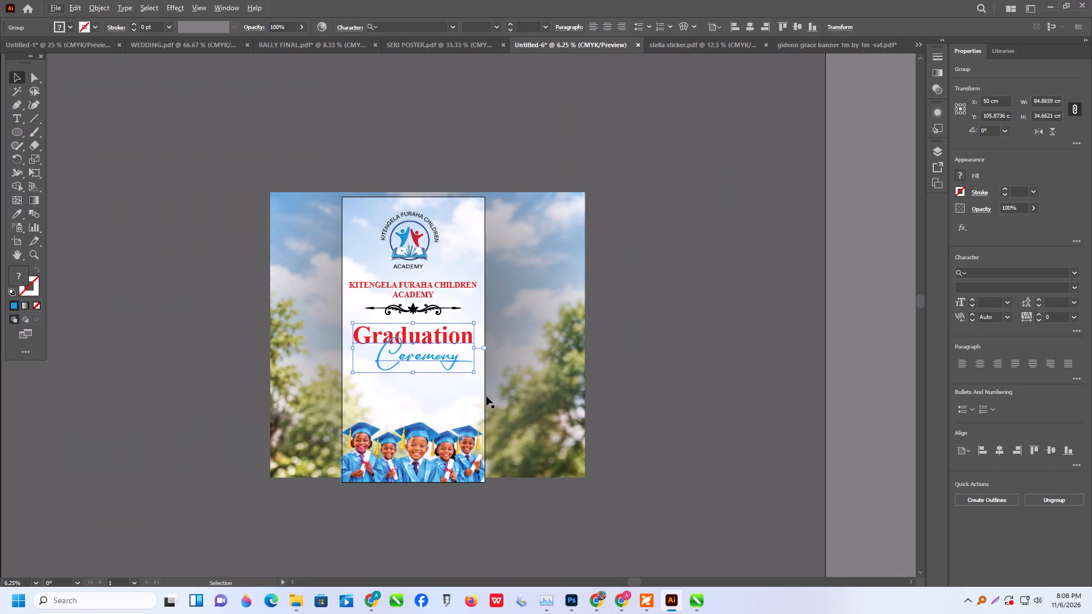
{"action": "left_click", "coordinate": [706, 281]}
{"action": "scroll", "coordinate": [389, 263], "scroll_direction": "up", "scroll_amount": 1, "text": "alt"}
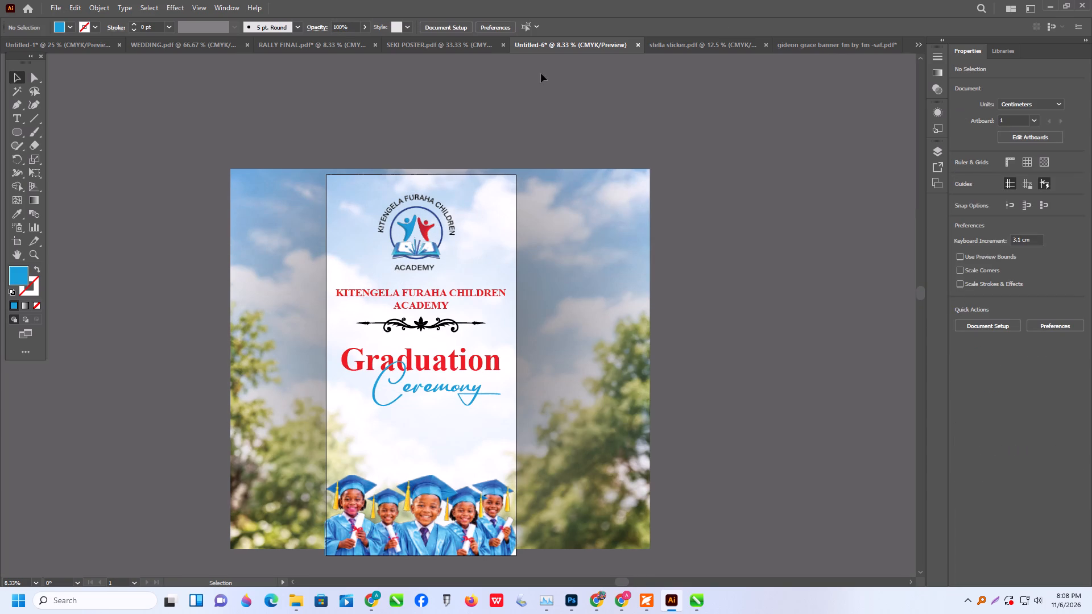
{"action": "left_click", "coordinate": [720, 38]}
{"action": "left_click", "coordinate": [796, 47]}
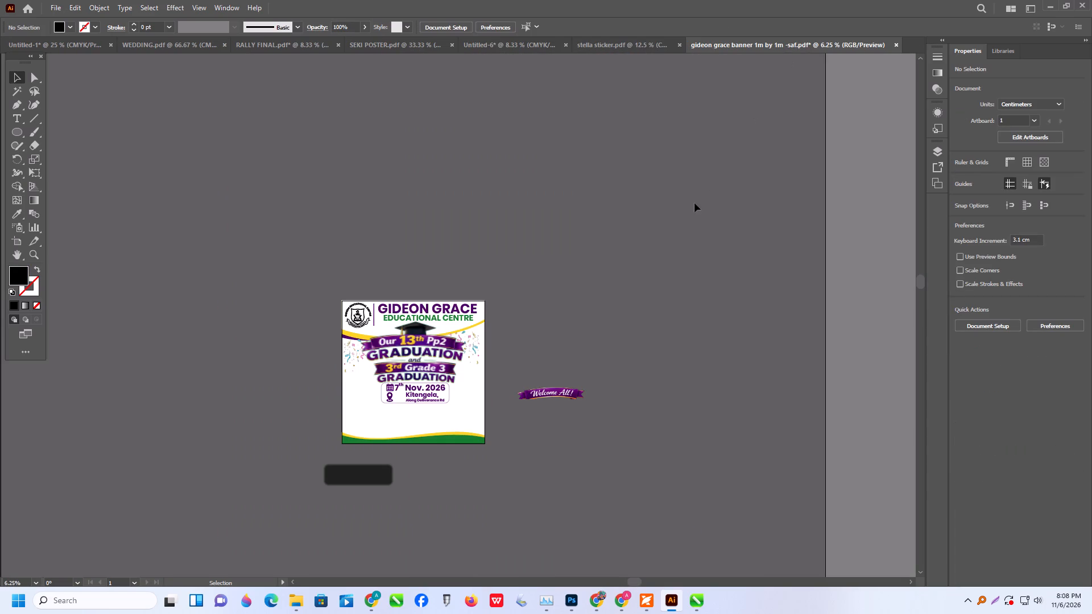
{"action": "scroll", "coordinate": [354, 366], "scroll_direction": "up", "scroll_amount": 1, "text": "alt"}
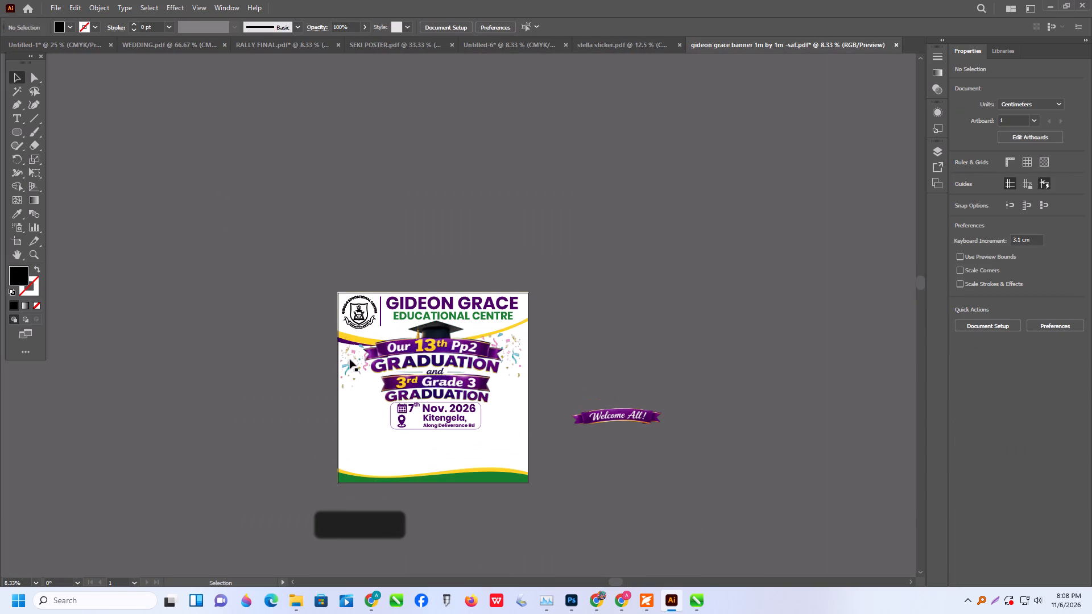
{"action": "left_click", "coordinate": [350, 359]}
{"action": "left_click", "coordinate": [515, 342], "text": "shift"}
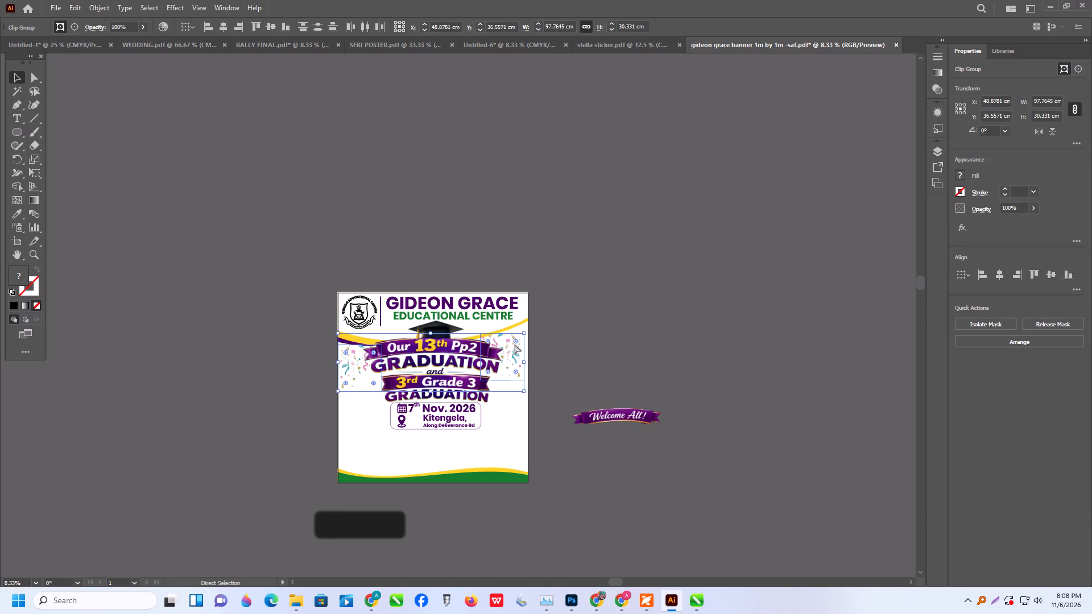
{"action": "key", "text": "ctrl+c"}
{"action": "key", "text": "ctrl+x"}
{"action": "left_click", "coordinate": [527, 45]}
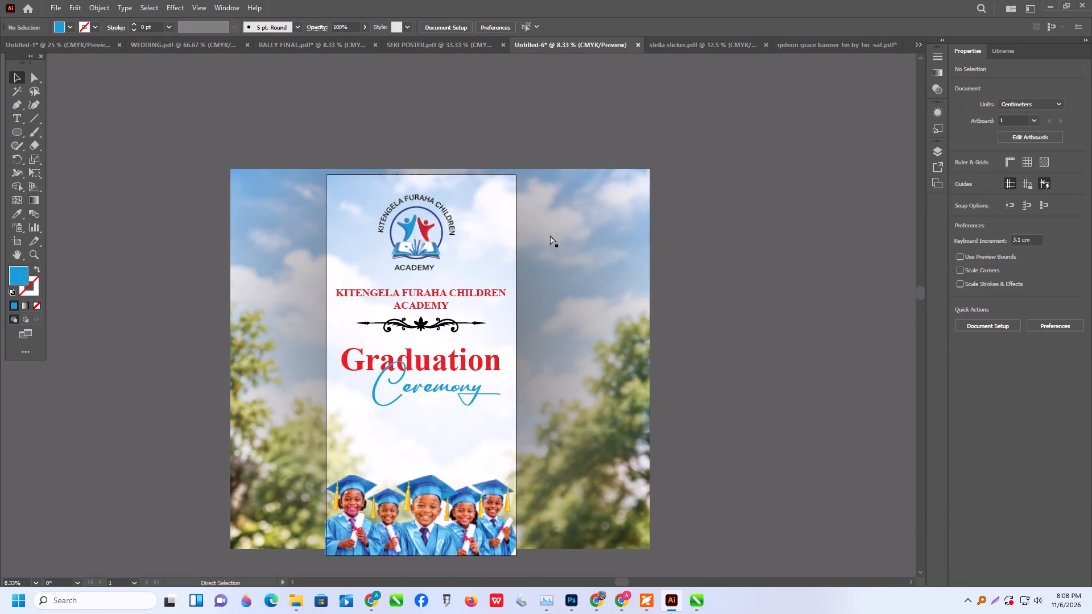
{"action": "key", "text": "ctrl+v"}
{"action": "scroll", "coordinate": [510, 343], "scroll_direction": "down", "scroll_amount": 2, "text": "alt"}
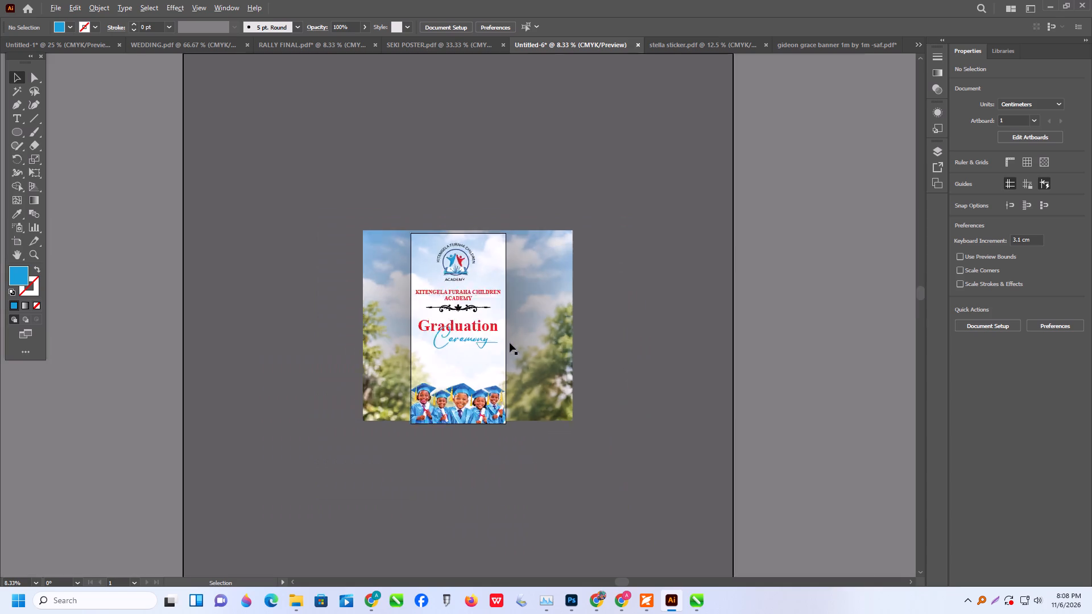
{"action": "left_click", "coordinate": [578, 289]}
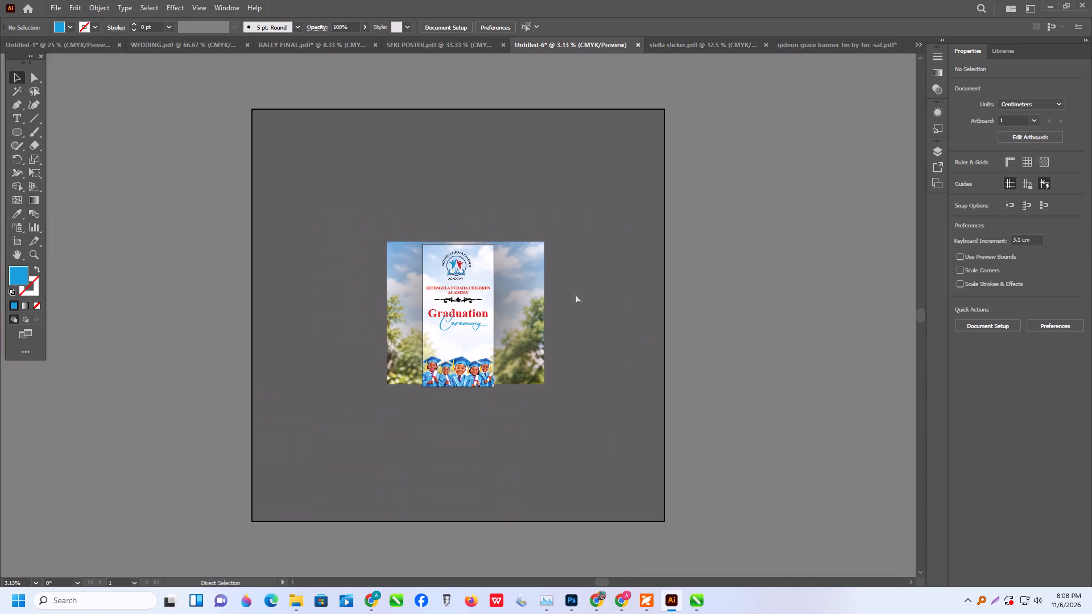
{"action": "key", "text": "ctrl+v"}
{"action": "left_click", "coordinate": [572, 157]}
Switch to Chrome and start a Pinterest search beginning with "20".
{"action": "left_click", "coordinate": [376, 596]}
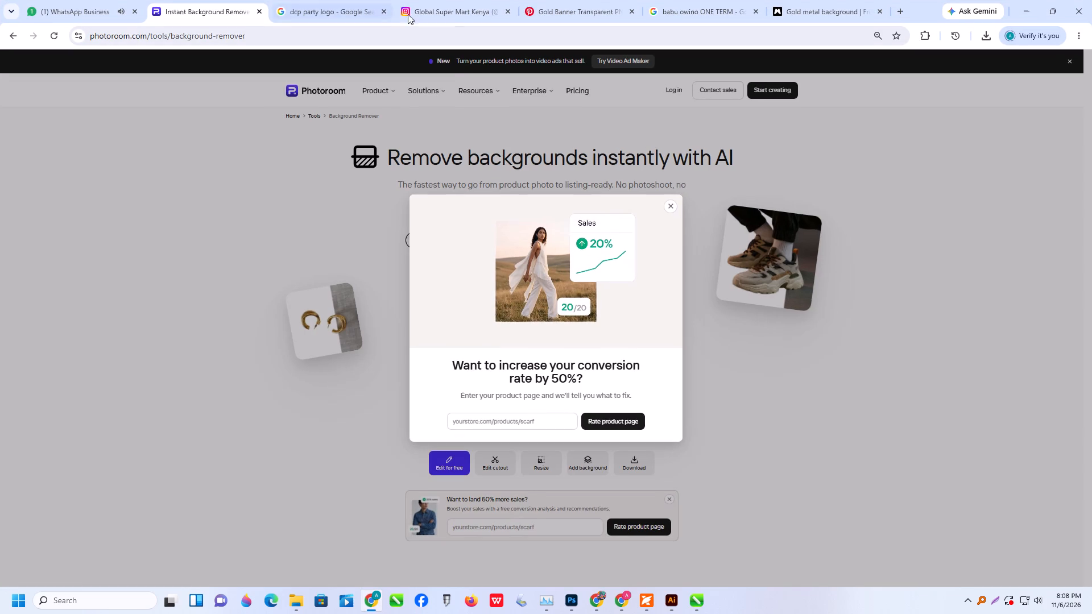
{"action": "left_click", "coordinate": [522, 9]}
{"action": "left_click", "coordinate": [189, 75]}
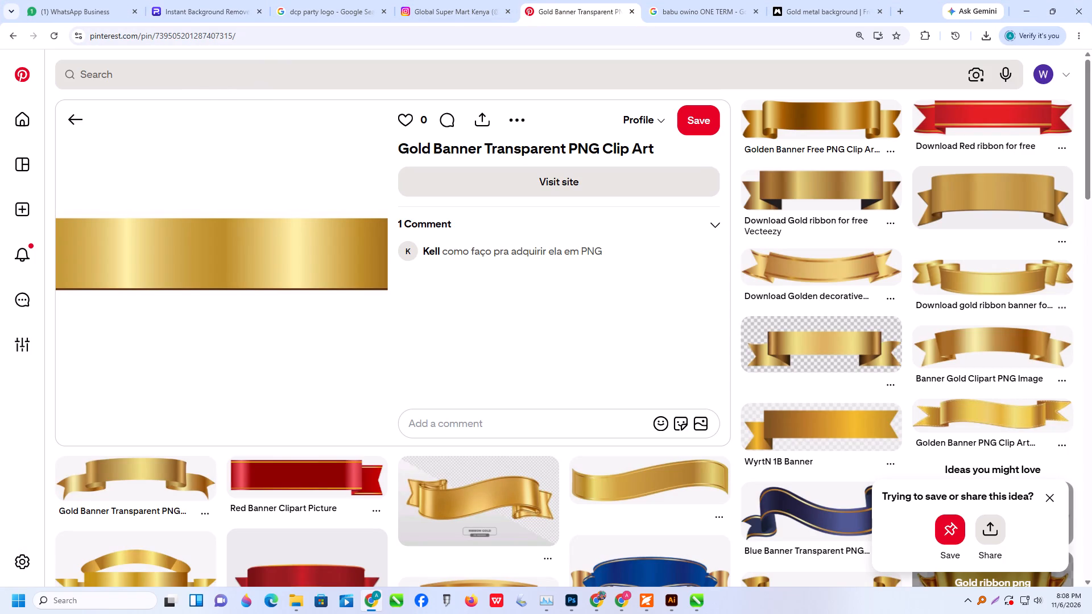
{"action": "left_click", "coordinate": [167, 73]}
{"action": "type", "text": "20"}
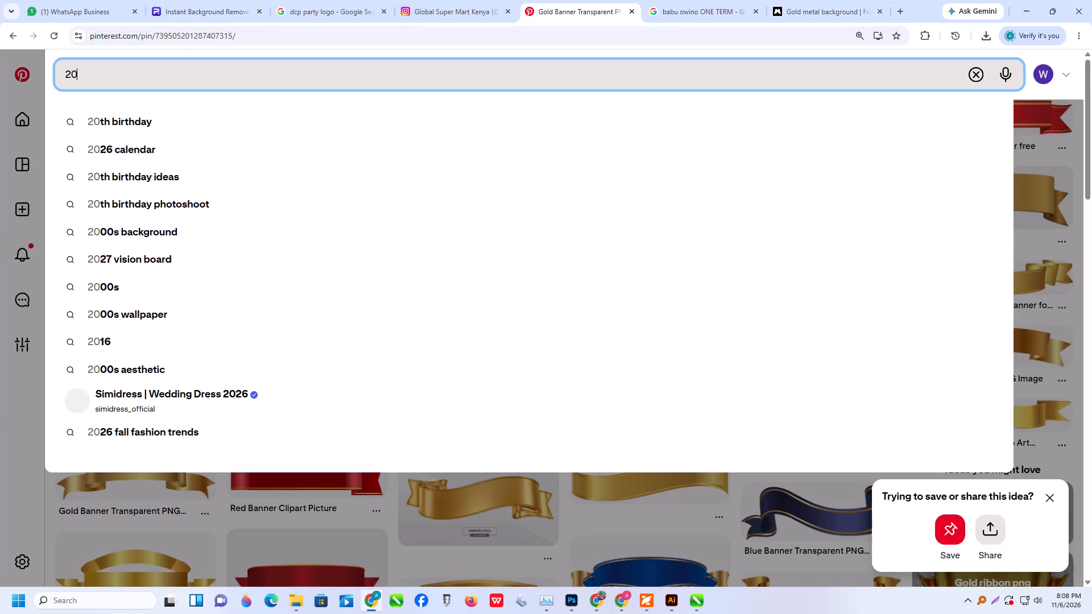
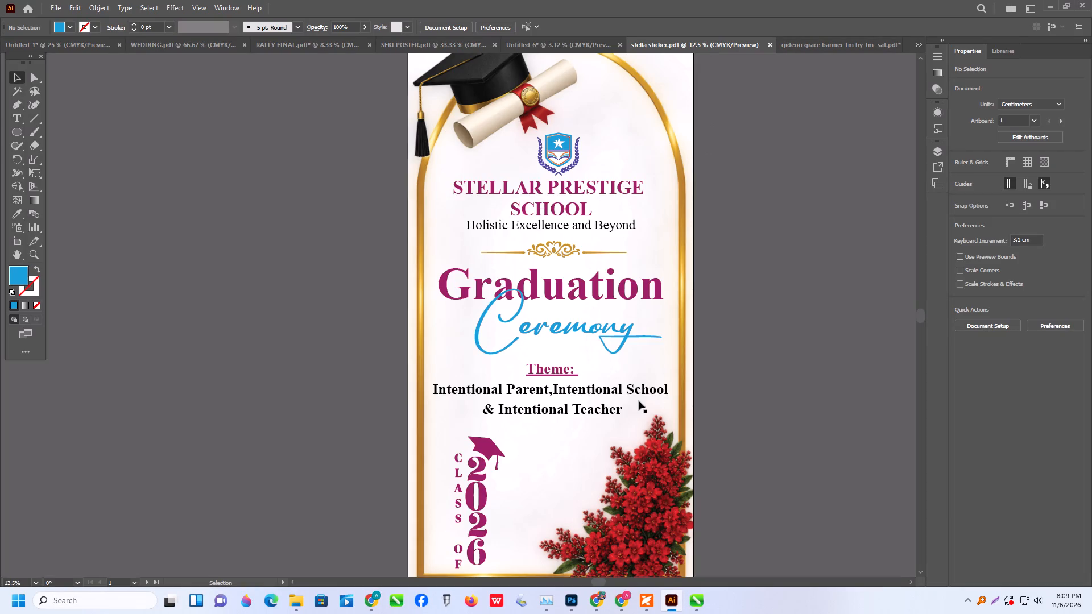
Switch from Illustrator to the Pinterest page open in the browser.
{"action": "left_click", "coordinate": [1056, 0]}
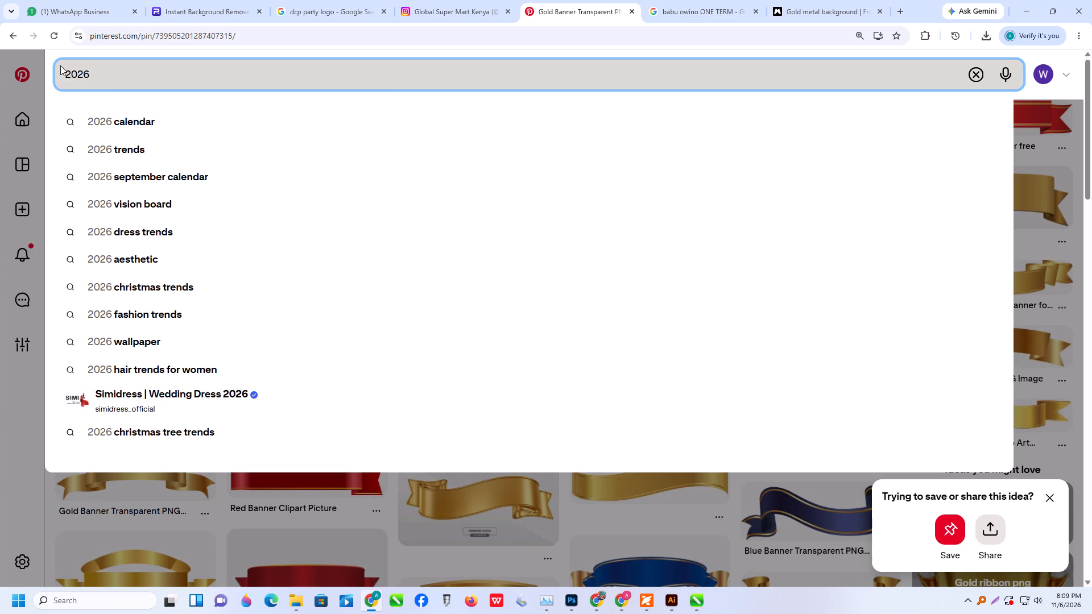
Search Pinterest for "class of 2026" and open the pin with blocky black 2026 numerals, a graduation cap and script lettering.
{"action": "left_click", "coordinate": [67, 72]}
{"action": "type", "text": "class"}
{"action": "key", "text": "space"}
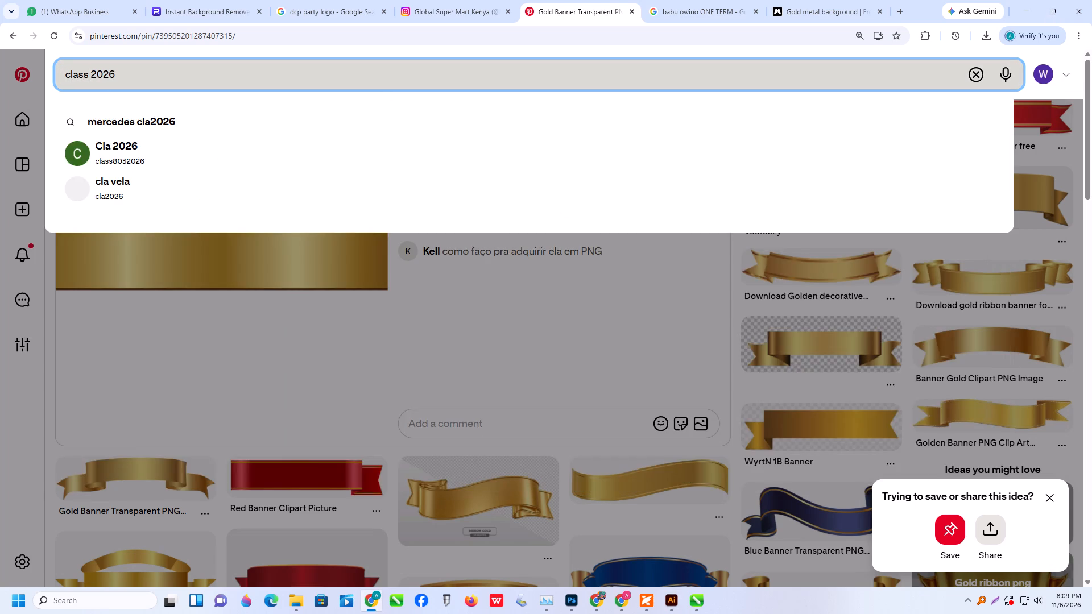
{"action": "type", "text": "of"}
{"action": "key", "text": "space"}
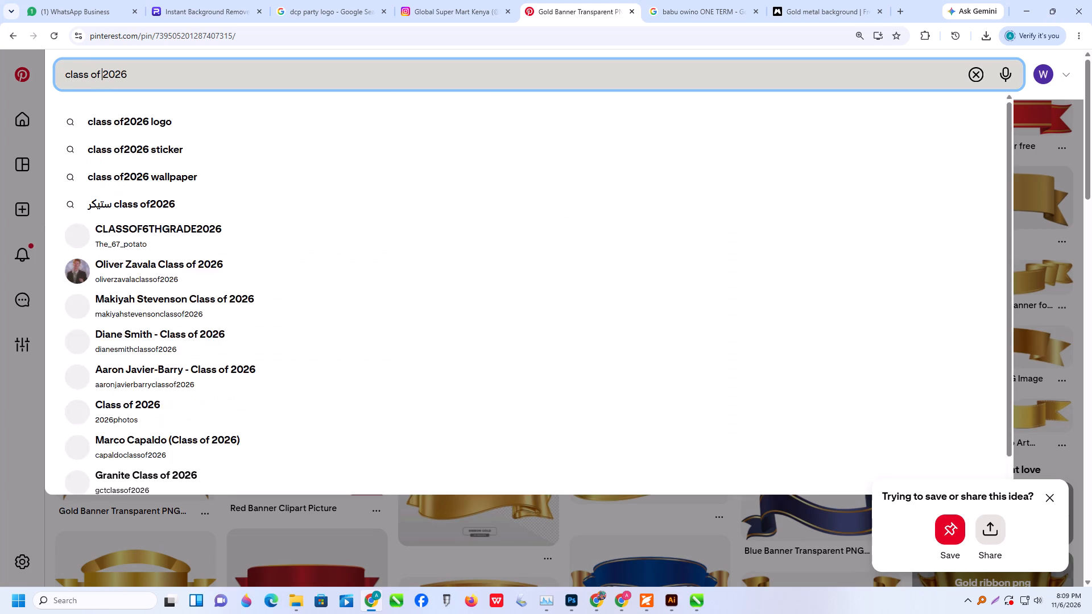
{"action": "key", "text": "Return"}
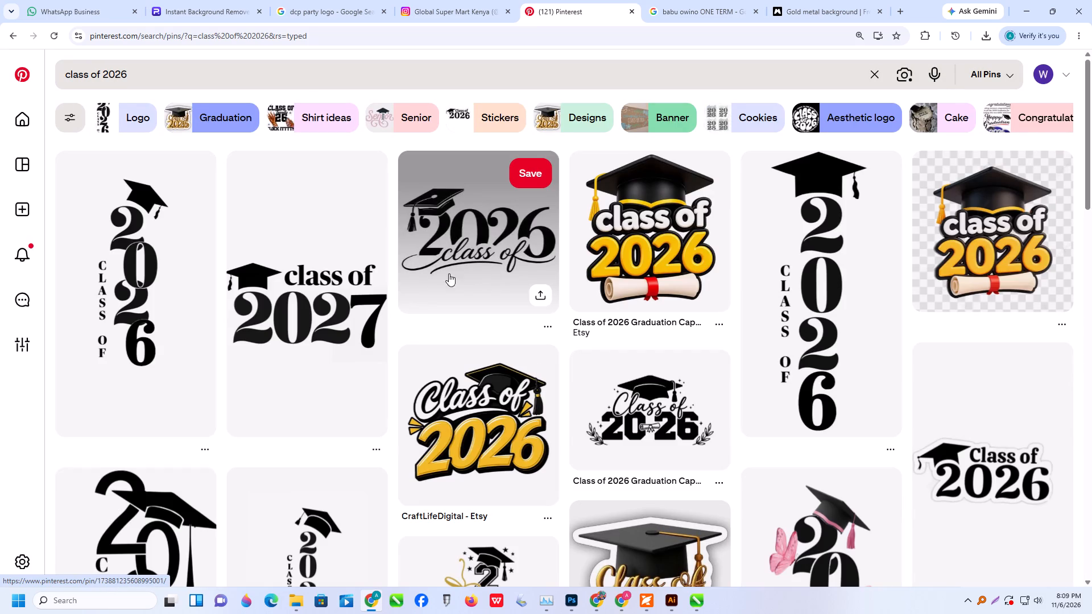
{"action": "left_click", "coordinate": [468, 257]}
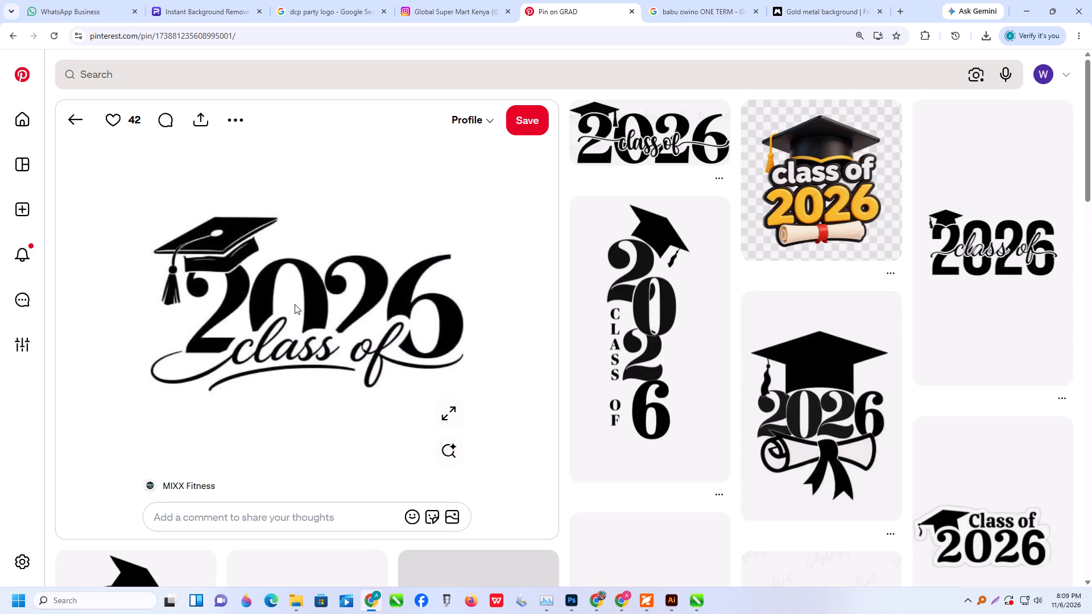
{"action": "left_click", "coordinate": [942, 246]}
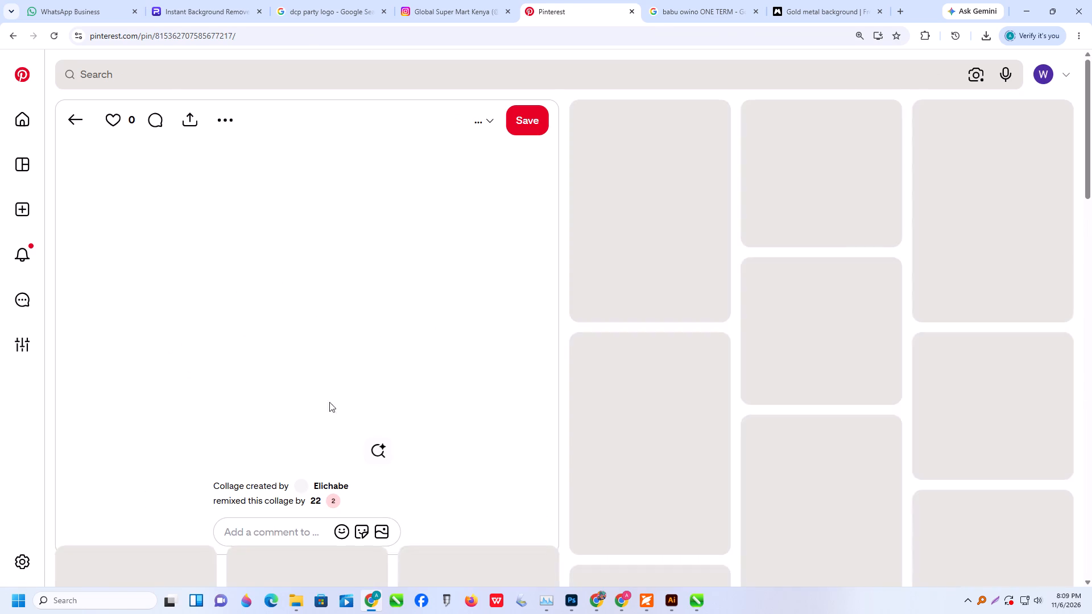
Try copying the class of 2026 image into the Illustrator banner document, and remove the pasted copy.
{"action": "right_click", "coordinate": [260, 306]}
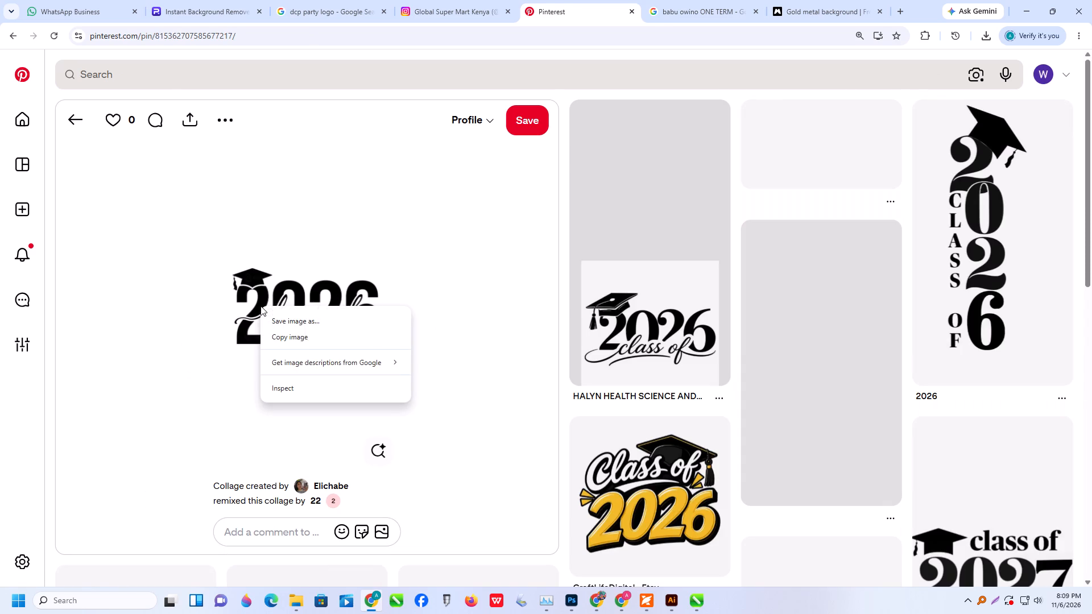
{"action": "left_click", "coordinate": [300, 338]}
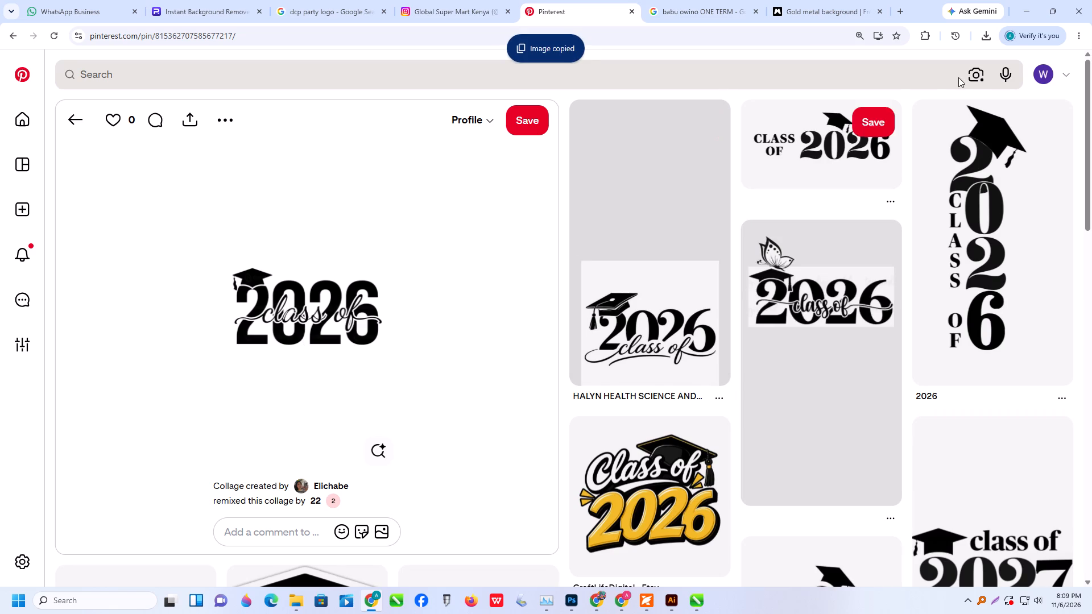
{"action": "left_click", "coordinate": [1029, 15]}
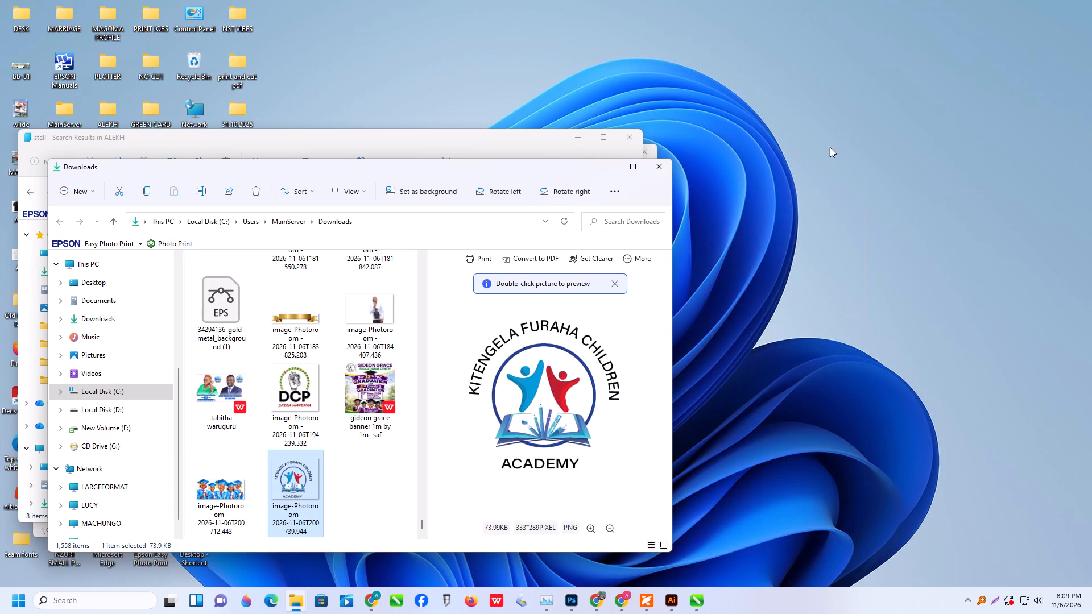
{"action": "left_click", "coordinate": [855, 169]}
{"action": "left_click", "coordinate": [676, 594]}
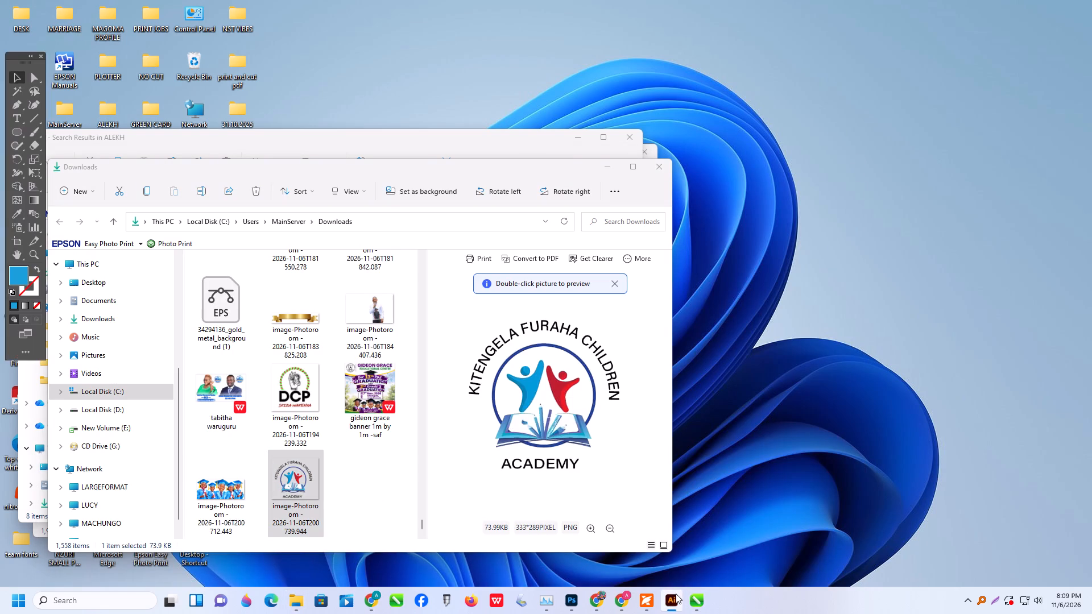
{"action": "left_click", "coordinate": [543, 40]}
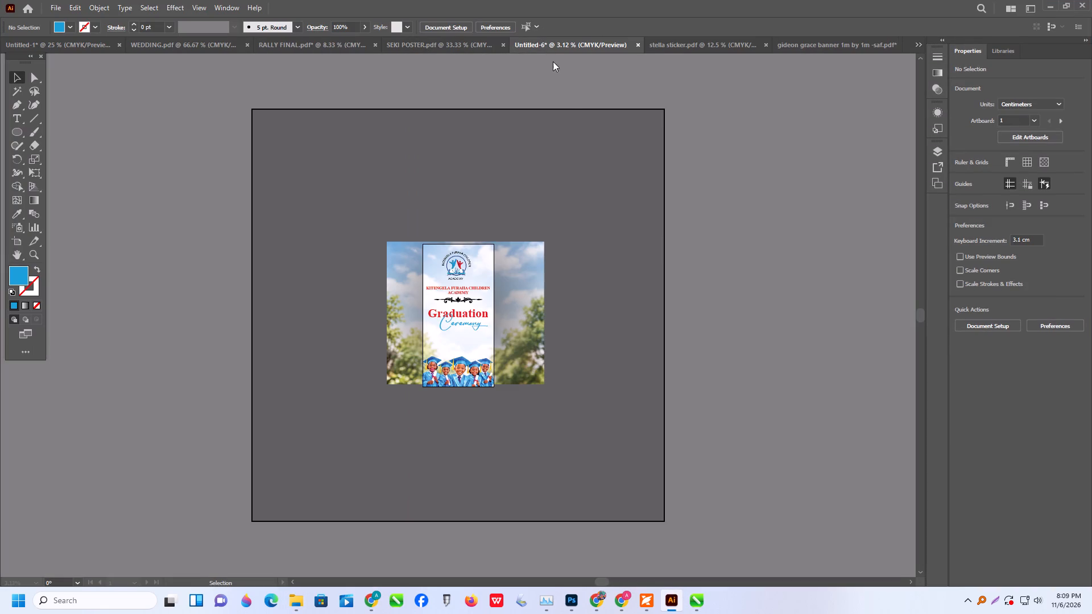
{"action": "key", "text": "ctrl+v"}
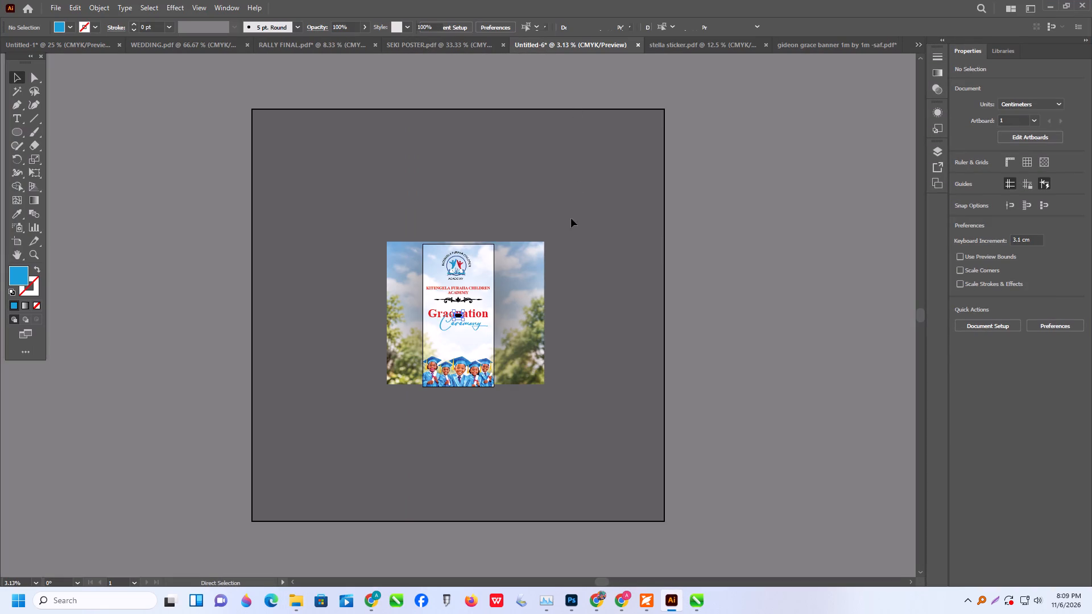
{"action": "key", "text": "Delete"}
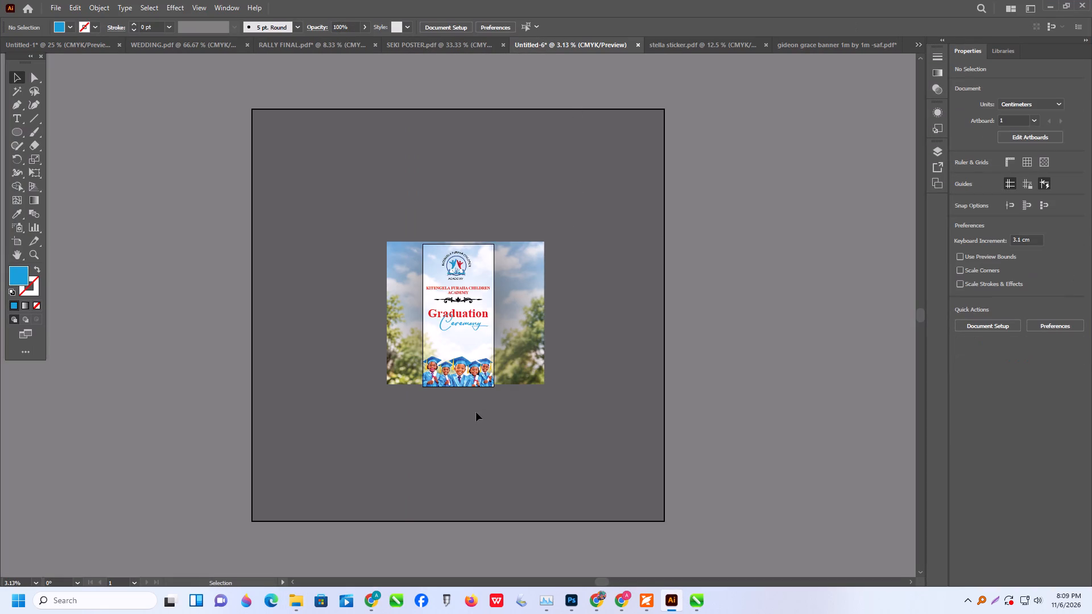
Back in Chrome, save the class of 2026 image to the Desktop as download.png.
{"action": "left_click", "coordinate": [371, 597]}
{"action": "right_click", "coordinate": [347, 292]}
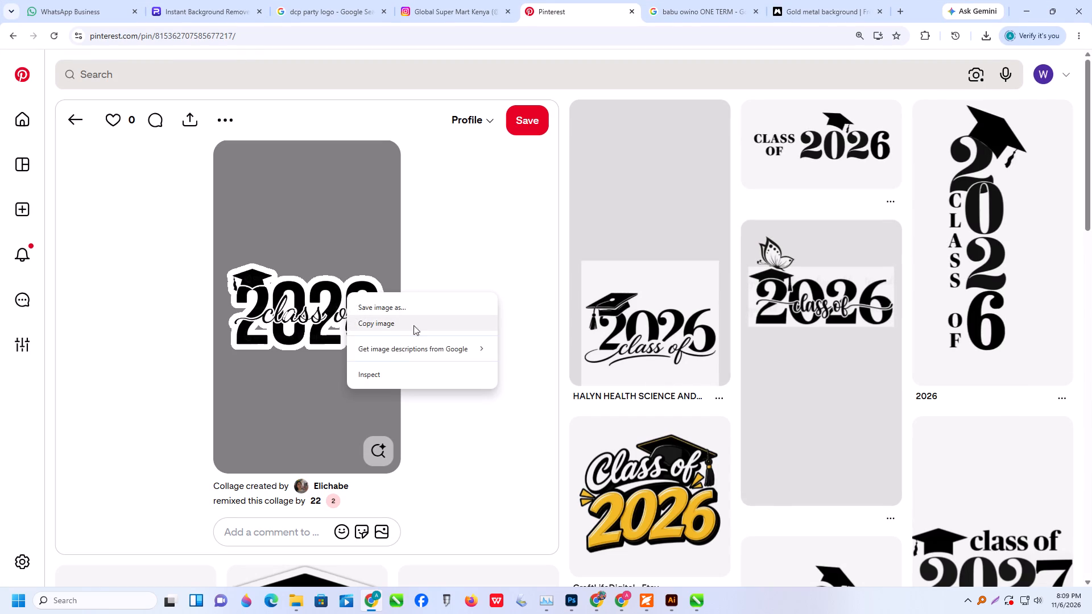
{"action": "left_click", "coordinate": [416, 311]}
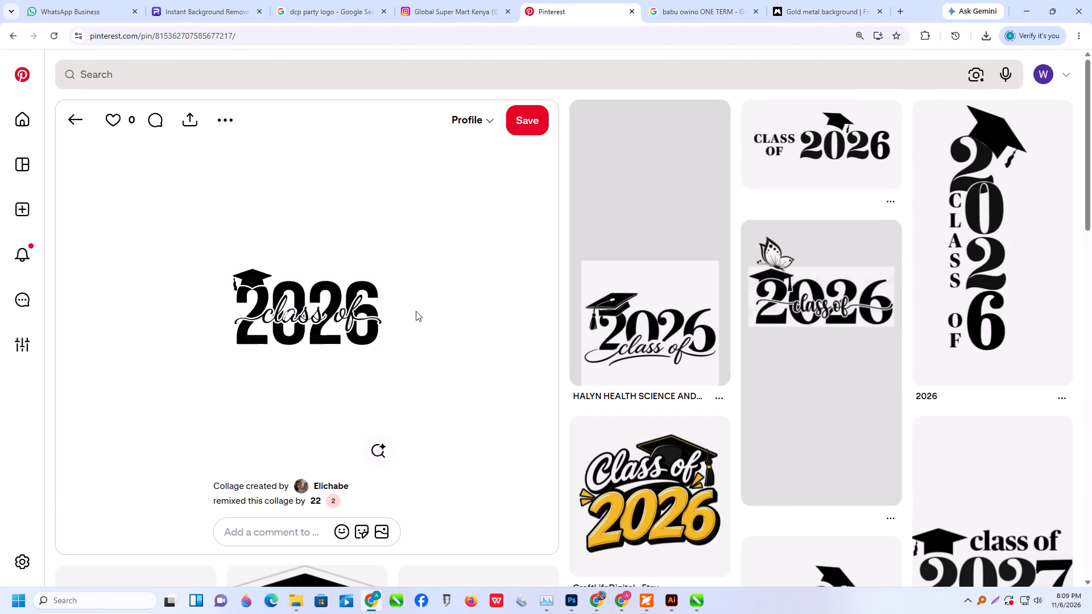
{"action": "left_click", "coordinate": [446, 446]}
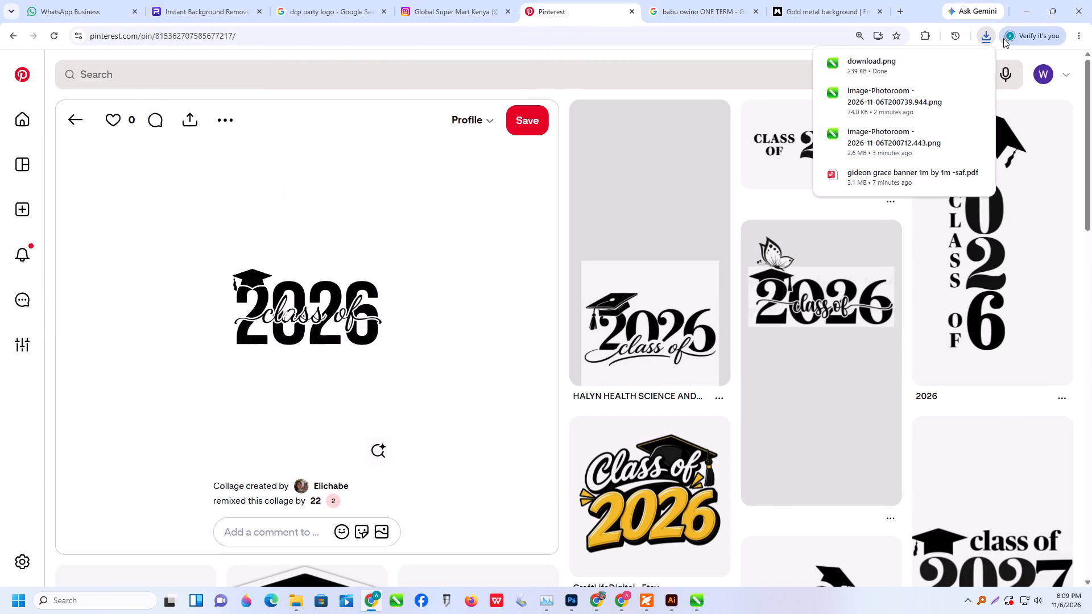
Place download.png from the Desktop folder into the Illustrator banner document, on the empty canvas beside the background photo.
{"action": "left_click", "coordinate": [956, 66]}
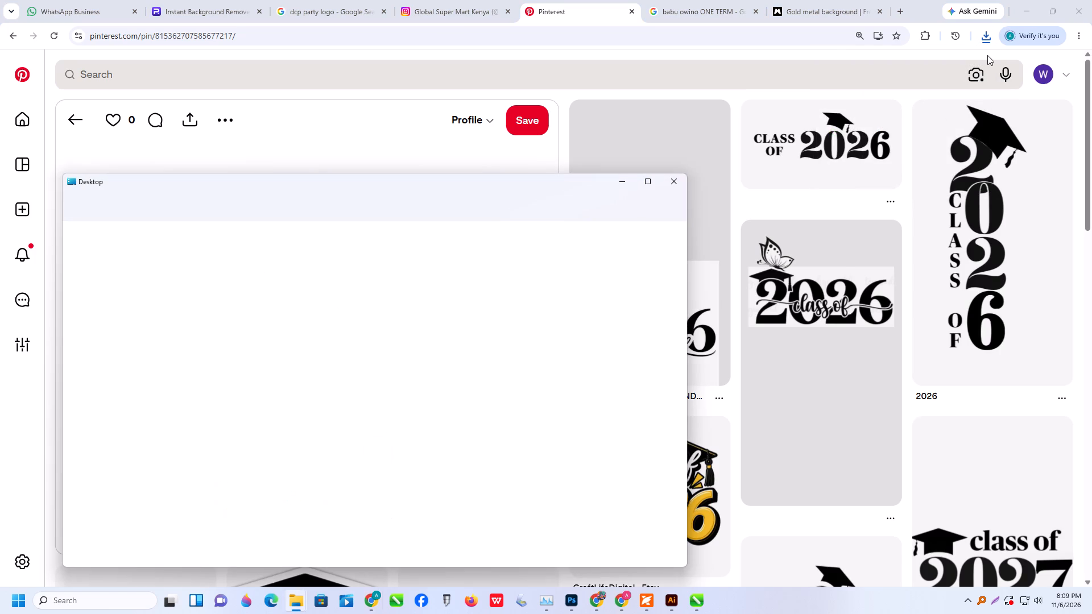
{"action": "left_click", "coordinate": [1020, 10]}
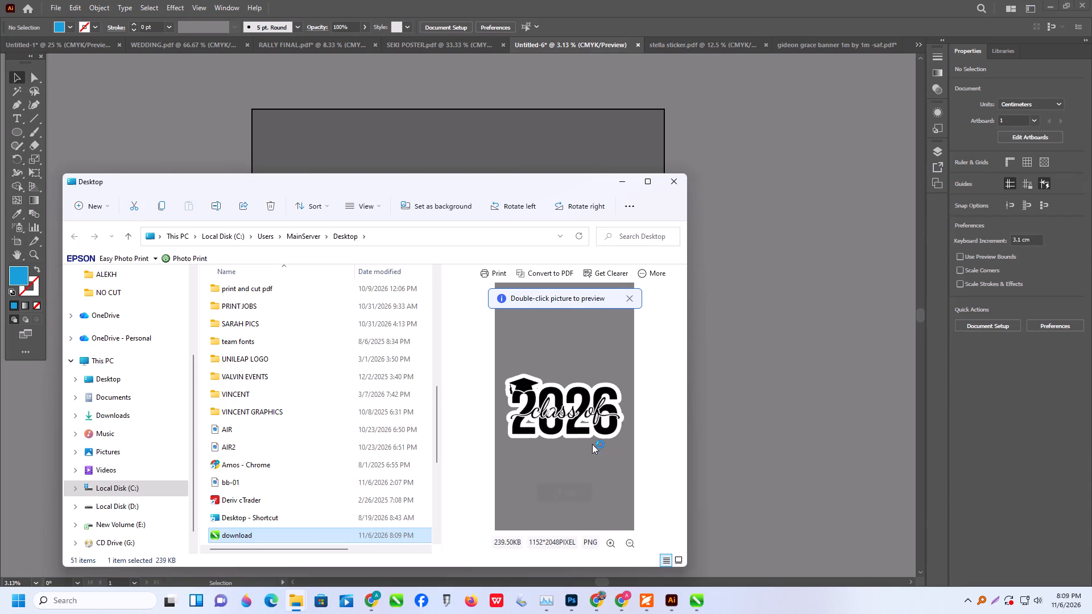
{"action": "left_click_drag", "start_coordinate": [329, 537], "coordinate": [830, 401]}
{"action": "left_click", "coordinate": [816, 458]}
{"action": "left_click_drag", "start_coordinate": [830, 414], "coordinate": [741, 409]}
{"action": "left_click_drag", "start_coordinate": [735, 391], "coordinate": [526, 399]}
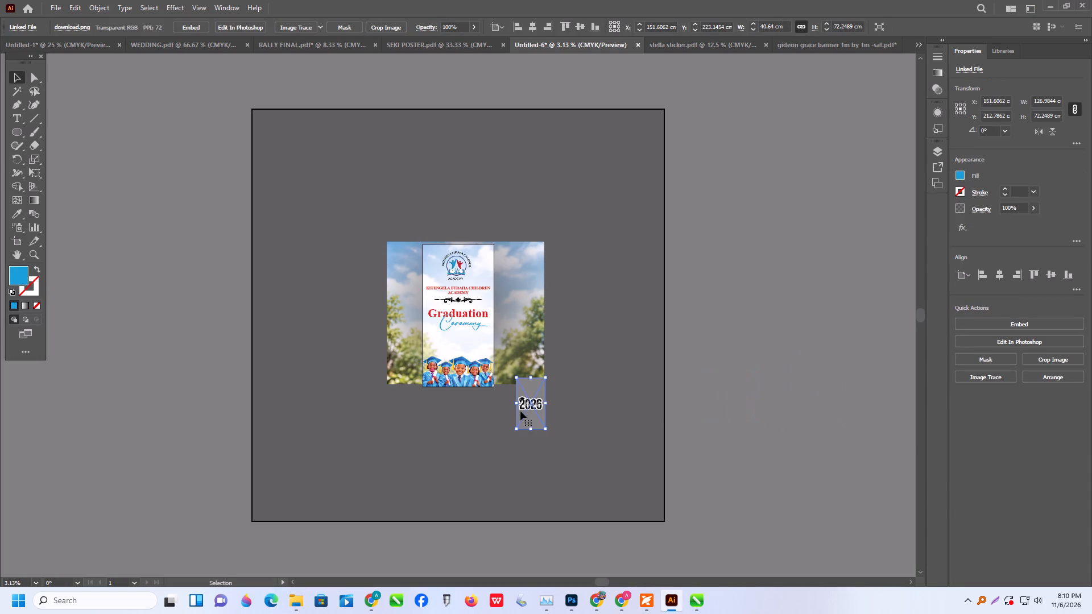
{"action": "scroll", "coordinate": [520, 411], "scroll_direction": "up", "scroll_amount": 2, "text": "alt"}
{"action": "left_click_drag", "start_coordinate": [607, 433], "coordinate": [671, 403]}
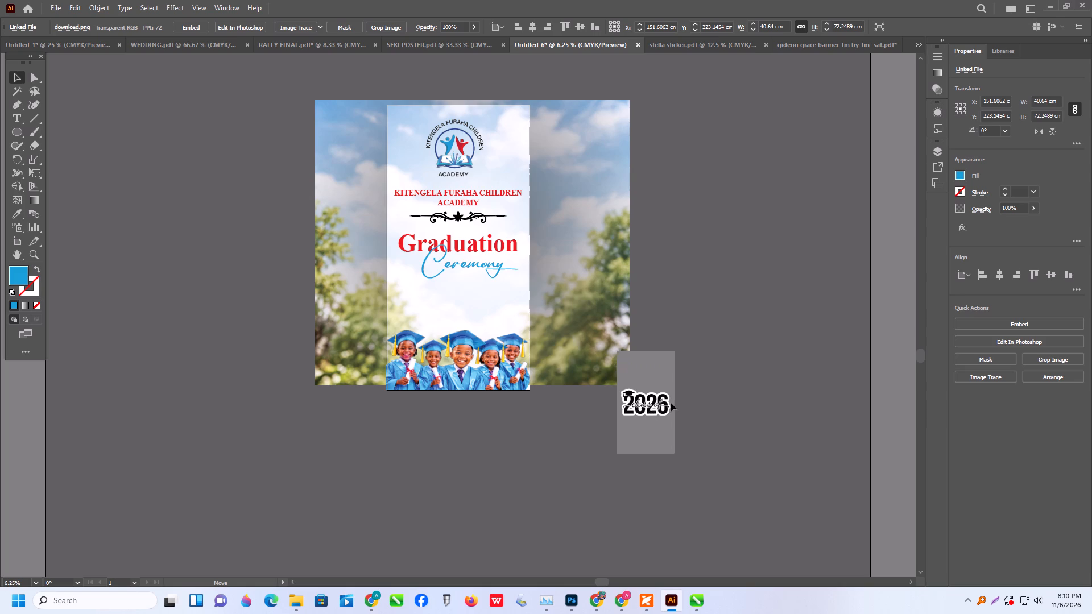
{"action": "left_click_drag", "start_coordinate": [671, 403], "coordinate": [469, 318]}
{"action": "left_click_drag", "start_coordinate": [465, 321], "coordinate": [777, 323]}
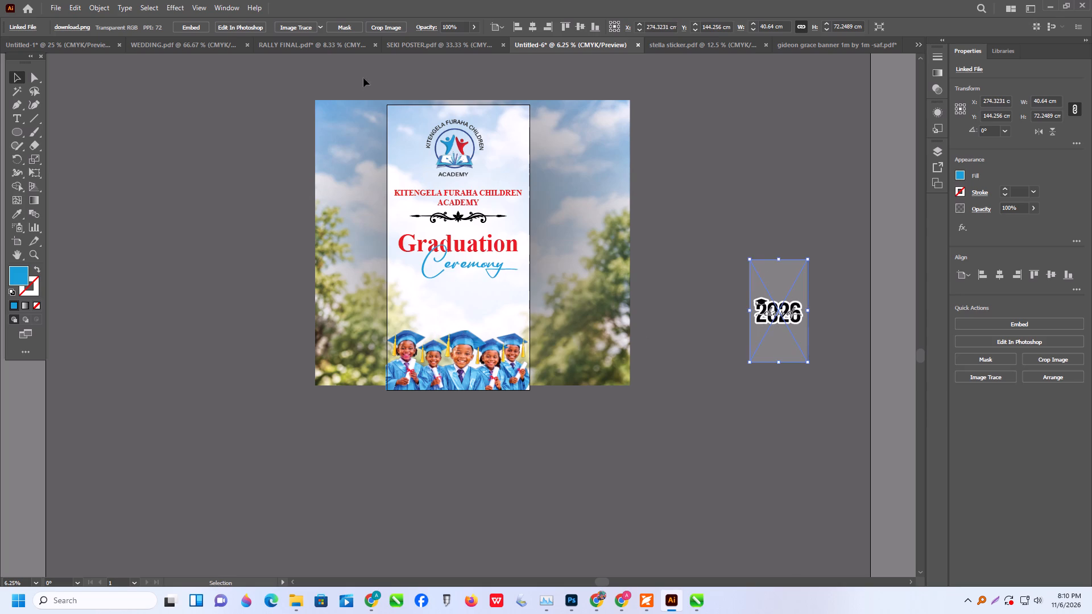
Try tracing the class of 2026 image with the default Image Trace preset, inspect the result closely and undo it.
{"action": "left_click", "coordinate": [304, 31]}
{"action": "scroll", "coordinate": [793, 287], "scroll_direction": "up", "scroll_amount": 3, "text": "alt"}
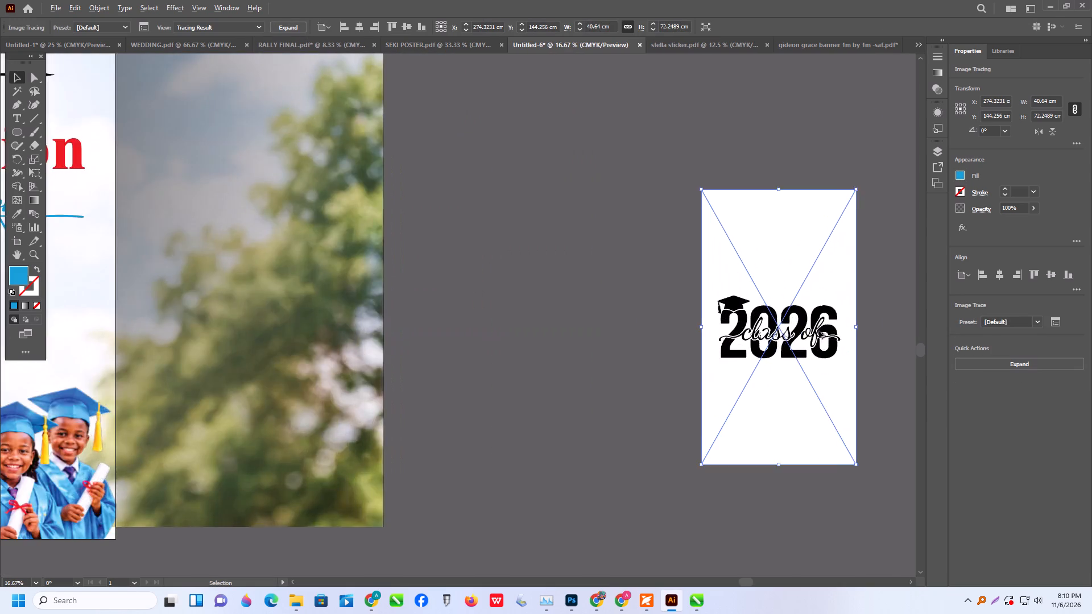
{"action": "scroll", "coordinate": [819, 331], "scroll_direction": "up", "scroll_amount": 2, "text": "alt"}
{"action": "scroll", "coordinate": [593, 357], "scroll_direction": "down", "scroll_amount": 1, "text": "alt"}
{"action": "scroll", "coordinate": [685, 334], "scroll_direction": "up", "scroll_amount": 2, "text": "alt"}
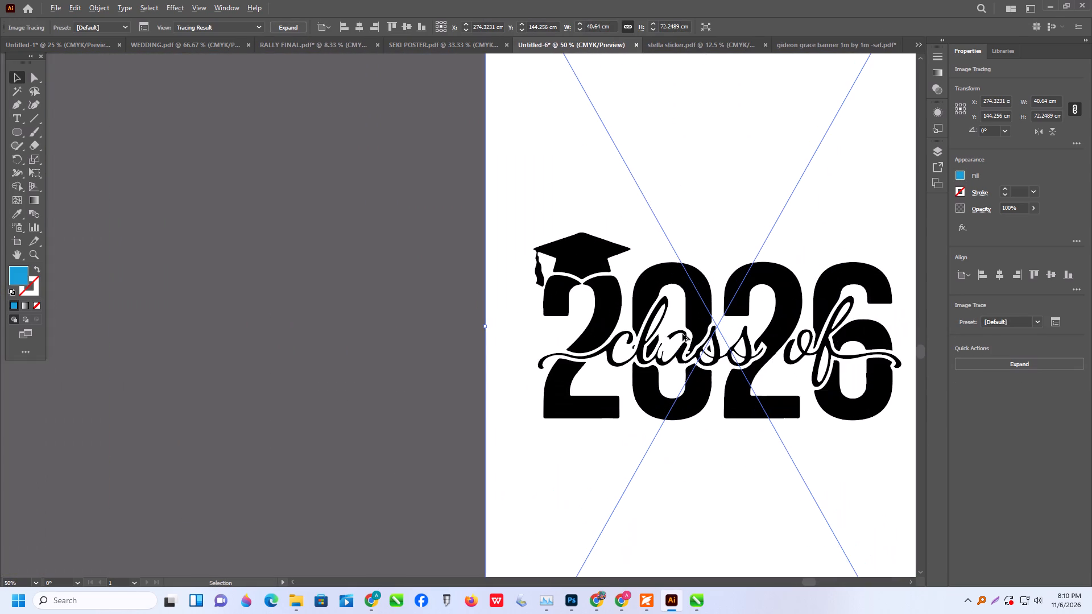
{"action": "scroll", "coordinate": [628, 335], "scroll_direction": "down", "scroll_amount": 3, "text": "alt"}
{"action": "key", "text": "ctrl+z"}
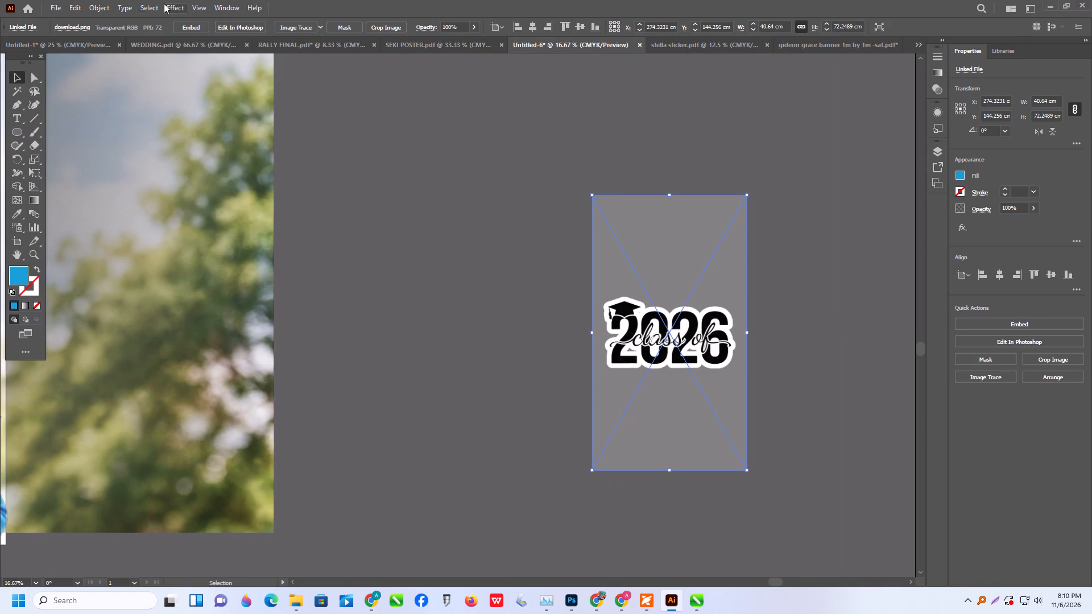
Trace the class of 2026 image with the 3 Colors preset and expand the tracing into paths.
{"action": "left_click", "coordinate": [319, 27]}
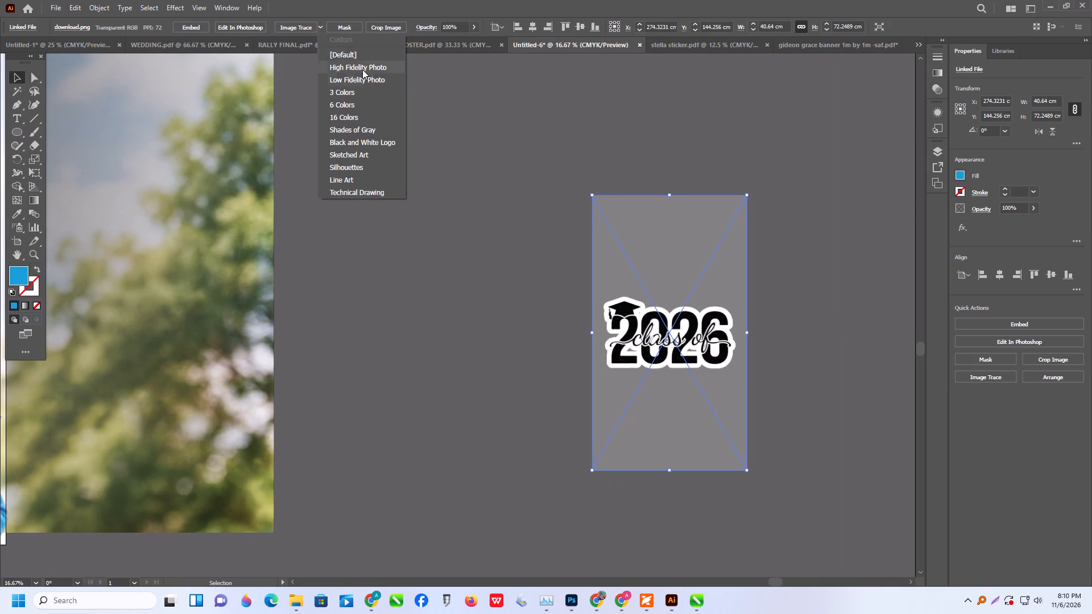
{"action": "left_click", "coordinate": [358, 90]}
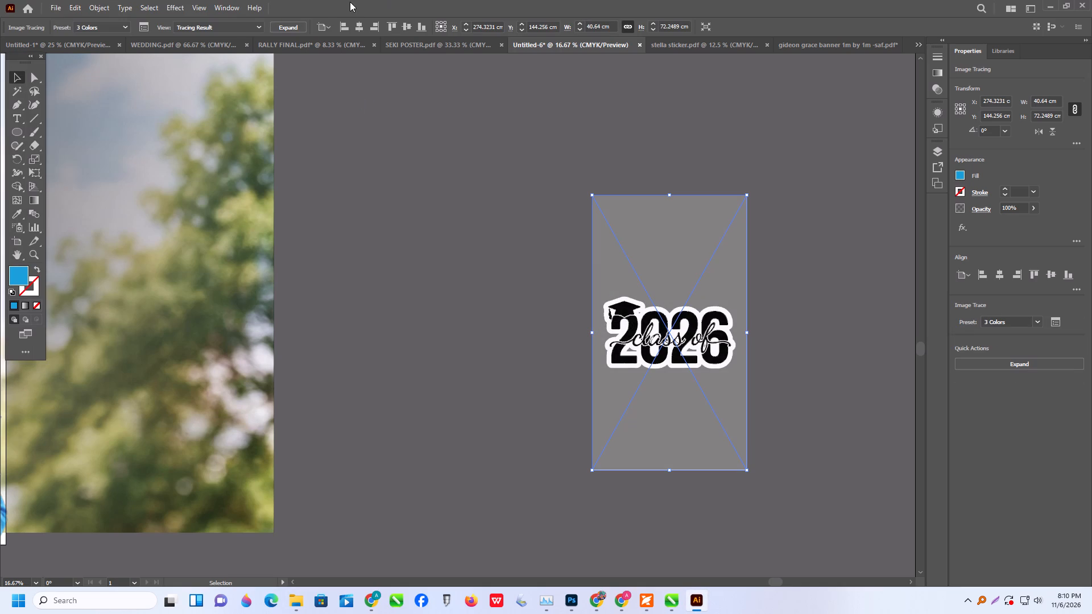
{"action": "left_click", "coordinate": [293, 25]}
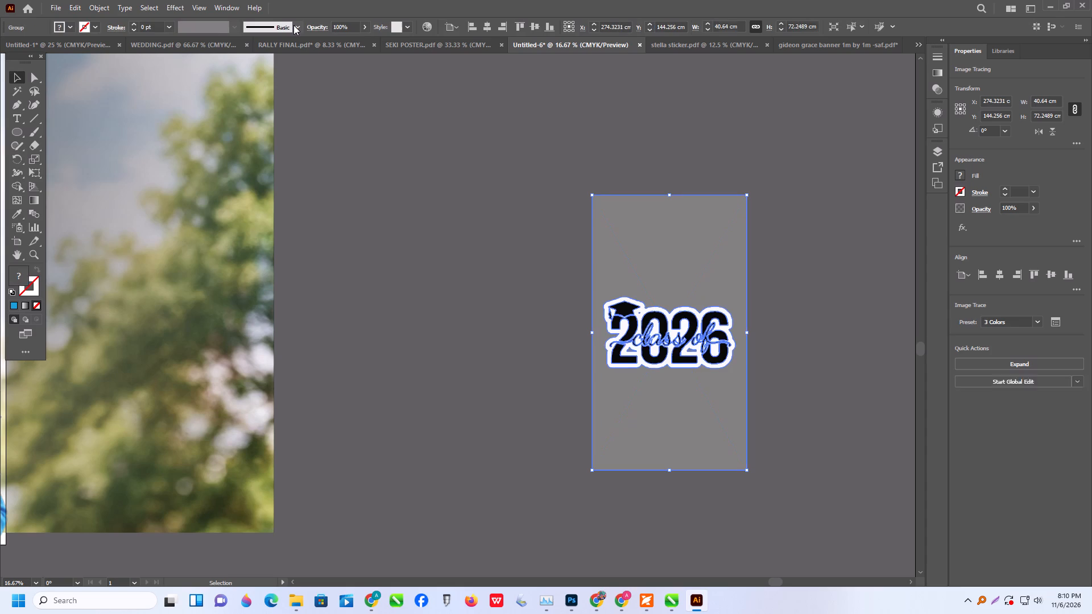
Ungroup the traced artwork and delete its grey background shape and the leftover white edge lines.
{"action": "right_click", "coordinate": [643, 244]}
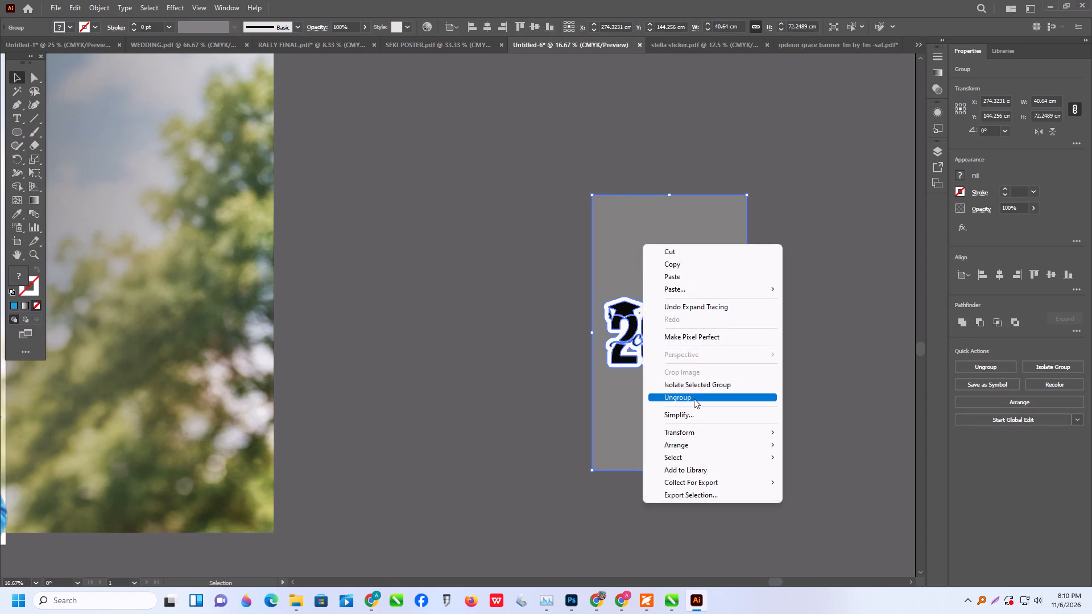
{"action": "left_click", "coordinate": [694, 399]}
{"action": "left_click", "coordinate": [797, 392]}
{"action": "left_click_drag", "start_coordinate": [697, 412], "coordinate": [495, 422]}
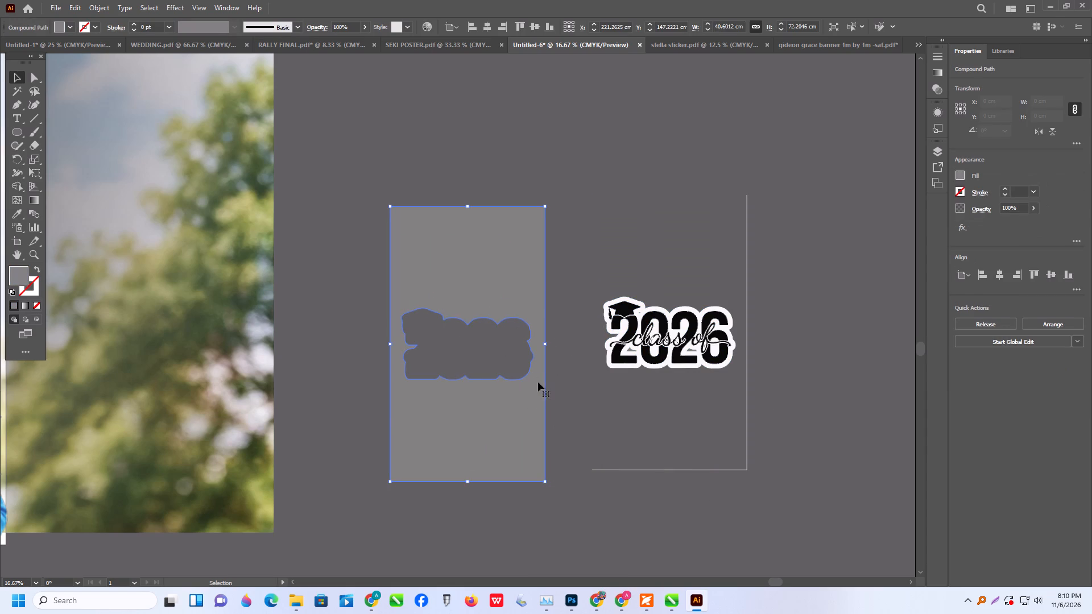
{"action": "key", "text": "Delete"}
{"action": "left_click_drag", "start_coordinate": [564, 410], "coordinate": [780, 504]}
{"action": "key", "text": "Delete"}
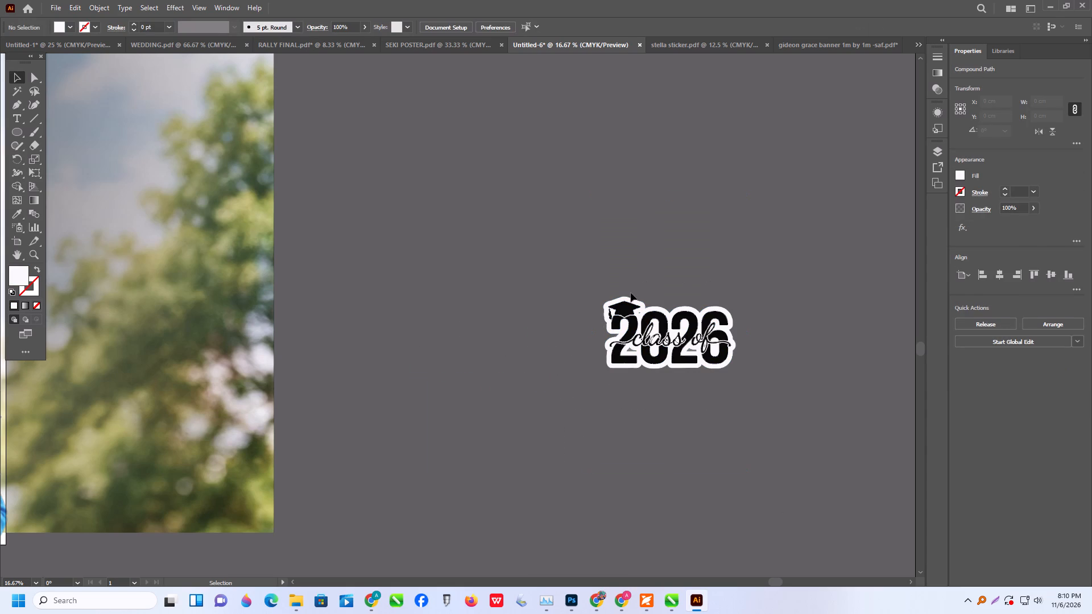
Select the whole class of 2026 artwork and move it onto the banner between the "Ceremony" text and the graduates.
{"action": "scroll", "coordinate": [634, 269], "scroll_direction": "down", "scroll_amount": 4, "text": "alt"}
{"action": "scroll", "coordinate": [743, 320], "scroll_direction": "up", "scroll_amount": 1, "text": "alt"}
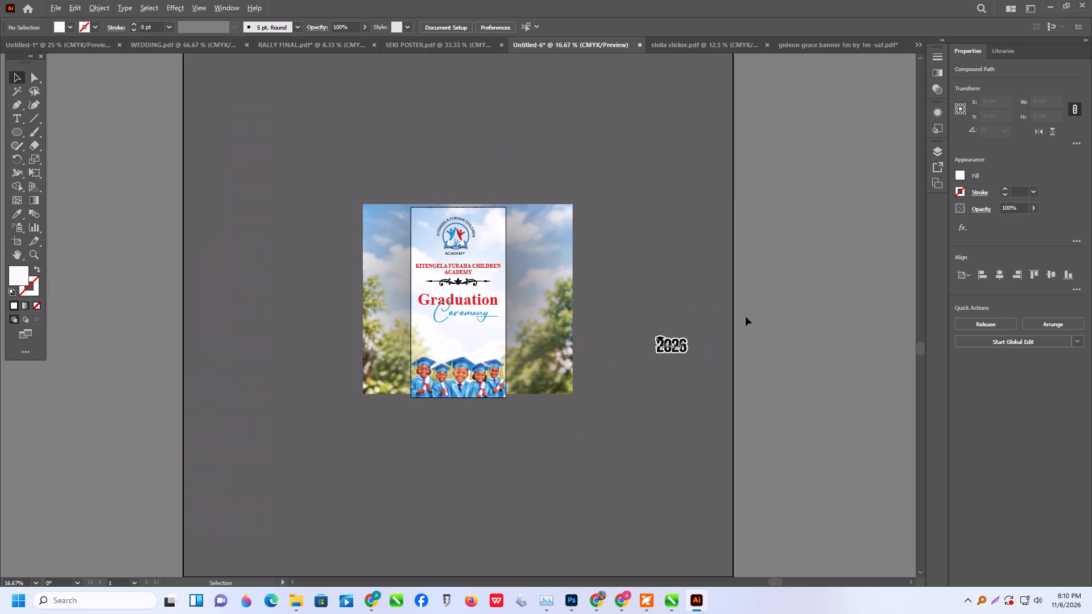
{"action": "scroll", "coordinate": [661, 342], "scroll_direction": "up", "scroll_amount": 1, "text": "alt"}
{"action": "left_click_drag", "start_coordinate": [760, 317], "coordinate": [915, 416]}
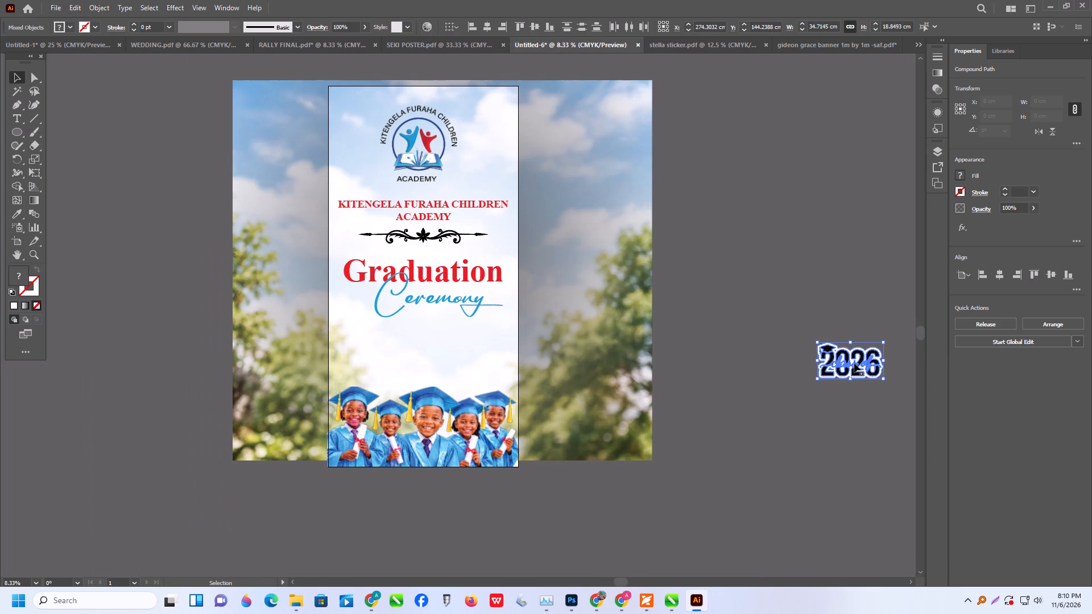
{"action": "left_click_drag", "start_coordinate": [854, 363], "coordinate": [403, 345]}
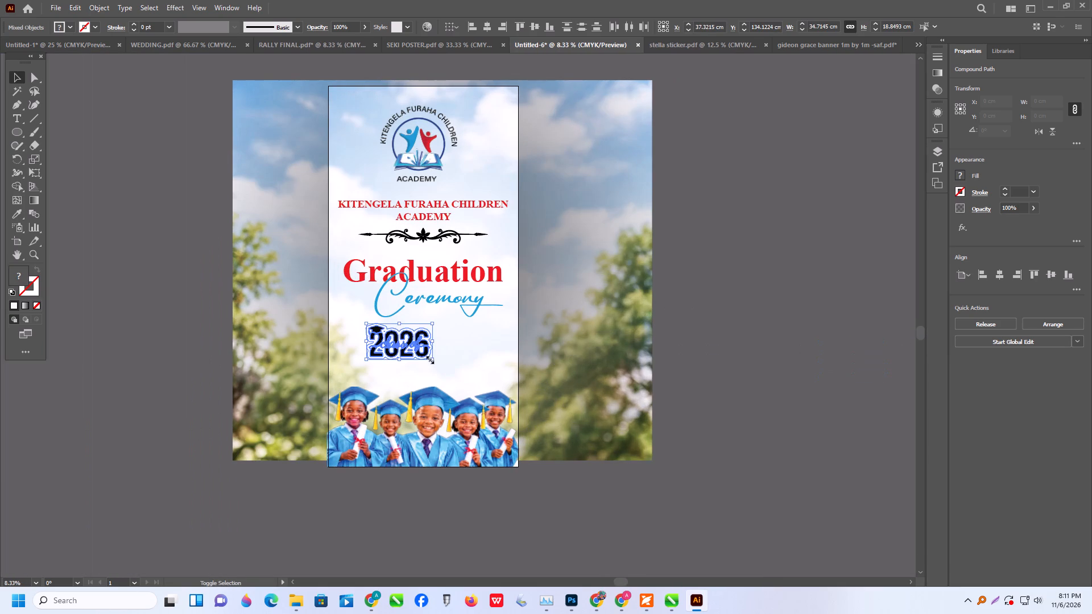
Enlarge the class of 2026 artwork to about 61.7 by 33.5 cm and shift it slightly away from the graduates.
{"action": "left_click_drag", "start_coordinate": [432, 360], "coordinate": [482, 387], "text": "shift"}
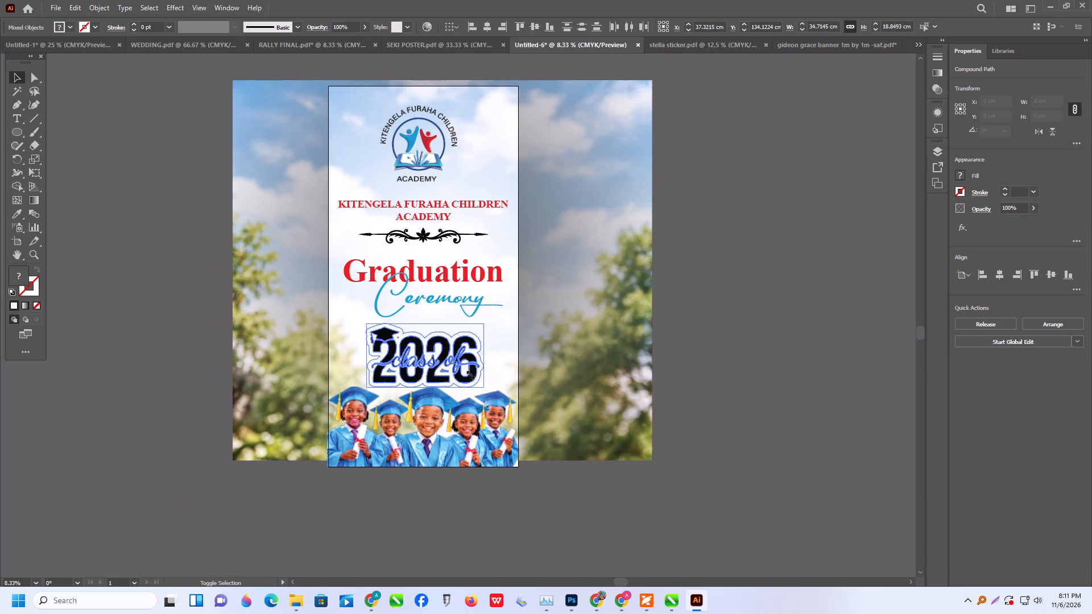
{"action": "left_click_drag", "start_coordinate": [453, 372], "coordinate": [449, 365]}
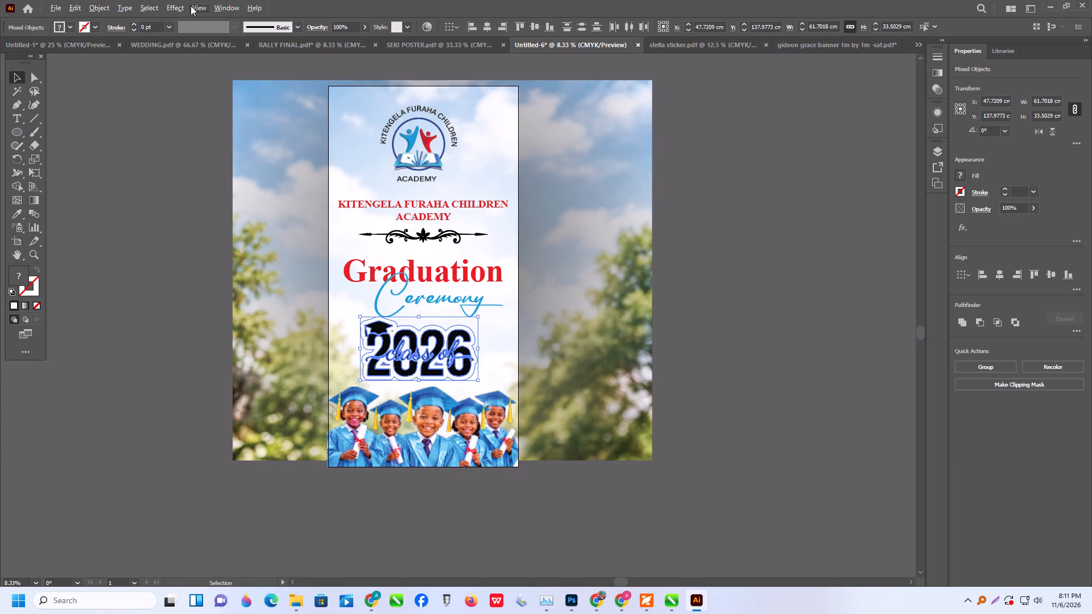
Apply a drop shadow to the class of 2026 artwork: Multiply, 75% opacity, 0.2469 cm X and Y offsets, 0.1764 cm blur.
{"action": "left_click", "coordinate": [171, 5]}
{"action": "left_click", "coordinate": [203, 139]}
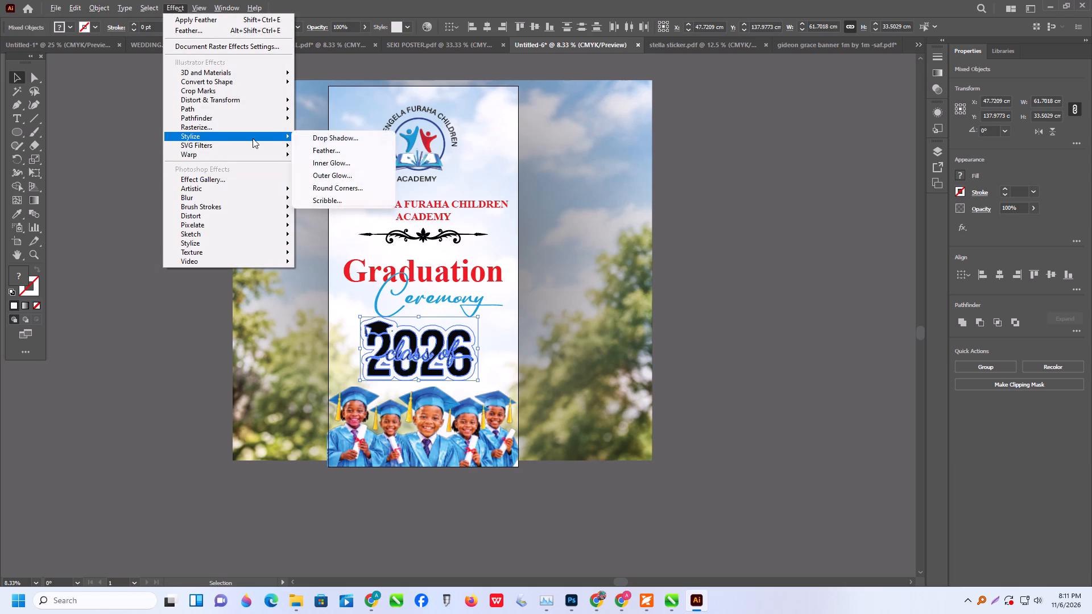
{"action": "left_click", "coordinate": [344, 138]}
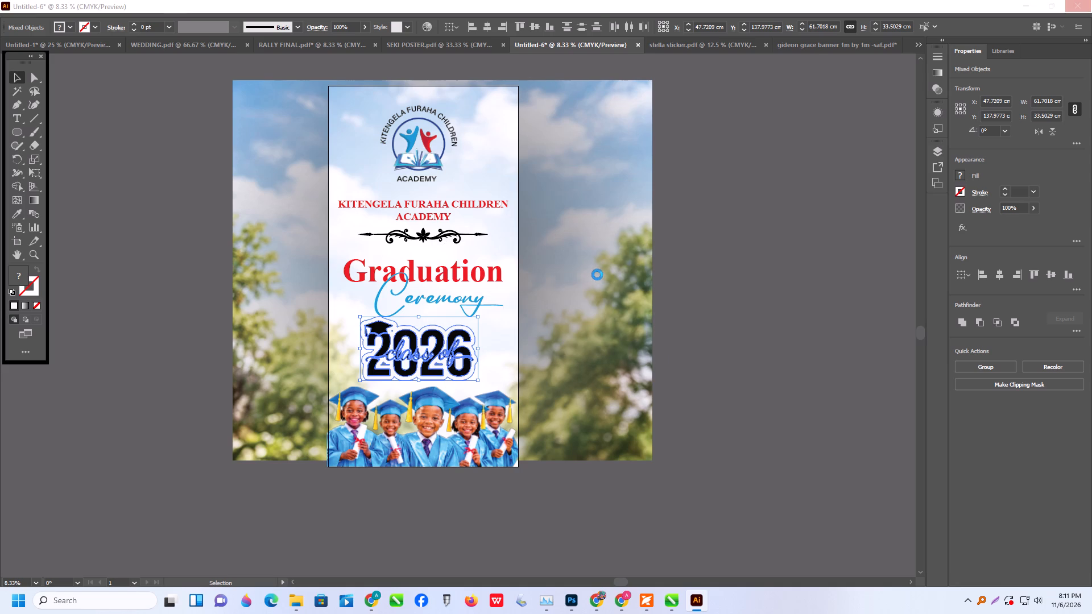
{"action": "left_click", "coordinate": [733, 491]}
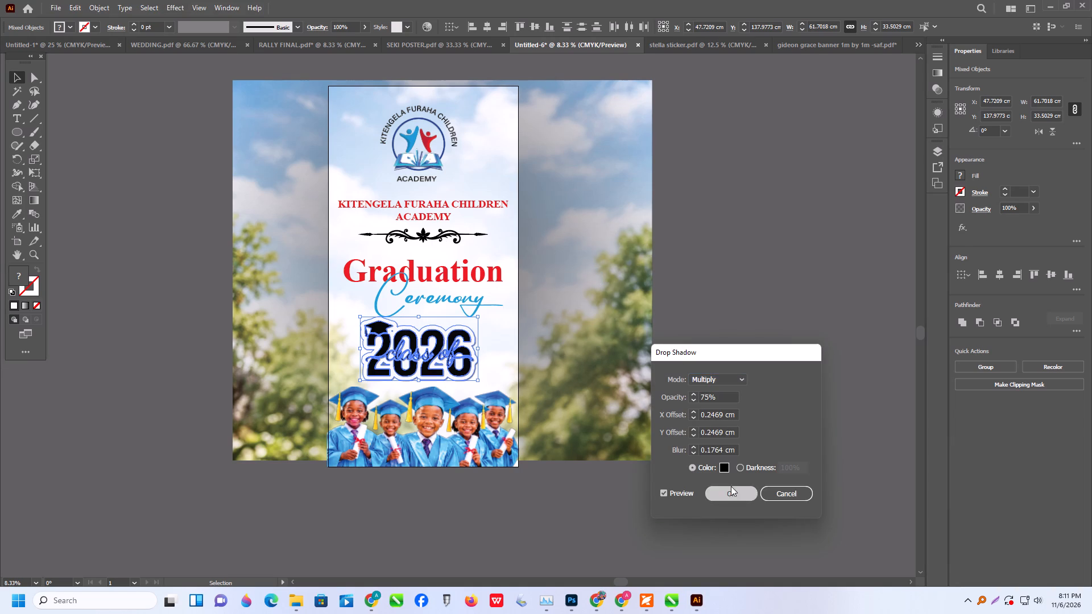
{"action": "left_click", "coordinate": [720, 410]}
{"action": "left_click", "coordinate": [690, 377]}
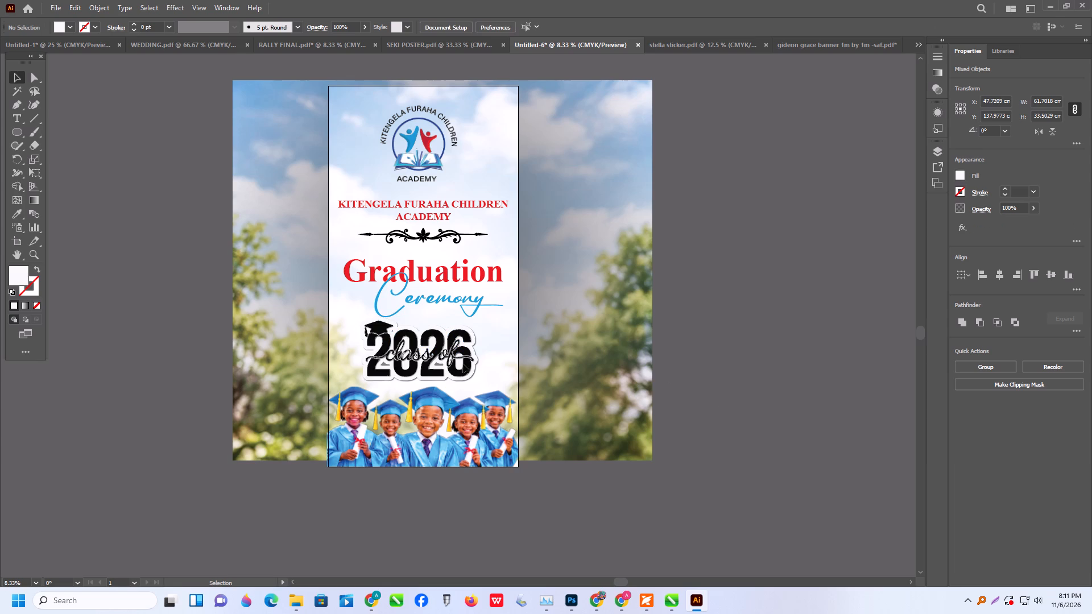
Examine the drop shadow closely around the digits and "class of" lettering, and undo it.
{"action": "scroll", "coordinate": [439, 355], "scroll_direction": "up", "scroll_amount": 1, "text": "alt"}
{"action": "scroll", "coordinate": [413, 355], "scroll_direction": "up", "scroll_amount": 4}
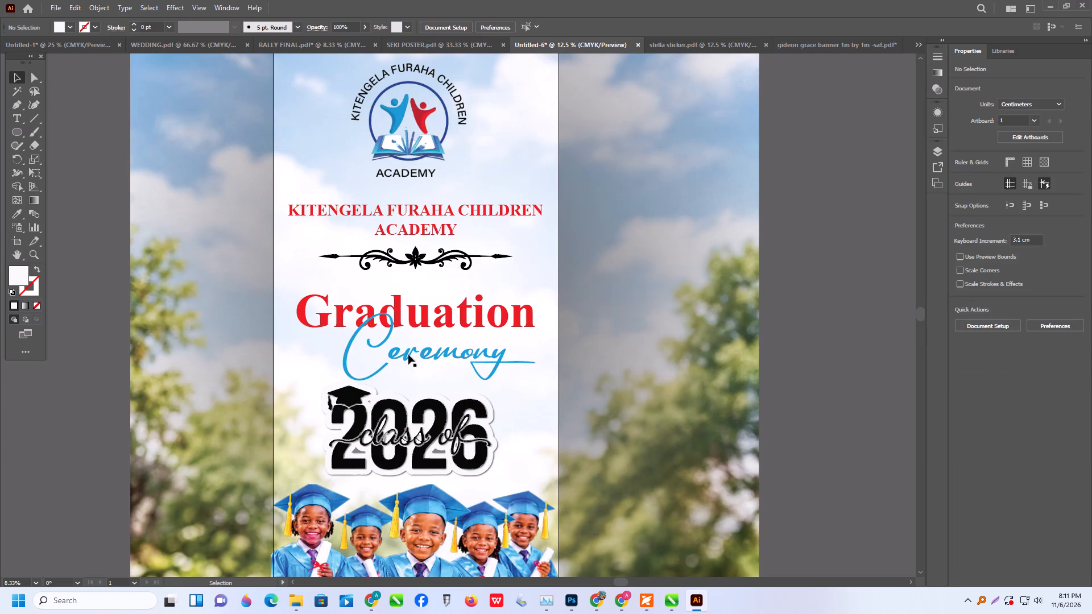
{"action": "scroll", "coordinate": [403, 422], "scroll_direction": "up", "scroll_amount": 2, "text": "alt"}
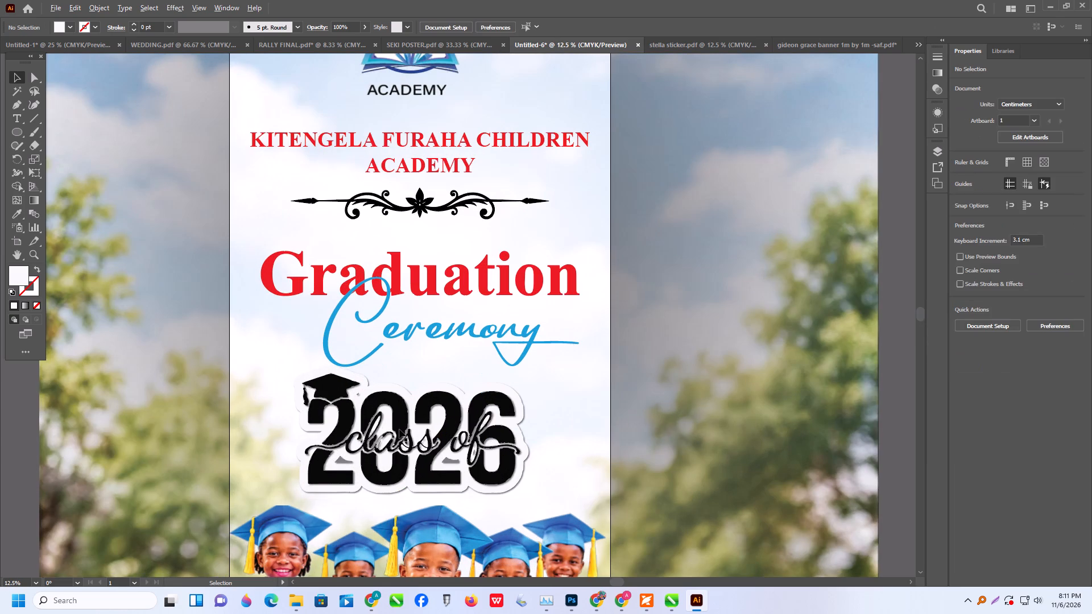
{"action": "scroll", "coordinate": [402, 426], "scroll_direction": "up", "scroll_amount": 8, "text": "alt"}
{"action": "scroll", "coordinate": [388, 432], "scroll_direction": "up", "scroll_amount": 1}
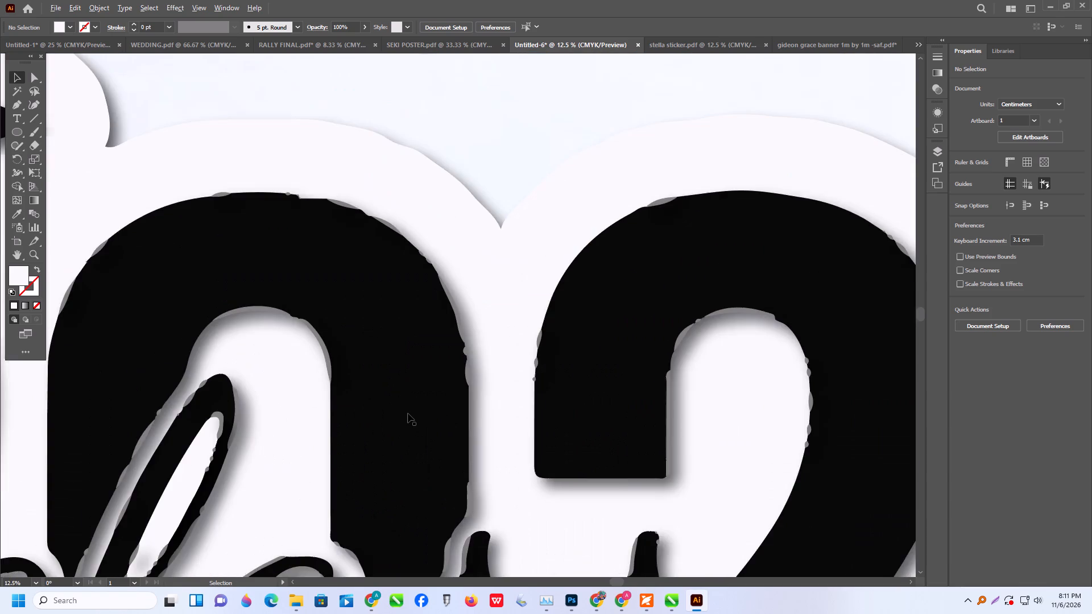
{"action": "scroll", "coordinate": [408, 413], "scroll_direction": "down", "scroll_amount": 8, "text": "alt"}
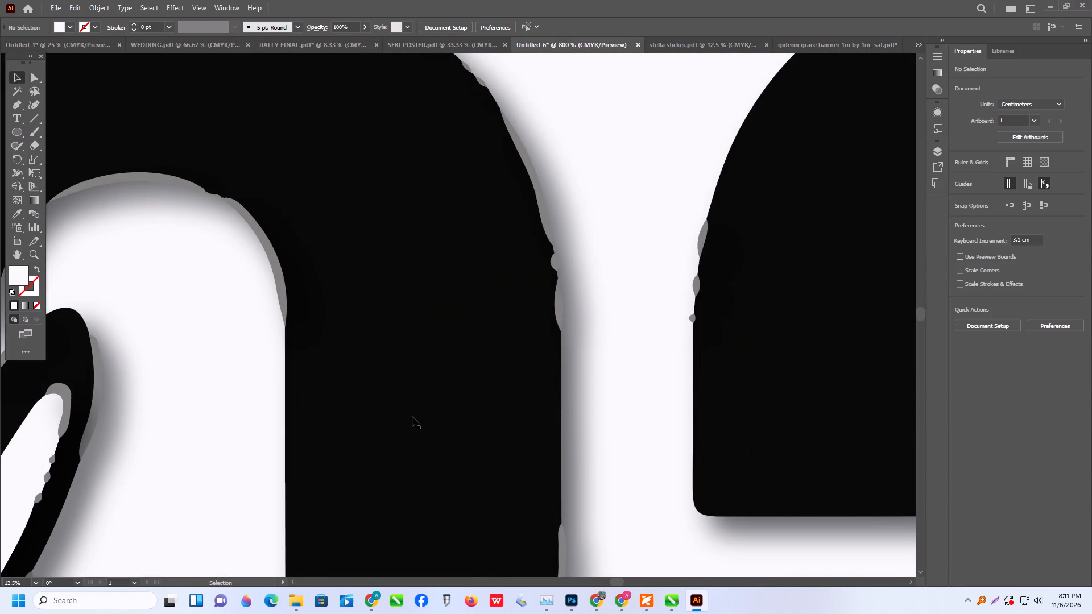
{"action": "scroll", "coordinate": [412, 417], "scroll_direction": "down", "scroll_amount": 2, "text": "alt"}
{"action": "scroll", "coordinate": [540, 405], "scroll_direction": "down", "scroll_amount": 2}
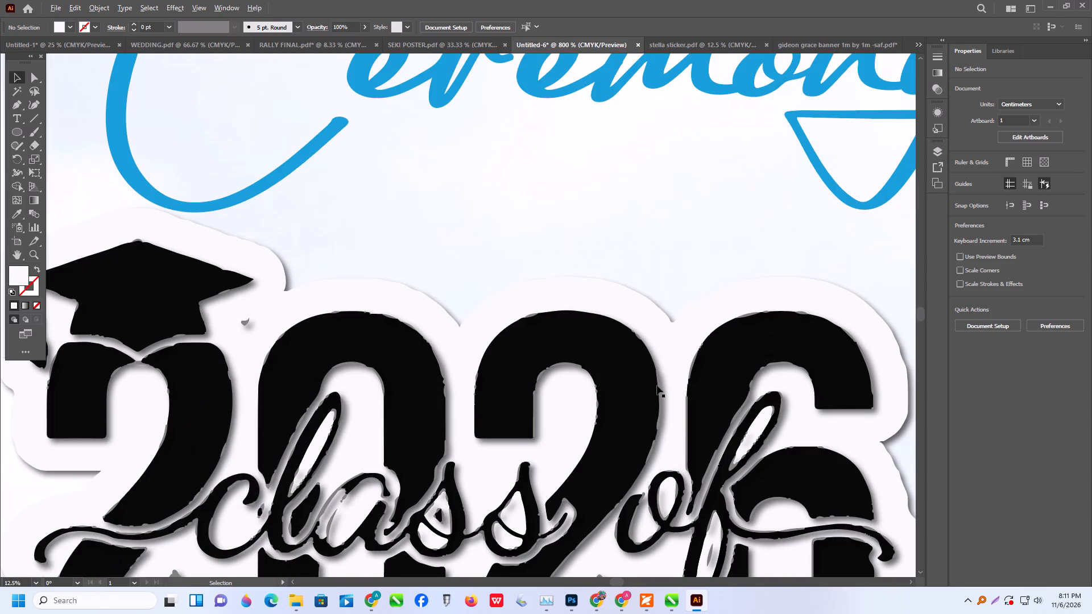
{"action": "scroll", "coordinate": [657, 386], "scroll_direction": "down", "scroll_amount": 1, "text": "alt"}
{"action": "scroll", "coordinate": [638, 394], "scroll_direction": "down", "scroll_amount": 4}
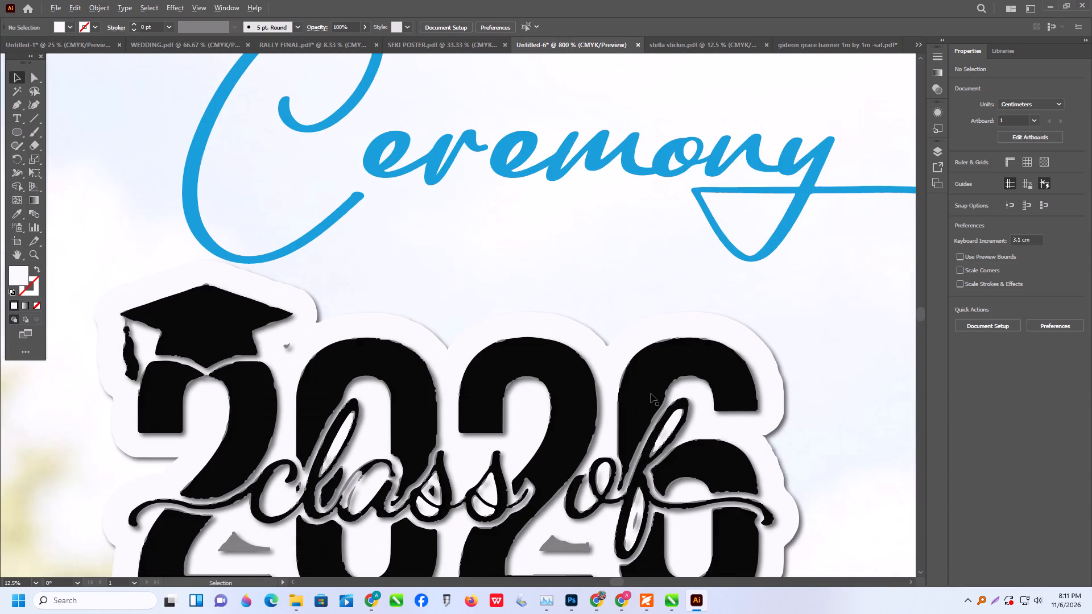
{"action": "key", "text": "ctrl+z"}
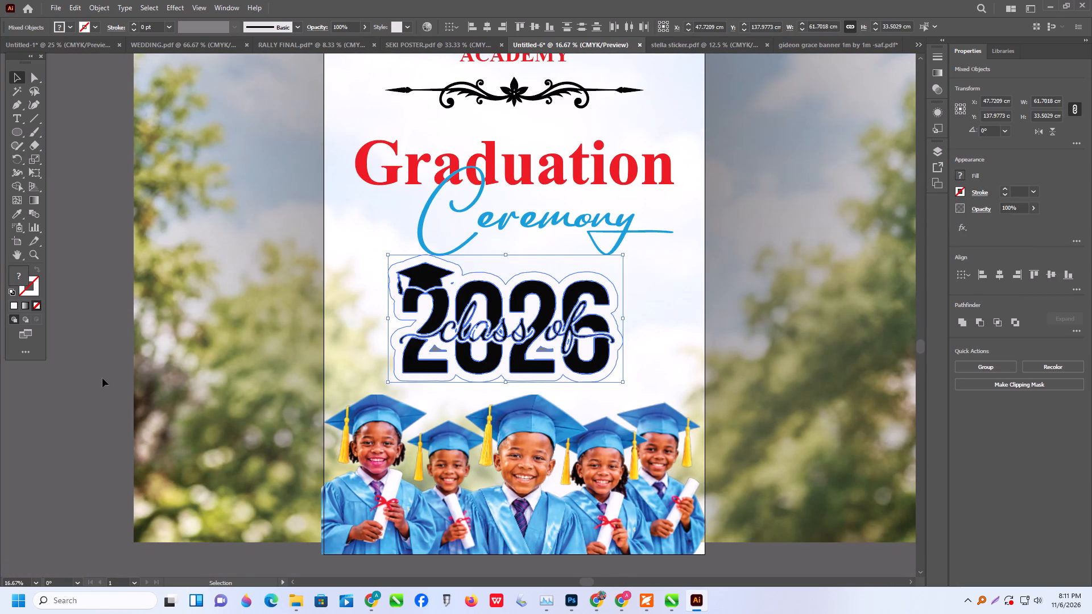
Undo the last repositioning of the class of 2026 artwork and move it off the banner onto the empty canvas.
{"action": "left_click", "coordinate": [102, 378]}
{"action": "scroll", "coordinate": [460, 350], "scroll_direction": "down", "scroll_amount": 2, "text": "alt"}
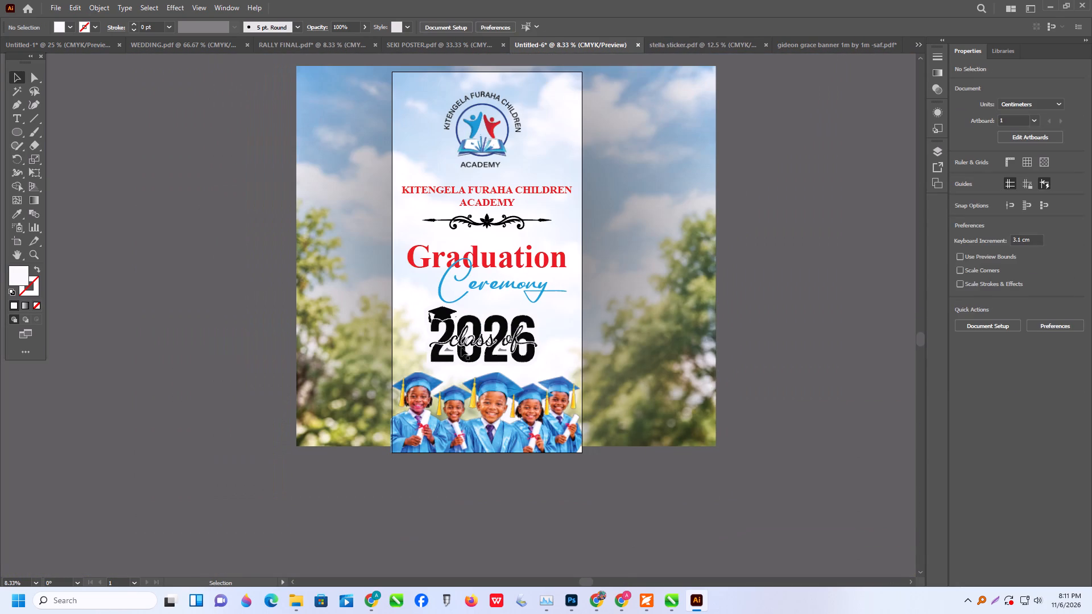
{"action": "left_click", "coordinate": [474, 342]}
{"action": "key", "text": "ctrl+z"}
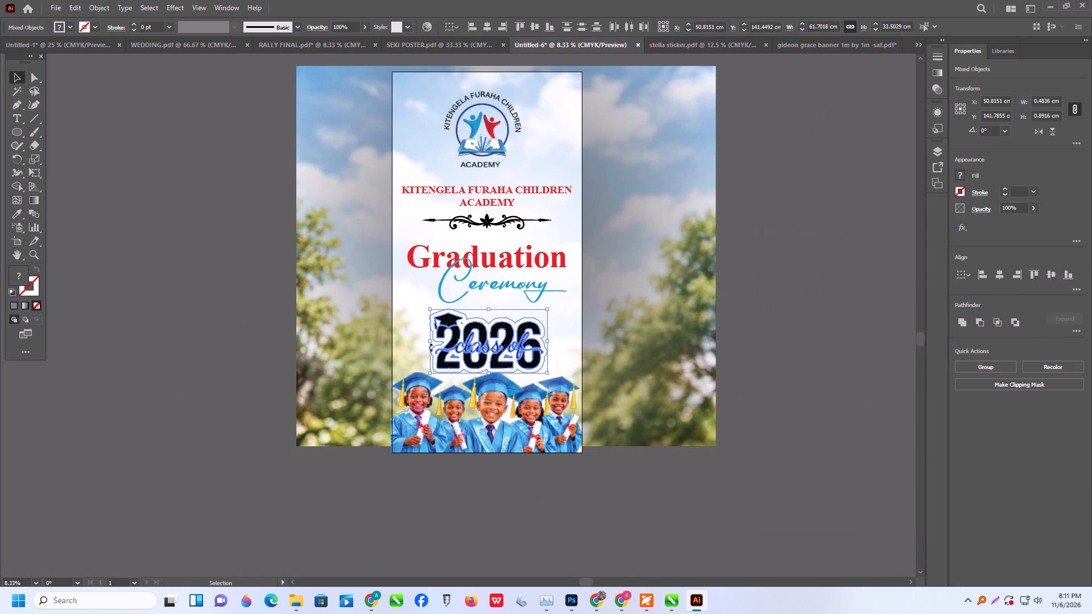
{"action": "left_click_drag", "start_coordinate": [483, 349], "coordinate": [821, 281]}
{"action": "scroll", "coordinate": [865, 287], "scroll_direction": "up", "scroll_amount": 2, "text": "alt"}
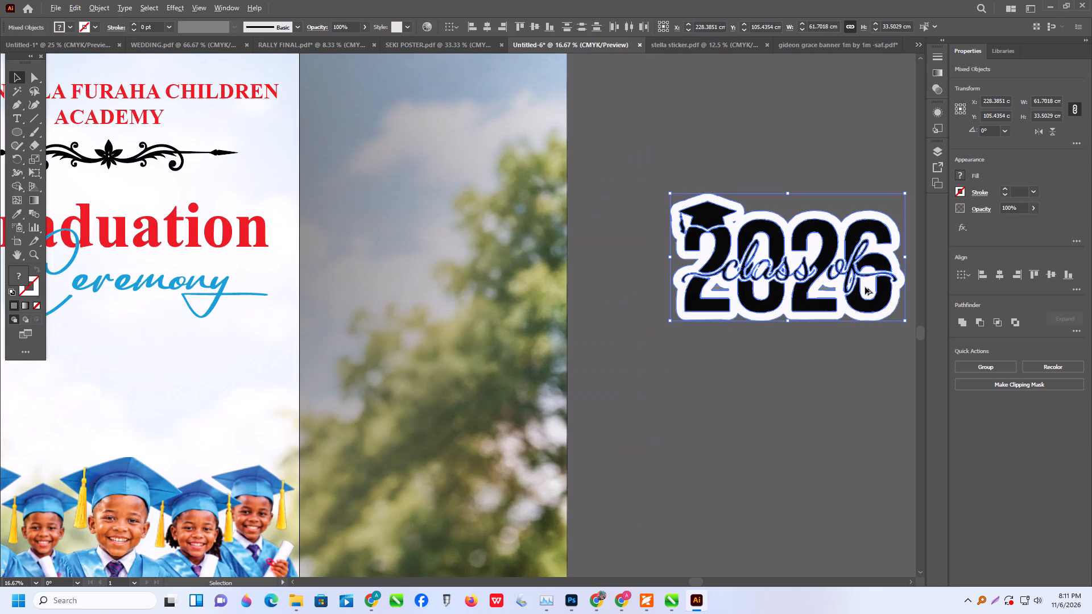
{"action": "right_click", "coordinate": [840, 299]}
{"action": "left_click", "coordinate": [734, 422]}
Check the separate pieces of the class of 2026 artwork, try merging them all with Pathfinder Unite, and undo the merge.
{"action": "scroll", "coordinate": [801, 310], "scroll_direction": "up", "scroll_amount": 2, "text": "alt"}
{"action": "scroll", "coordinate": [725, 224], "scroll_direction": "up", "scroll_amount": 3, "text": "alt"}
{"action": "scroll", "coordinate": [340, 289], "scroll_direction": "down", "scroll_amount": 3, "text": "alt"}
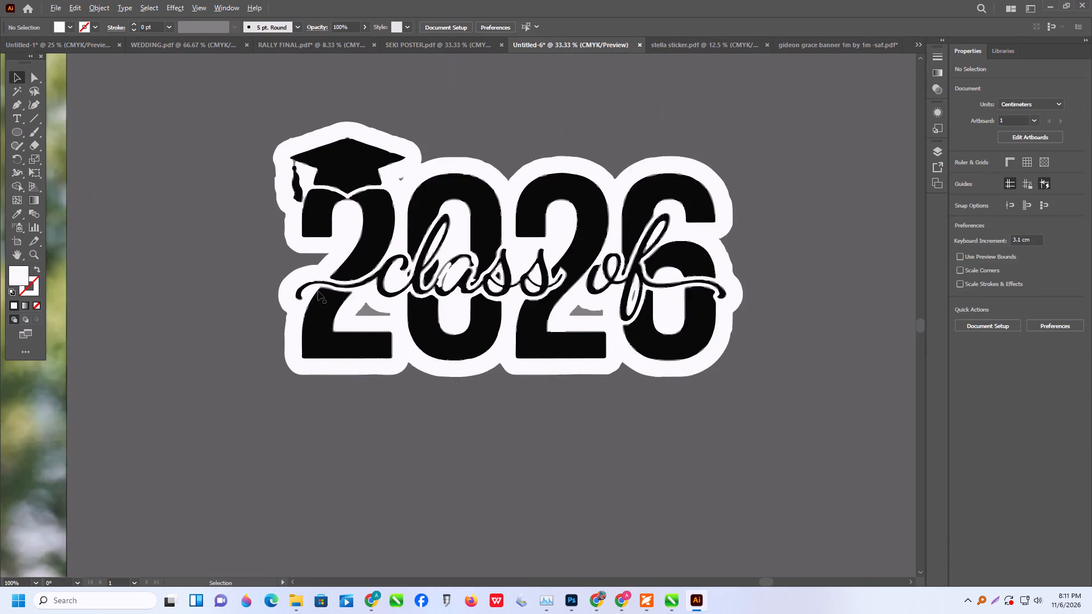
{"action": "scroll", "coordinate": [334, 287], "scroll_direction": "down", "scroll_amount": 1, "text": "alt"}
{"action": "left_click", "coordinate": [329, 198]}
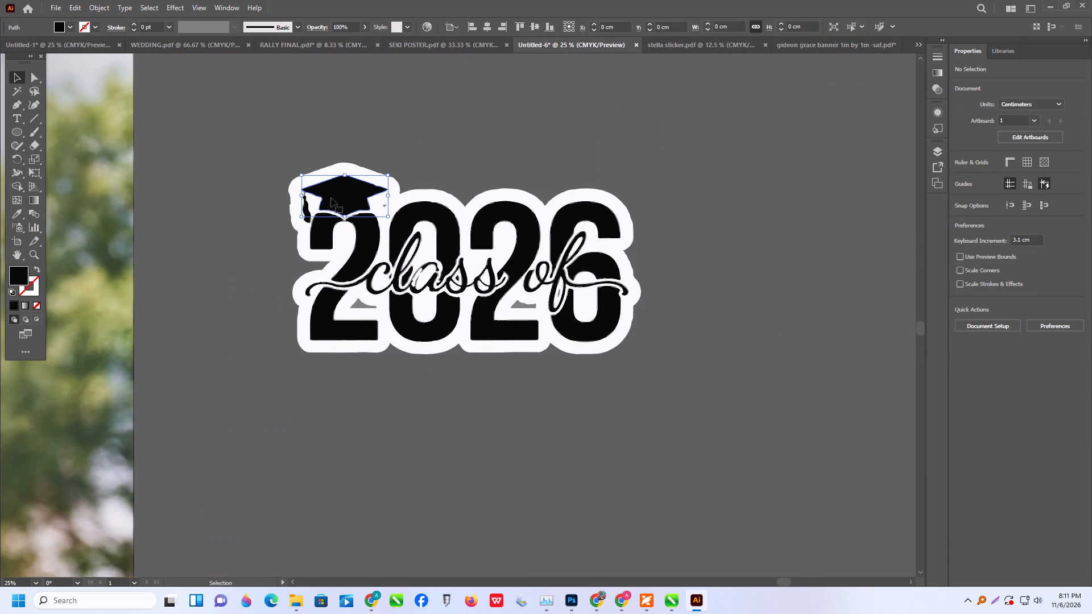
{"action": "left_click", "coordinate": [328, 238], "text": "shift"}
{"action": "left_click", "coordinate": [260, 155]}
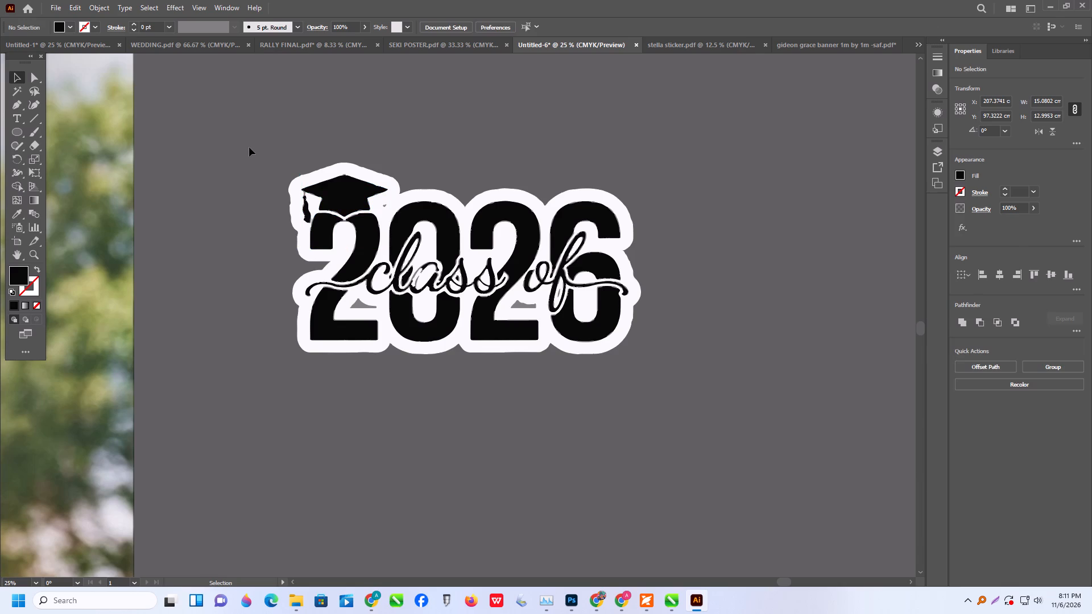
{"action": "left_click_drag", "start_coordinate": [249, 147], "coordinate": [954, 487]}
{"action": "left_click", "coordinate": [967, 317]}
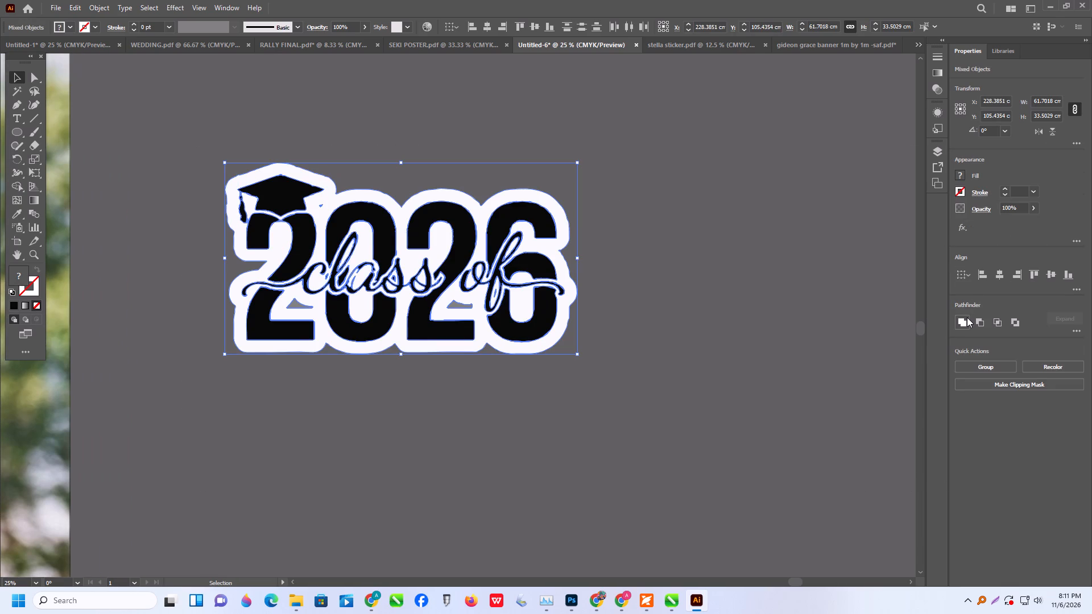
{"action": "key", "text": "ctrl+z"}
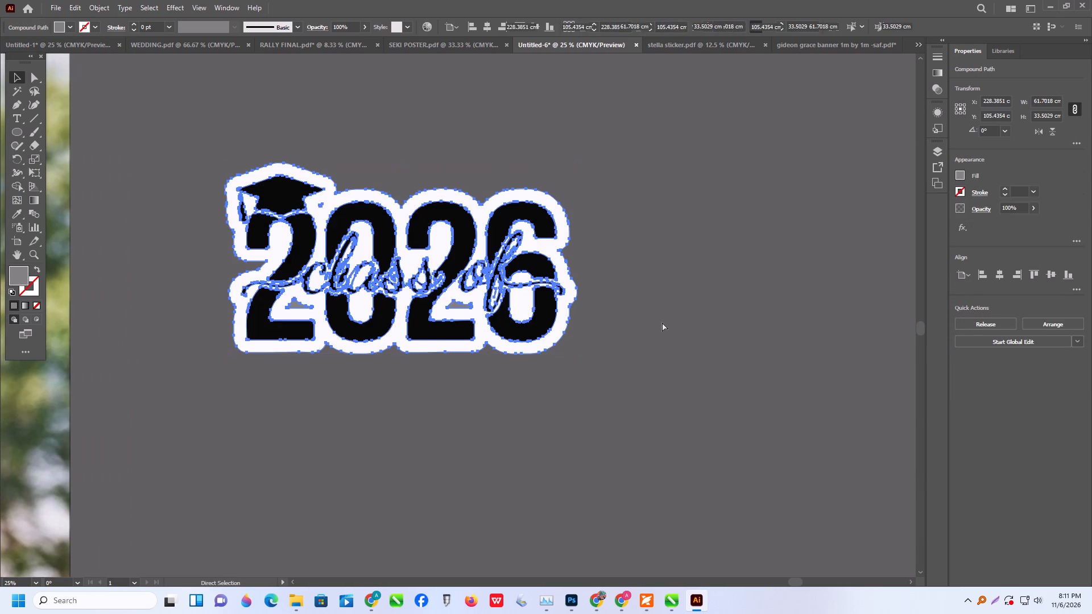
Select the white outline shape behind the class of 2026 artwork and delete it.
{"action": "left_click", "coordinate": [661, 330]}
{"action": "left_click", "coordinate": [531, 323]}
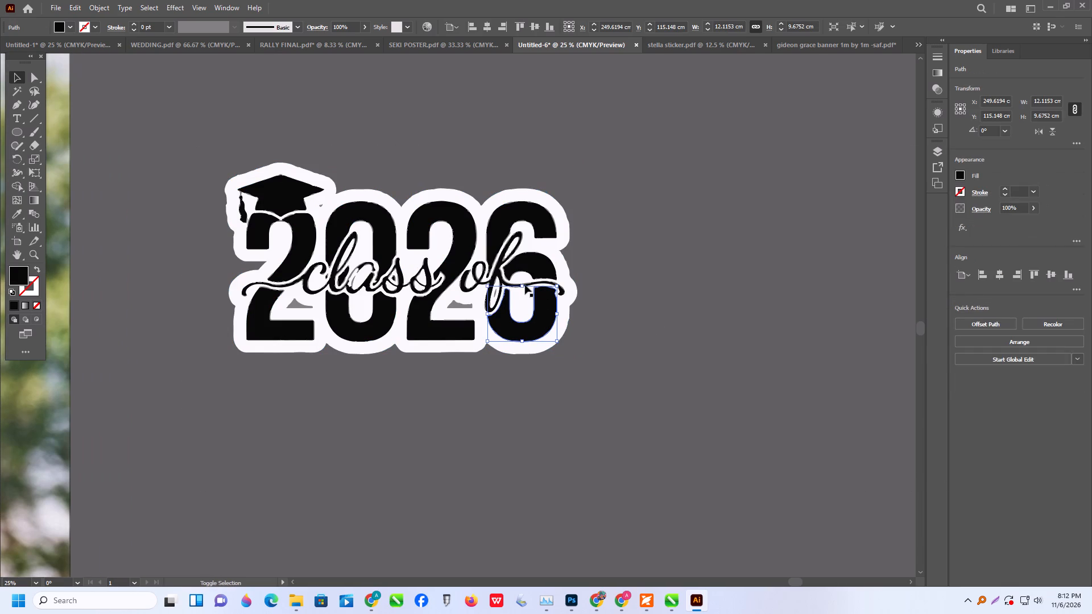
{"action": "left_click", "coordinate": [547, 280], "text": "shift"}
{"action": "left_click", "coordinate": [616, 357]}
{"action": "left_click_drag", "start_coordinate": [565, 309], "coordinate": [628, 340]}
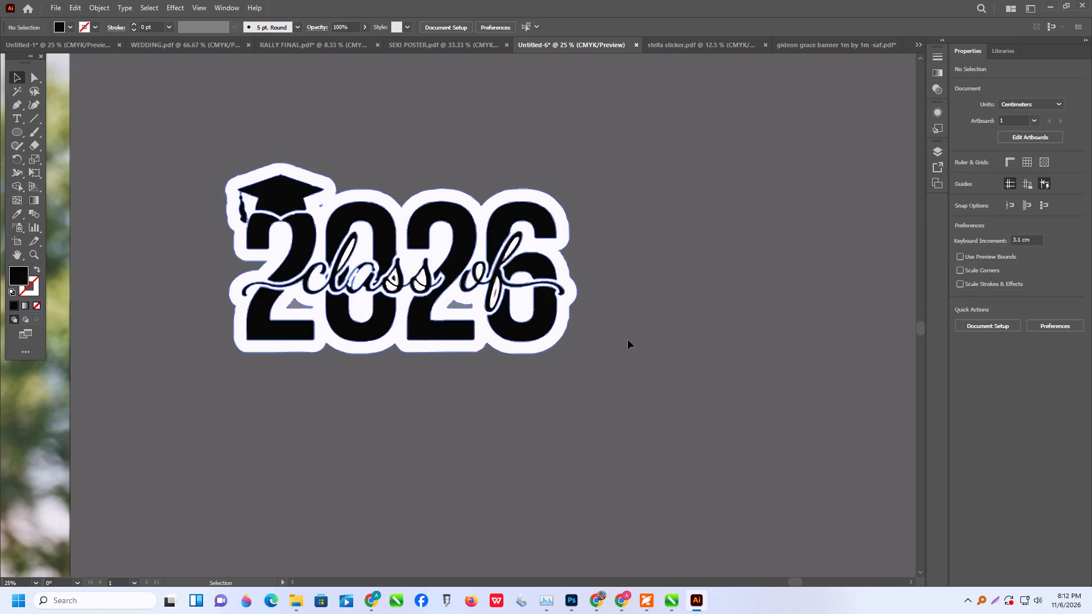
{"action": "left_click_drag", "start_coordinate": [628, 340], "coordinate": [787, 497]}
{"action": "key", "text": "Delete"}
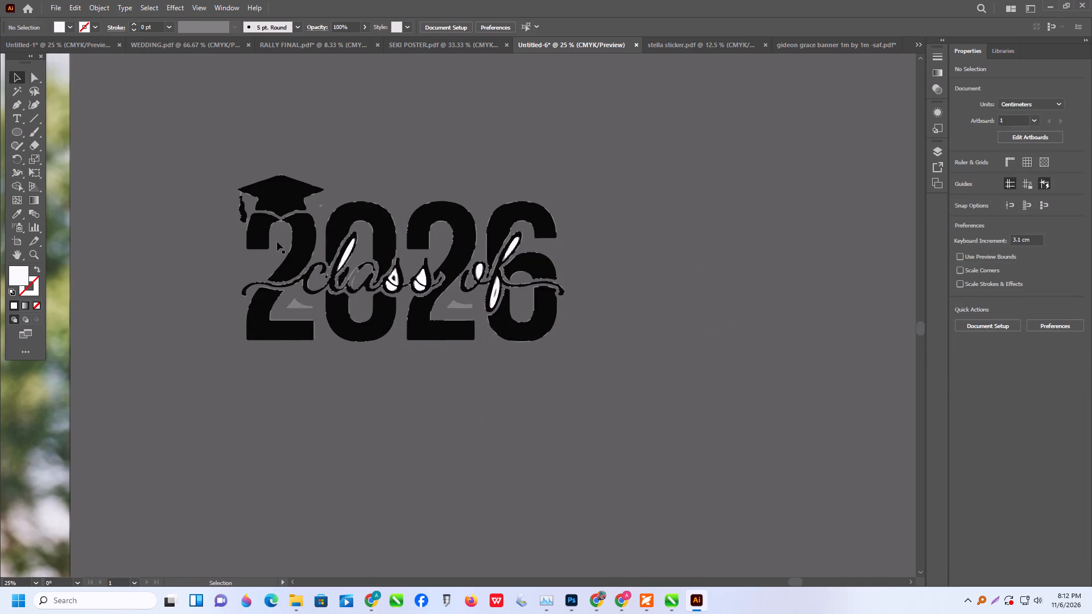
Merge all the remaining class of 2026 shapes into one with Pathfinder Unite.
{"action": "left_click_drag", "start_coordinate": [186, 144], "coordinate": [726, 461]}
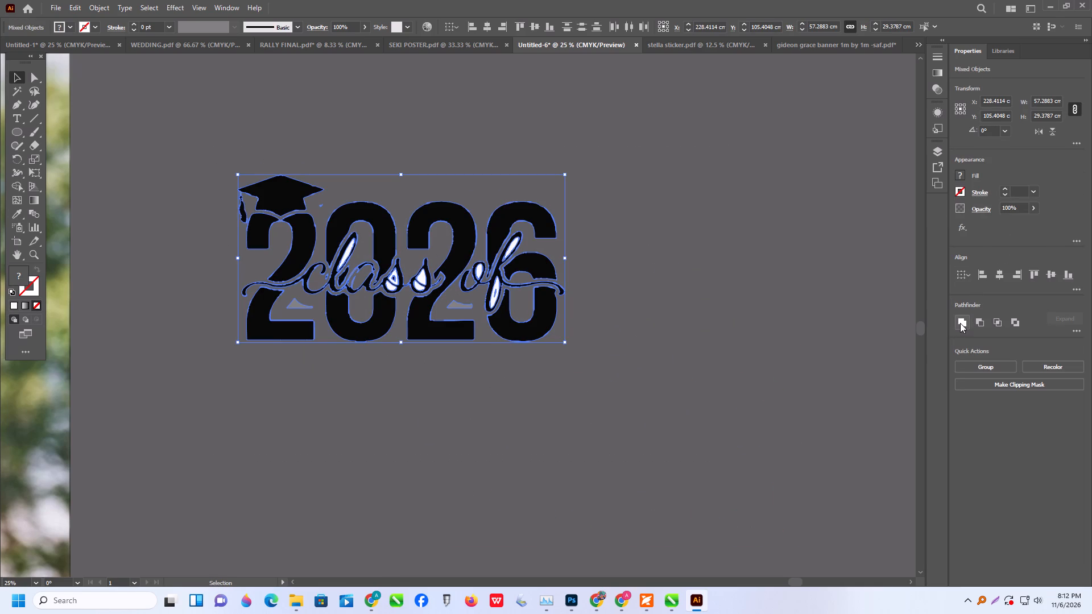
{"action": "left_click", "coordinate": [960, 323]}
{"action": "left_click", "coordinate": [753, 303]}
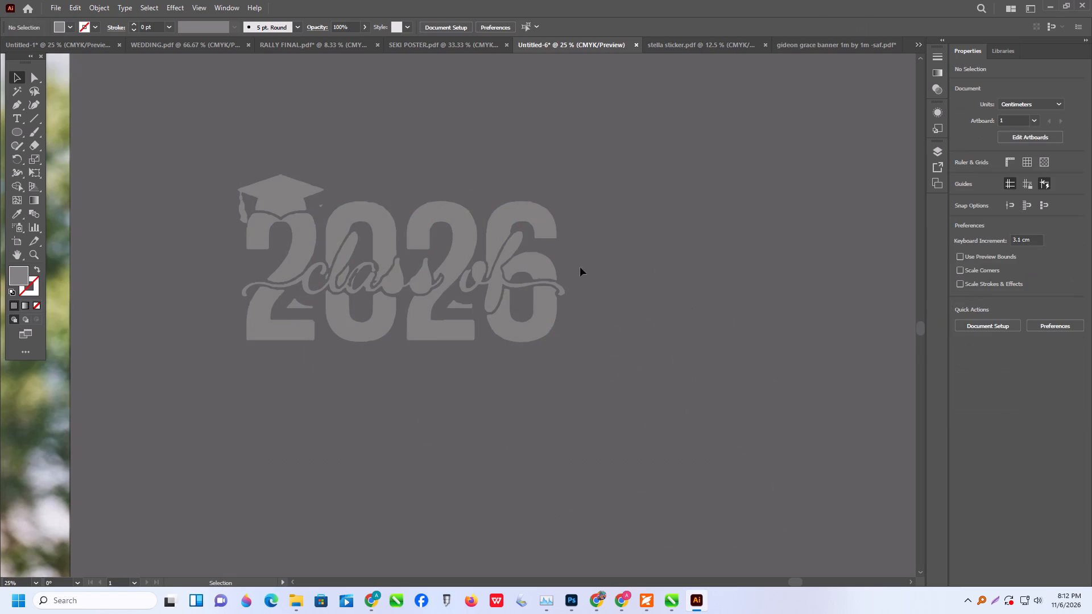
Delete the entire class of 2026 artwork from the canvas.
{"action": "left_click_drag", "start_coordinate": [213, 155], "coordinate": [785, 475]}
{"action": "key", "text": "Delete"}
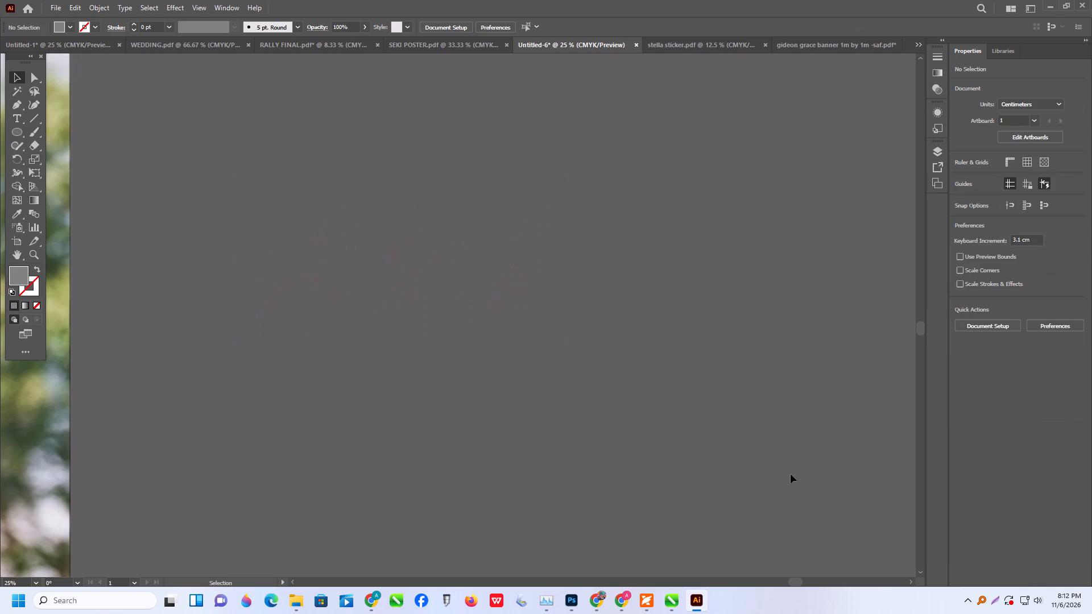
{"action": "scroll", "coordinate": [879, 558], "scroll_direction": "down", "scroll_amount": 2, "text": "alt"}
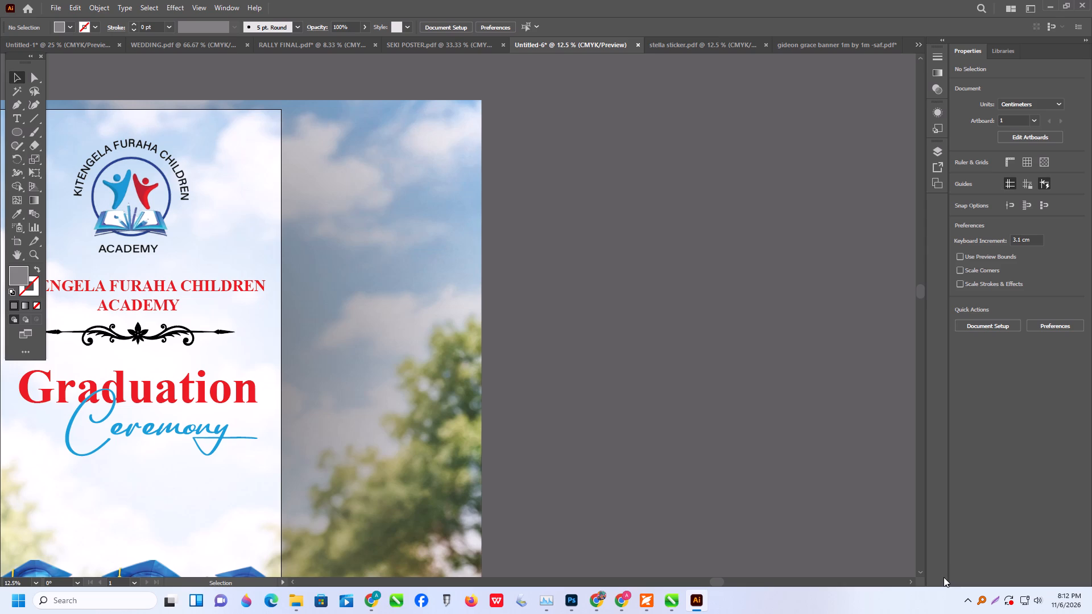
{"action": "scroll", "coordinate": [756, 371], "scroll_direction": "down", "scroll_amount": 1, "text": "alt"}
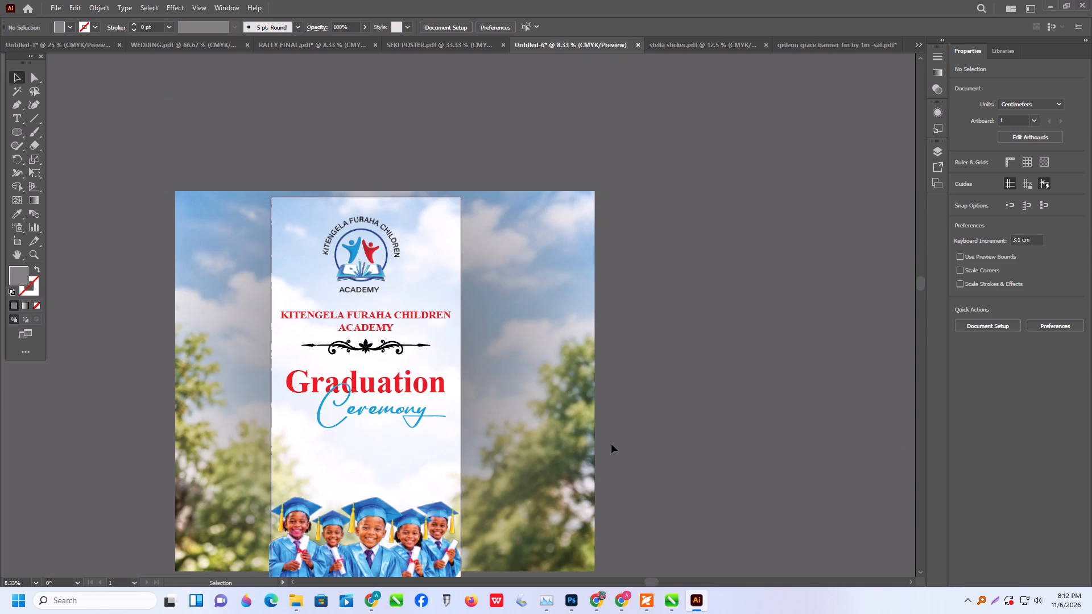
{"action": "scroll", "coordinate": [611, 444], "scroll_direction": "down", "scroll_amount": 1}
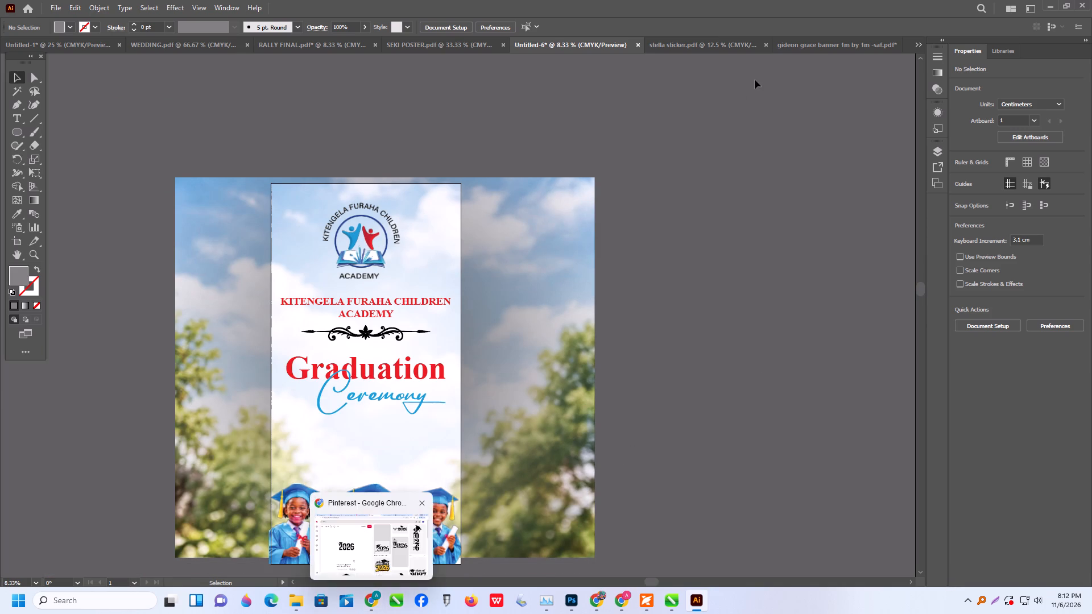
{"action": "left_click", "coordinate": [723, 48]}
{"action": "left_click", "coordinate": [802, 43]}
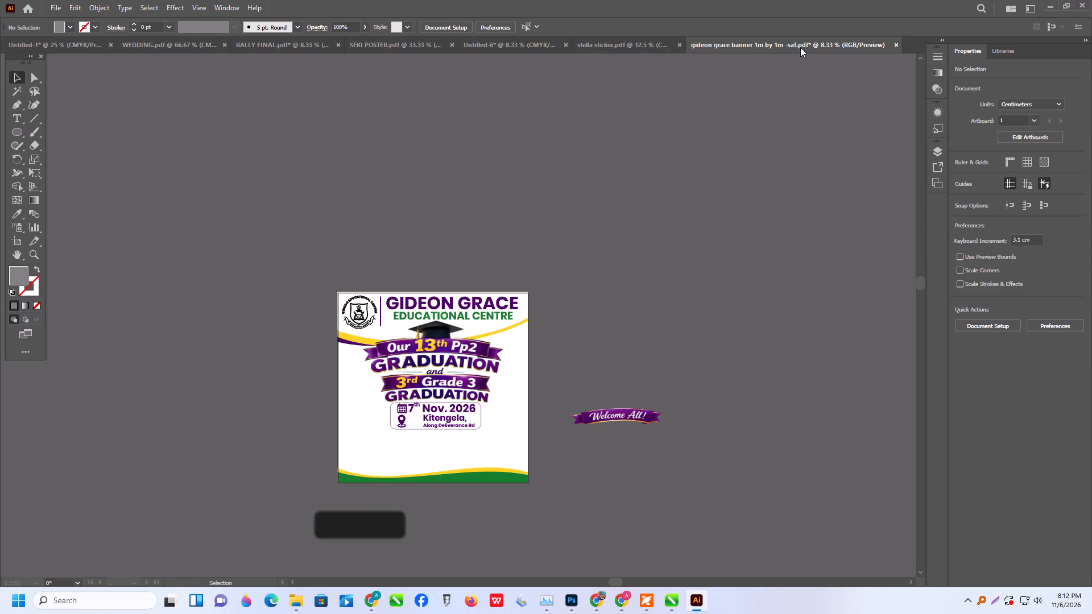
{"action": "scroll", "coordinate": [400, 426], "scroll_direction": "up", "scroll_amount": 1, "text": "alt"}
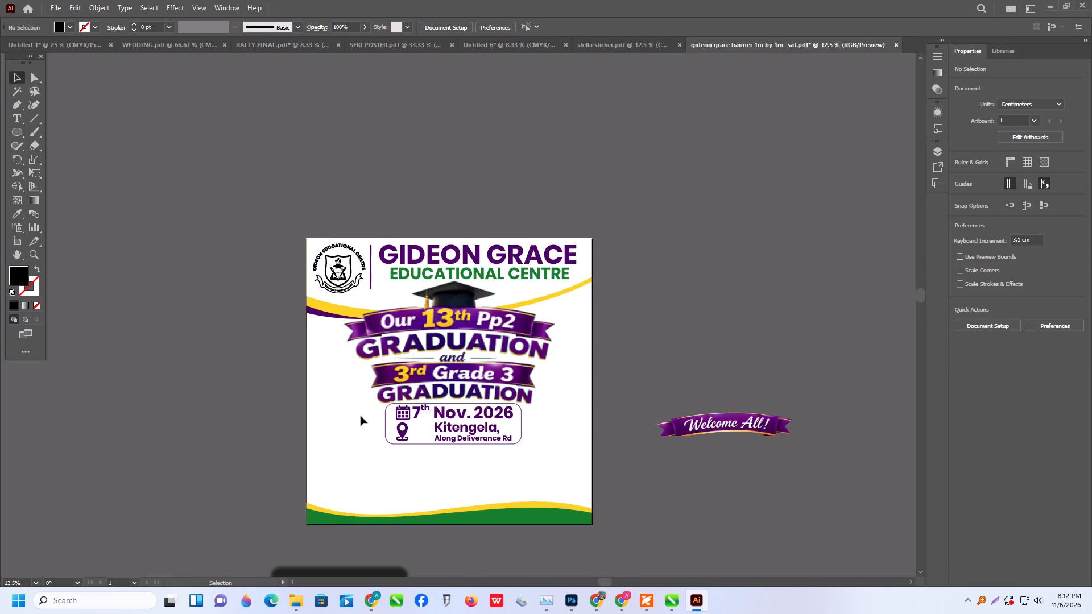
{"action": "left_click_drag", "start_coordinate": [361, 416], "coordinate": [524, 446]}
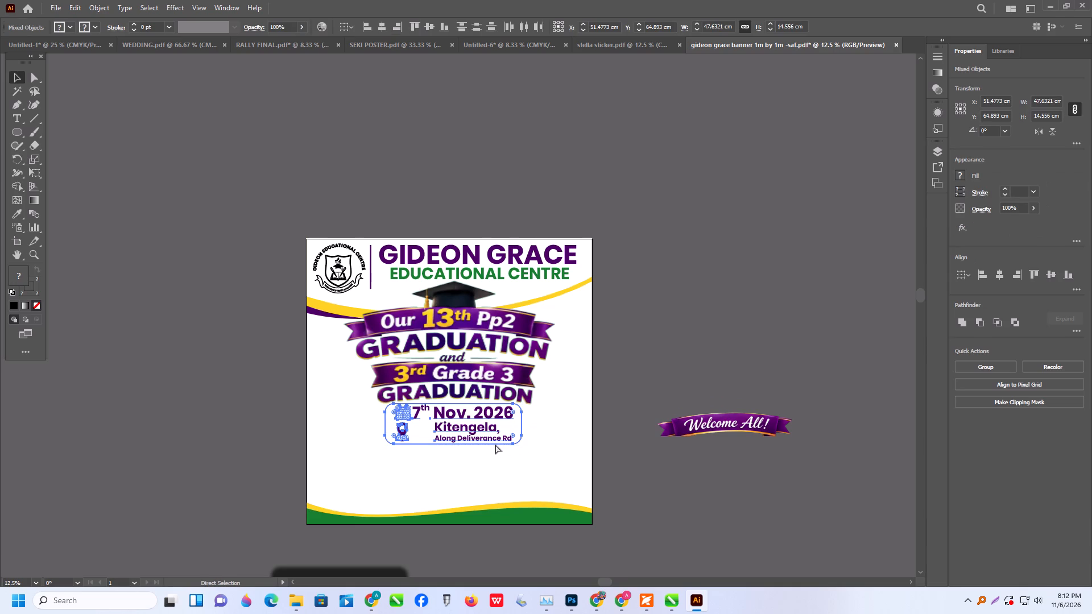
{"action": "key", "text": "ctrl+c"}
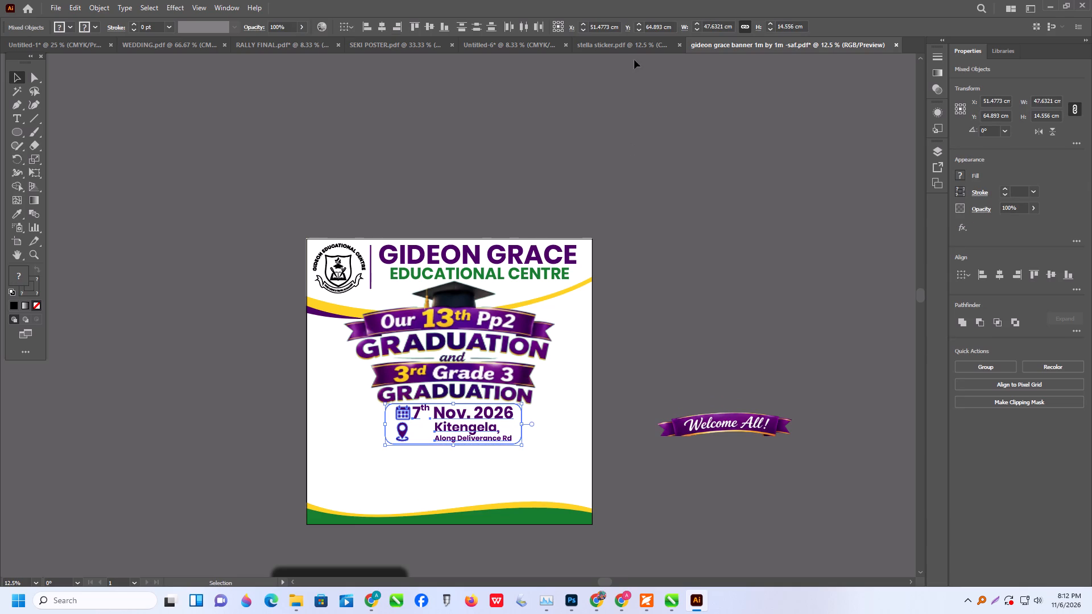
Paste the copied date and venue block into the Kitengela Furaha banner document and place it below the Ceremony lettering.
{"action": "left_click", "coordinate": [621, 42]}
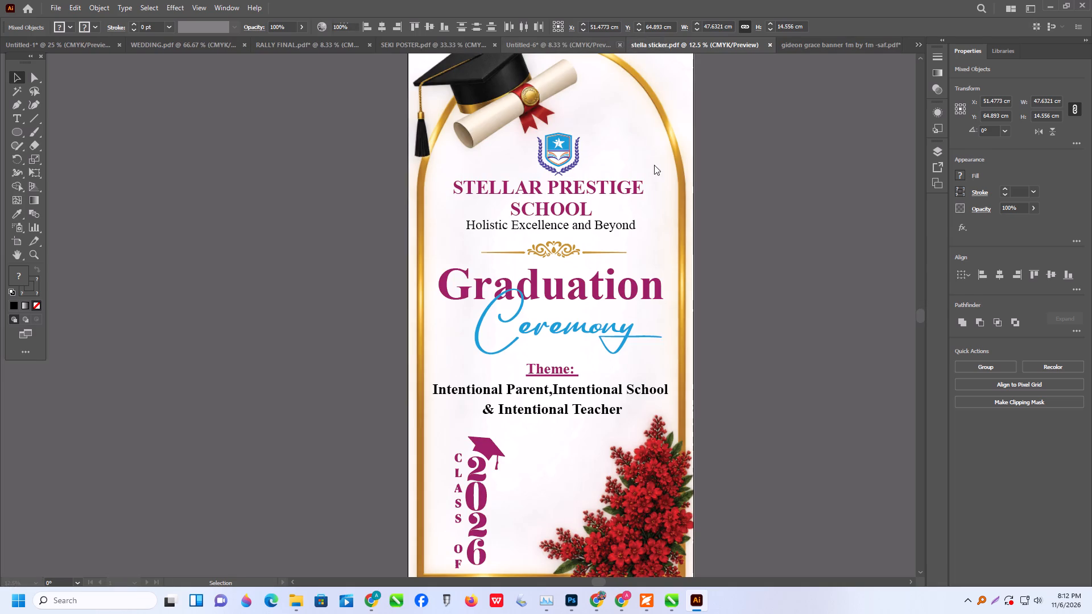
{"action": "left_click", "coordinate": [555, 46]}
{"action": "scroll", "coordinate": [615, 140], "scroll_direction": "down", "scroll_amount": 5}
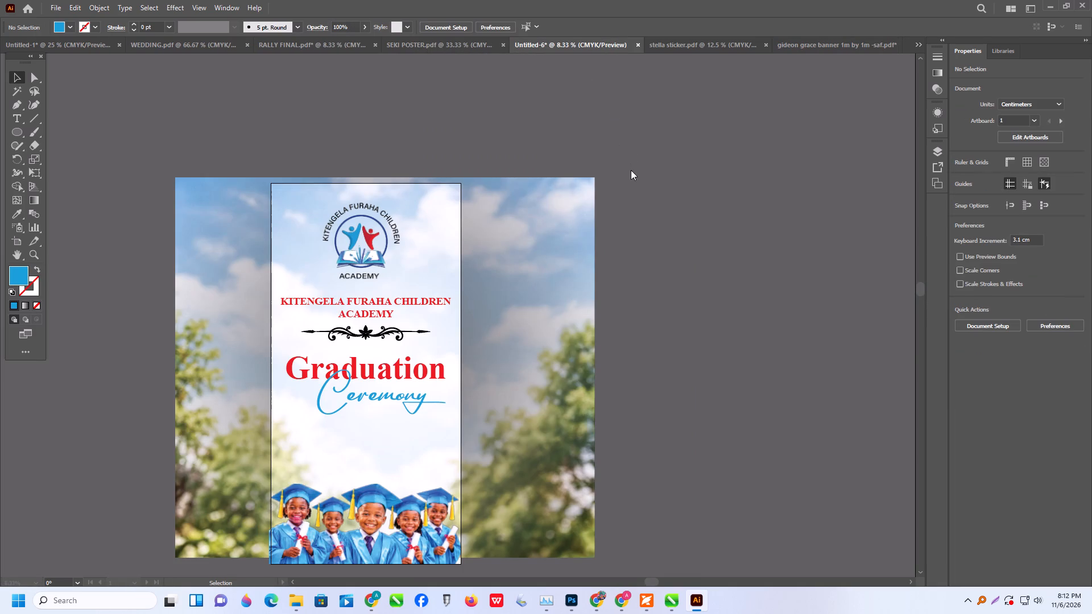
{"action": "scroll", "coordinate": [631, 170], "scroll_direction": "down", "scroll_amount": 5}
{"action": "key", "text": "ctrl+v"}
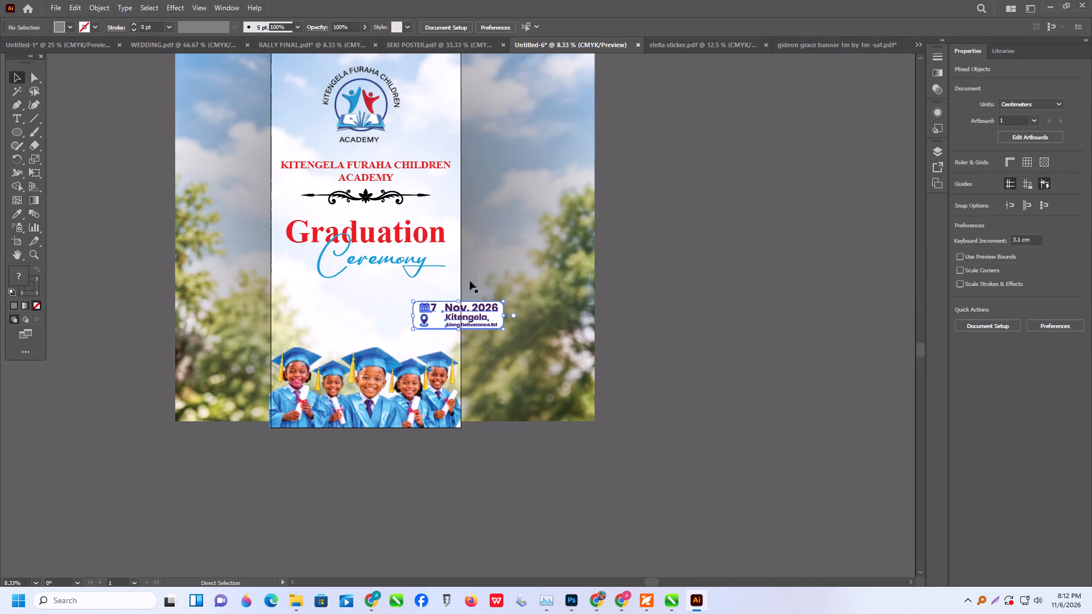
{"action": "left_click_drag", "start_coordinate": [471, 315], "coordinate": [385, 301]}
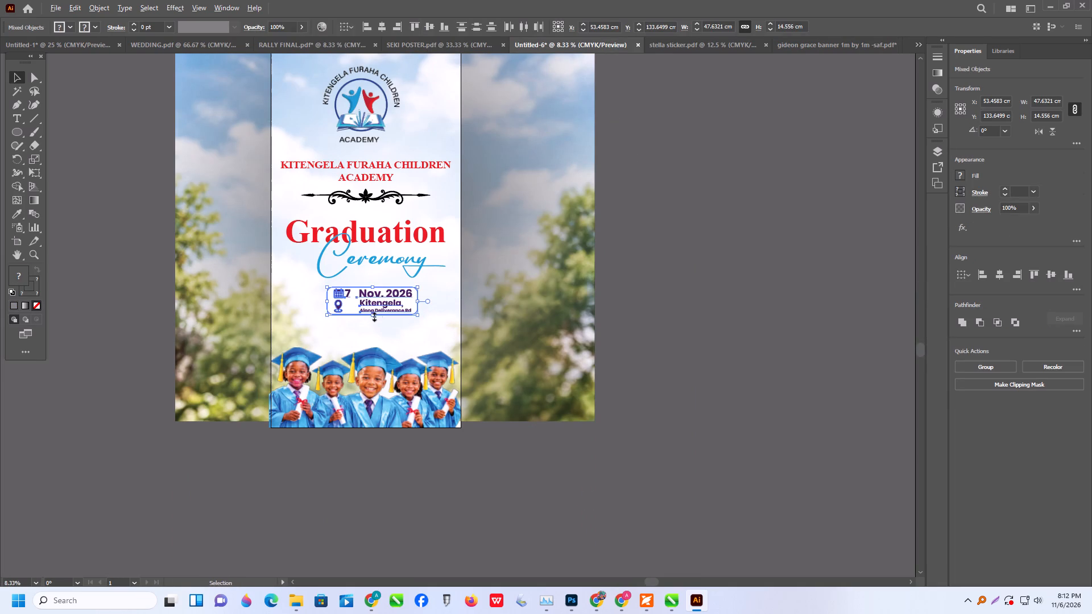
Recolour the date and venue text and the calendar and location icons to red.
{"action": "scroll", "coordinate": [373, 315], "scroll_direction": "up", "scroll_amount": 2, "text": "alt"}
{"action": "left_click", "coordinate": [864, 239]}
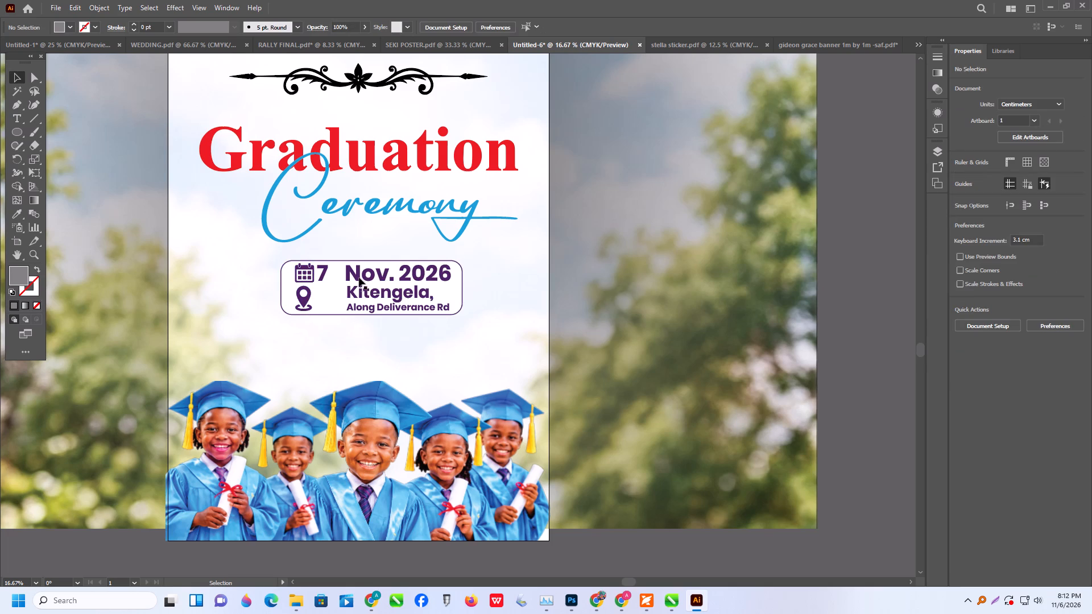
{"action": "left_click", "coordinate": [359, 277]}
{"action": "left_click", "coordinate": [377, 298], "text": "shift"}
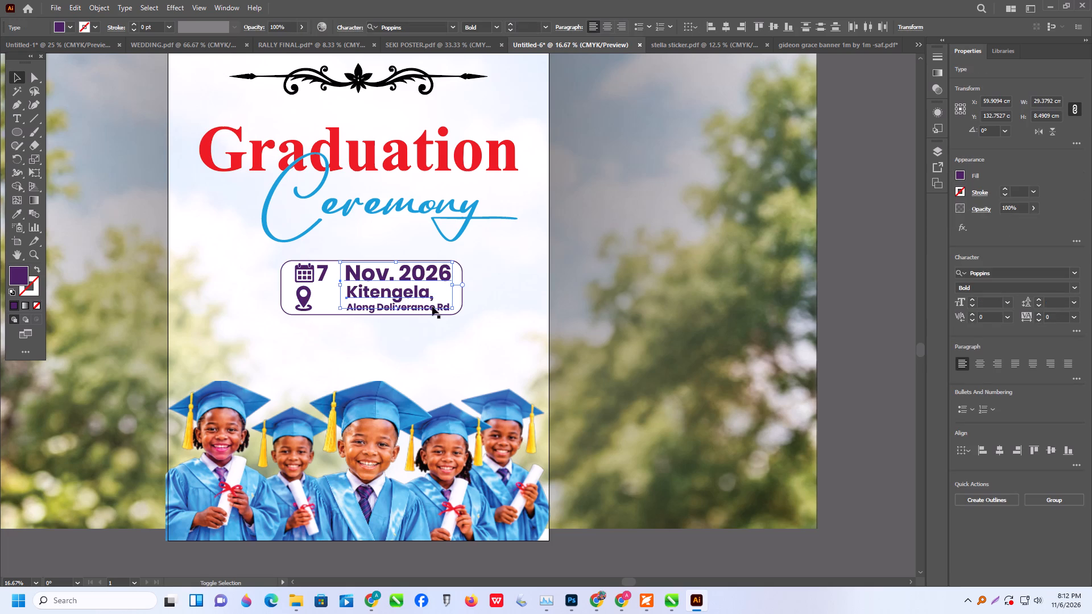
{"action": "left_click", "coordinate": [426, 310], "text": "shift"}
{"action": "left_click", "coordinate": [302, 308], "text": "shift"}
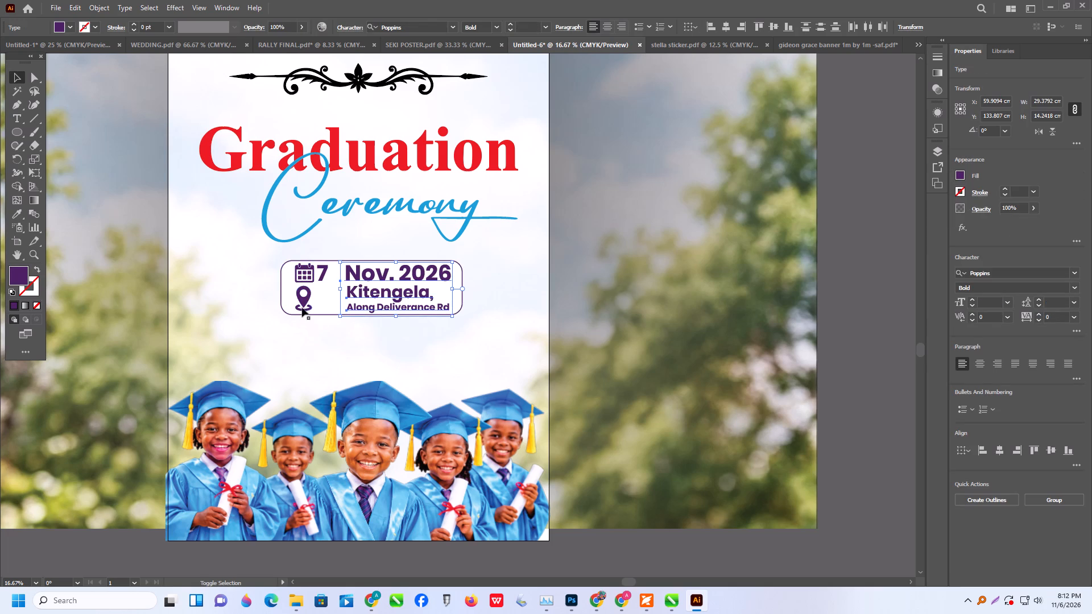
{"action": "scroll", "coordinate": [303, 293], "scroll_direction": "up", "scroll_amount": 3, "text": "alt"}
{"action": "left_click", "coordinate": [318, 250], "text": "shift"}
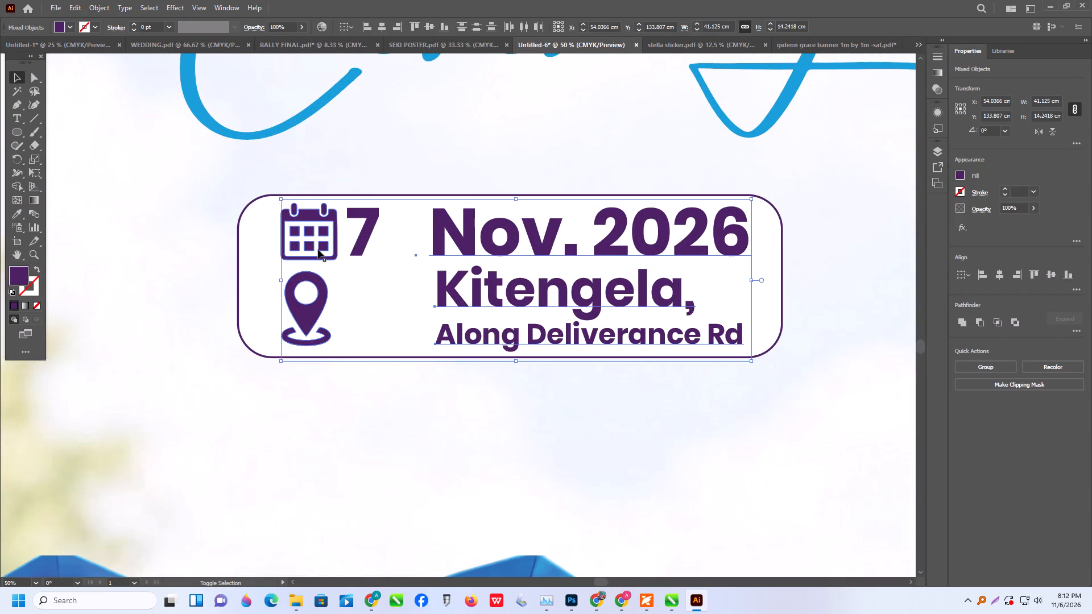
{"action": "left_click", "coordinate": [366, 217], "text": "shift"}
{"action": "scroll", "coordinate": [595, 257], "scroll_direction": "down", "scroll_amount": 4, "text": "alt"}
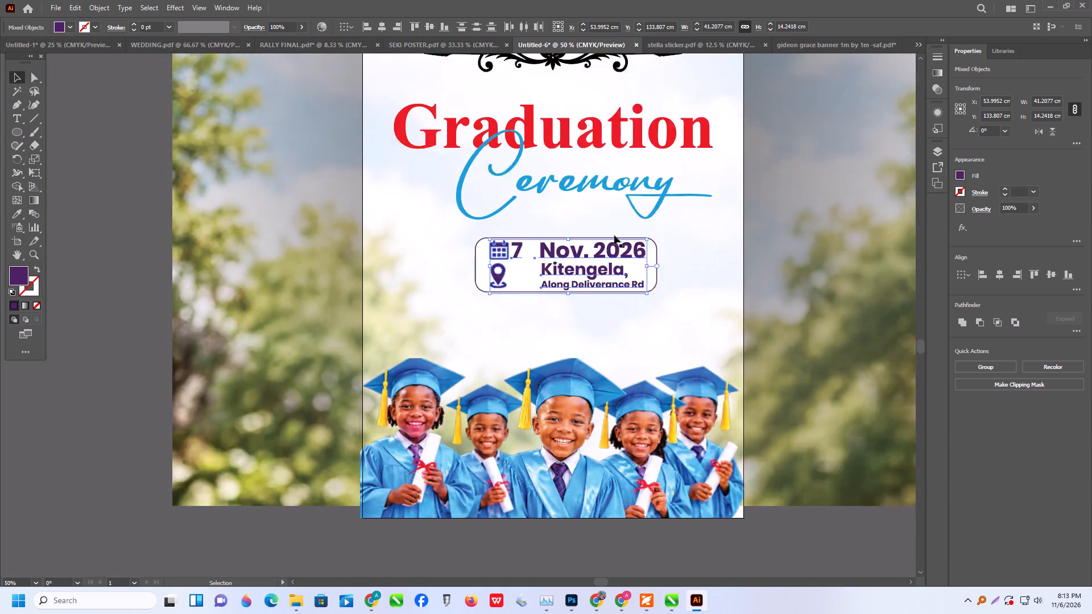
{"action": "left_click", "coordinate": [68, 28]}
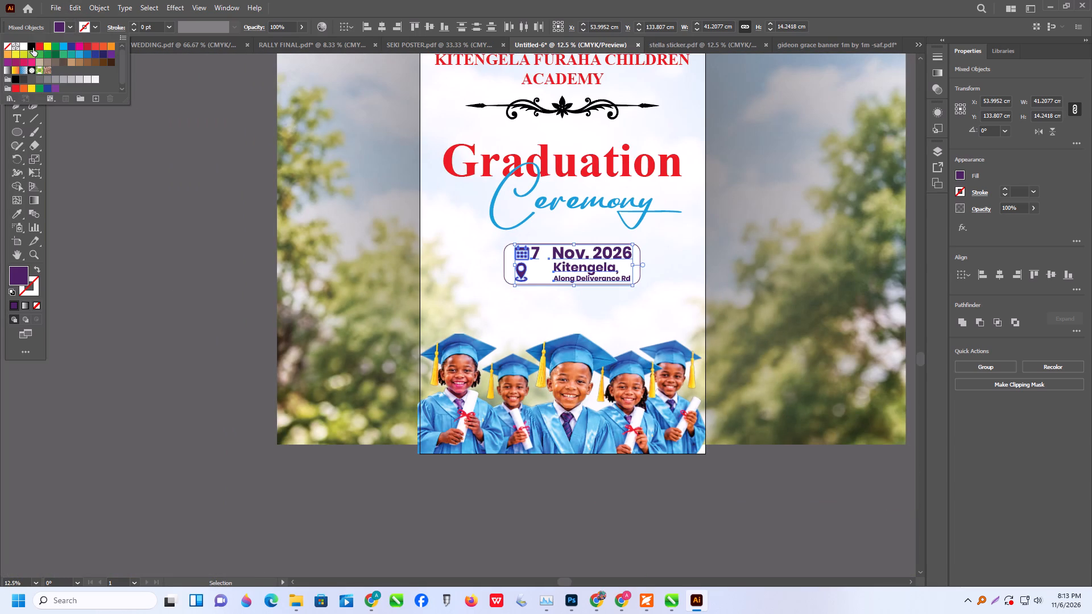
{"action": "left_click", "coordinate": [36, 46]}
{"action": "double_click", "coordinate": [132, 238]}
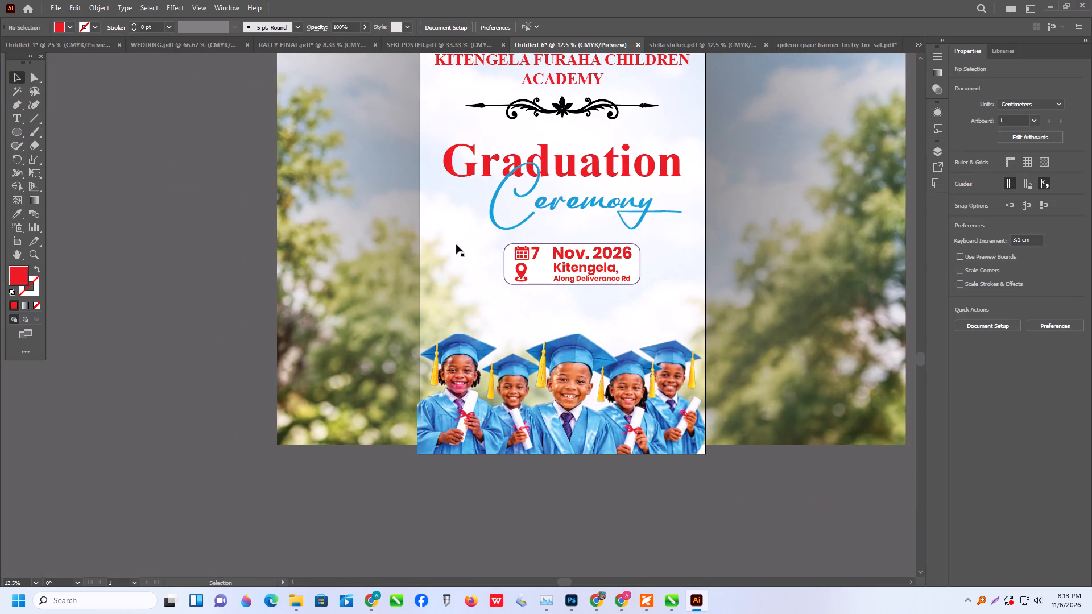
Set the stroke colour of the rounded frame around the date and venue to bright blue 00C3FF.
{"action": "left_click", "coordinate": [503, 268]}
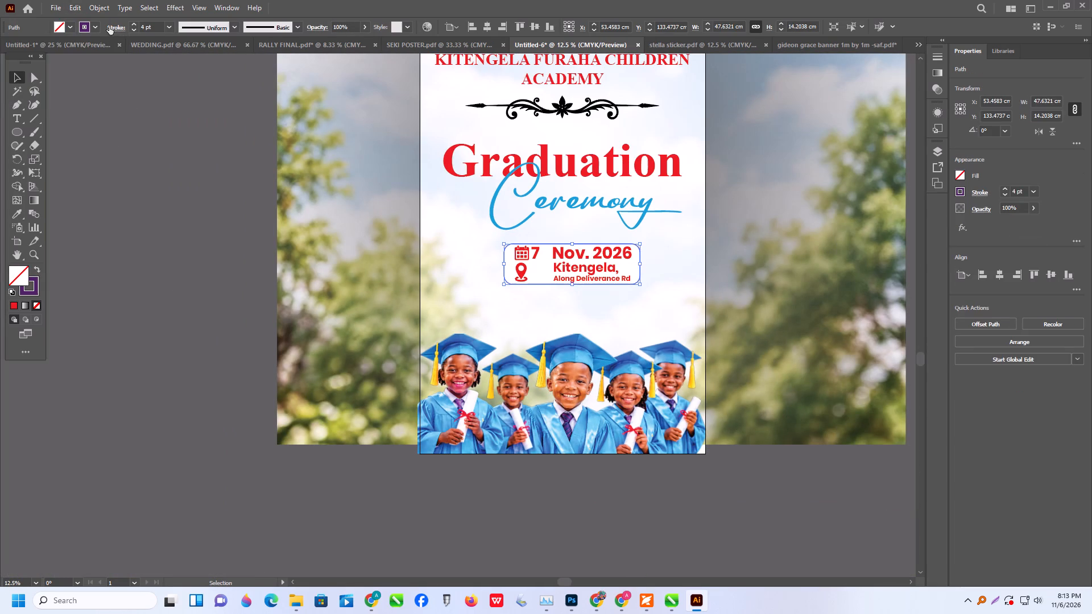
{"action": "double_click", "coordinate": [33, 292]}
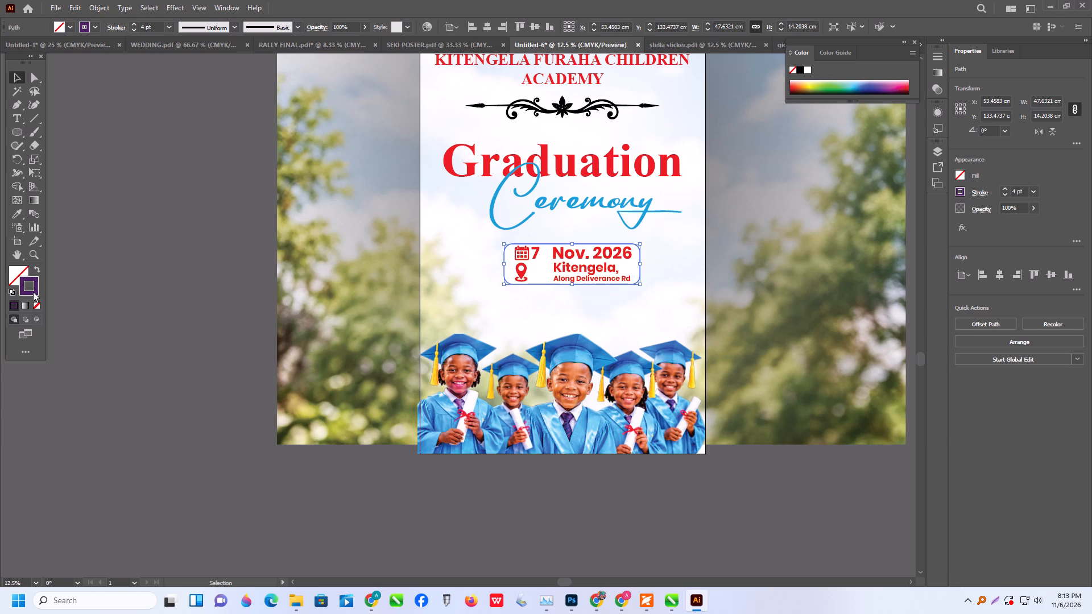
{"action": "triple_click", "coordinate": [33, 292]}
{"action": "left_click", "coordinate": [245, 498]}
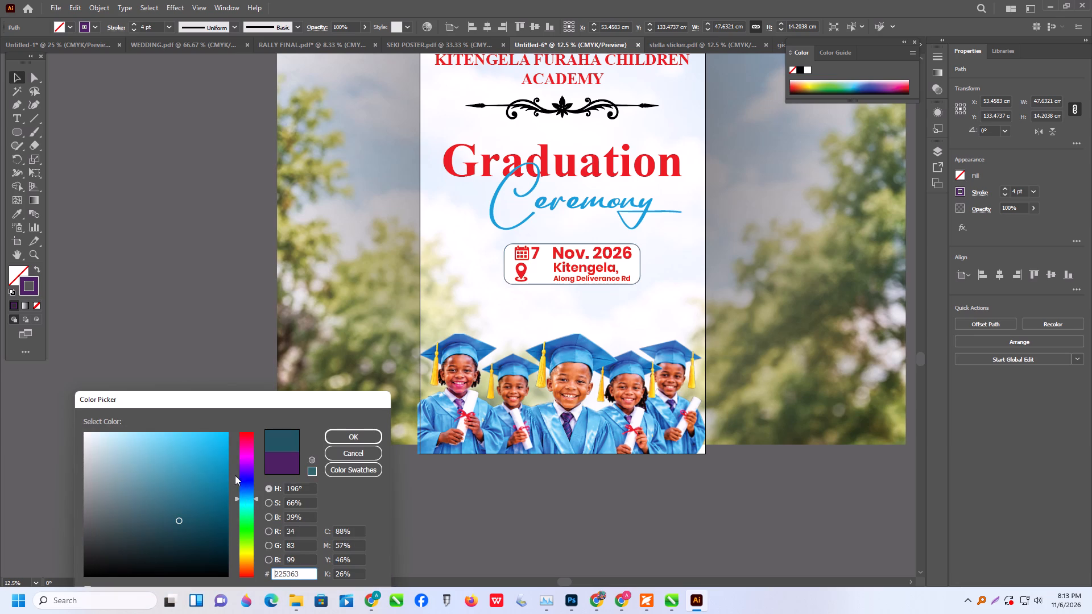
{"action": "left_click_drag", "start_coordinate": [220, 441], "coordinate": [254, 425]}
{"action": "left_click", "coordinate": [356, 436]}
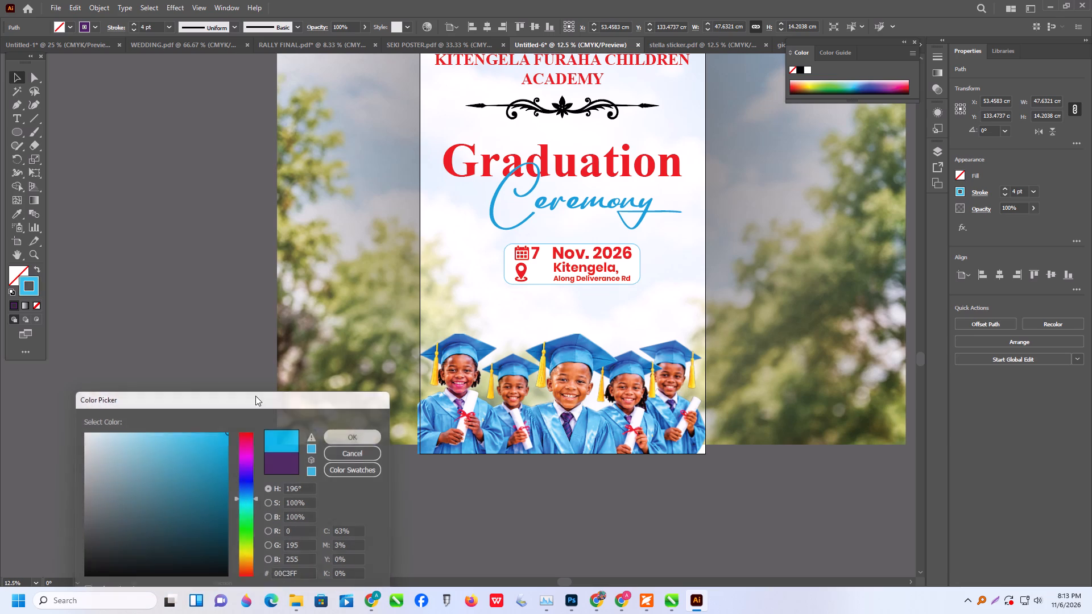
{"action": "left_click", "coordinate": [129, 305]}
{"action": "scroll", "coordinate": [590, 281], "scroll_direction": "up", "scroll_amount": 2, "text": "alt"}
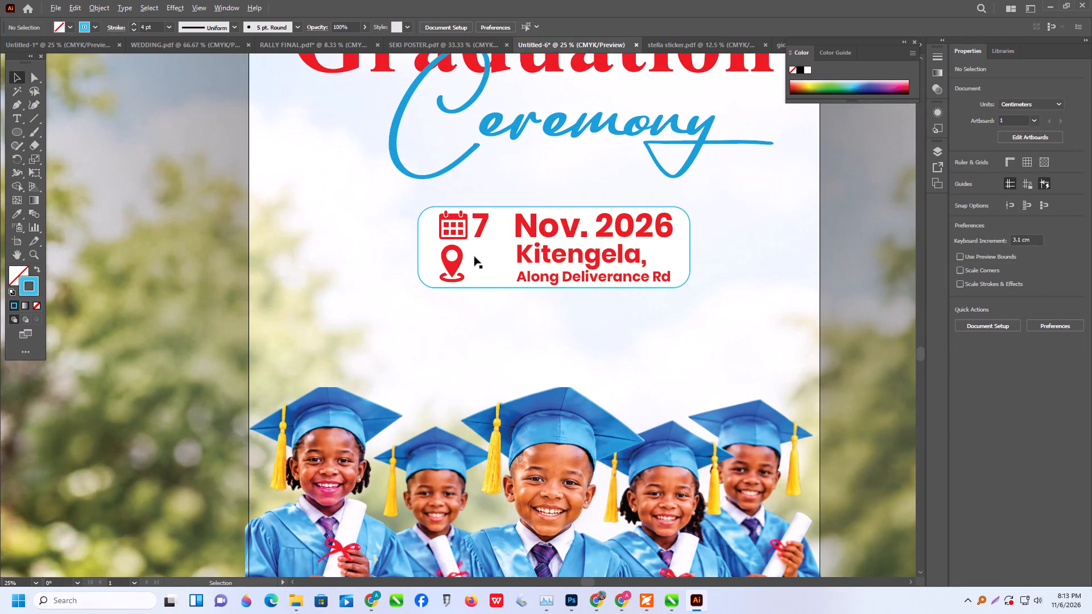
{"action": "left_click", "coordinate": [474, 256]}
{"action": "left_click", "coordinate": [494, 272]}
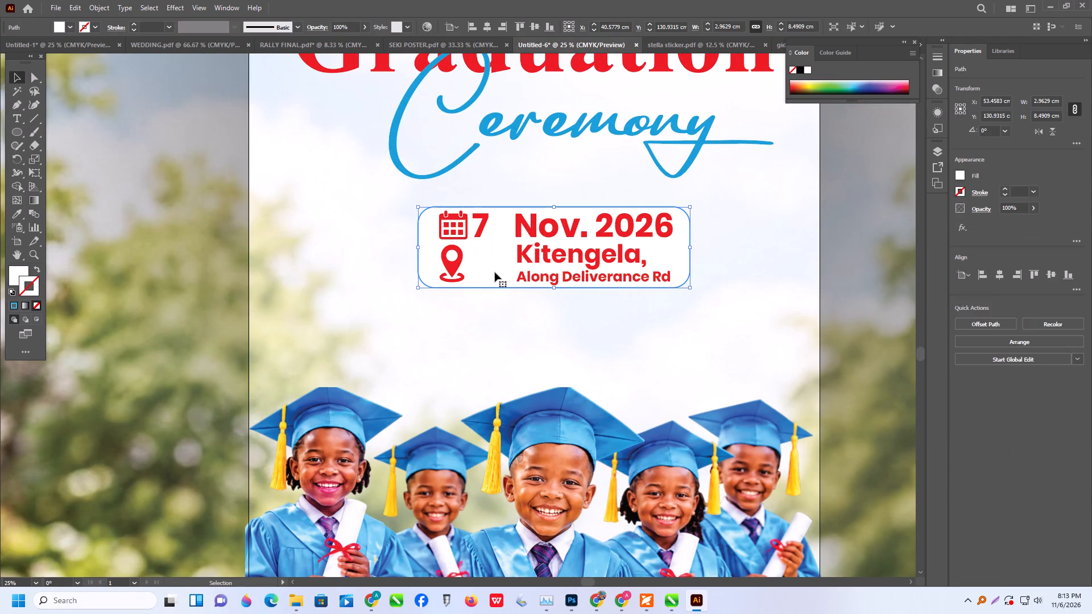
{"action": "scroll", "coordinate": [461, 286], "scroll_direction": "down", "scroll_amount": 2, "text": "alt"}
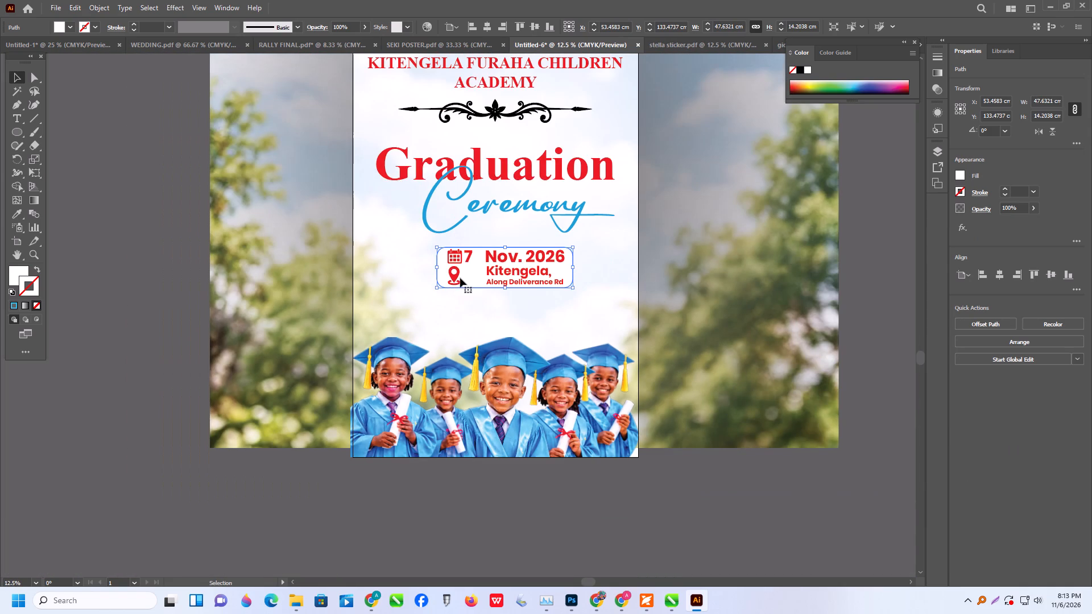
Lock the blurred sky and trees background image.
{"action": "left_click", "coordinate": [280, 285]}
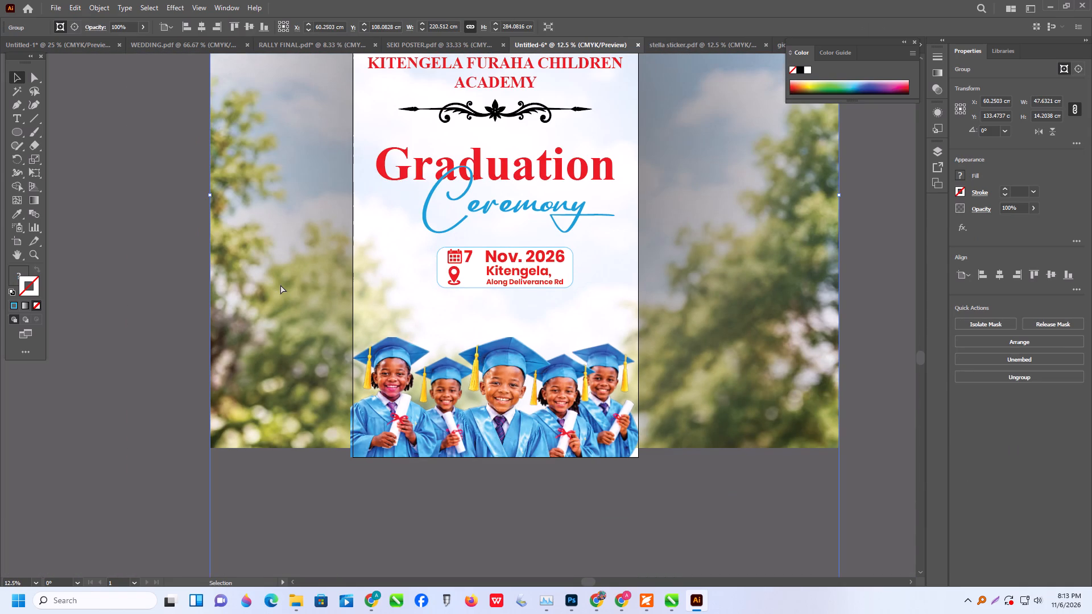
{"action": "key", "text": "ctrl+2"}
Group the framed date and venue block and centre it horizontally on the artboard between Ceremony and the graduates.
{"action": "left_click_drag", "start_coordinate": [385, 252], "coordinate": [580, 304]}
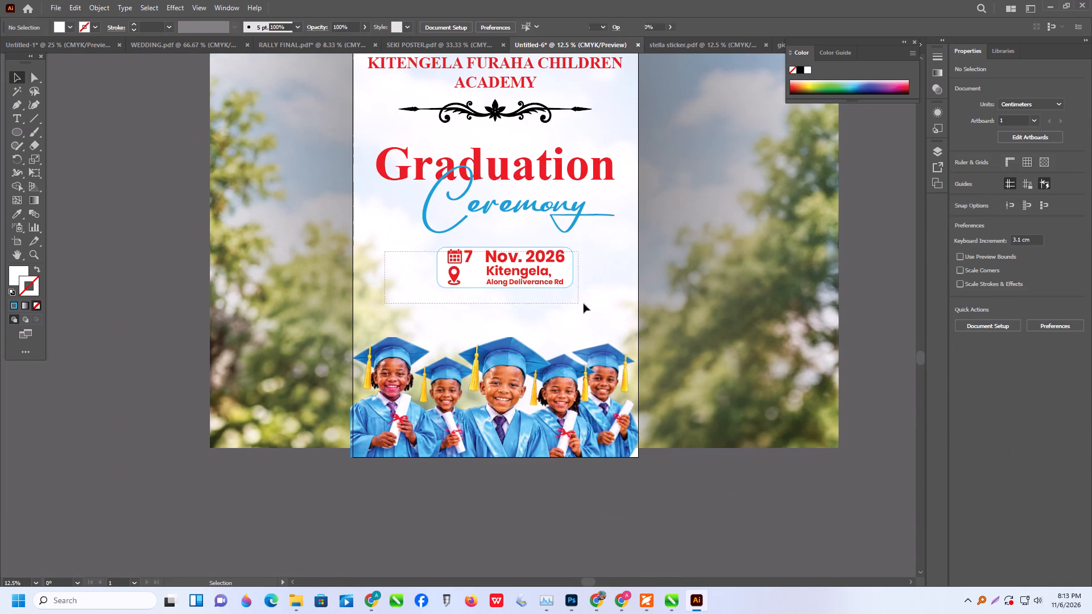
{"action": "key", "text": "ctrl+g"}
{"action": "left_click_drag", "start_coordinate": [541, 276], "coordinate": [536, 273]}
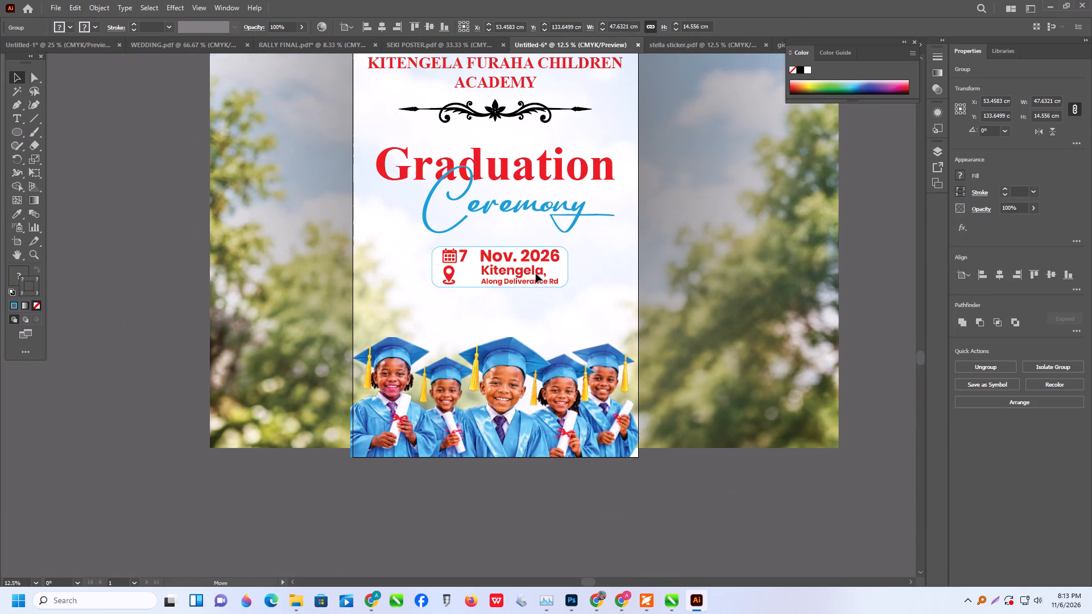
{"action": "left_click_drag", "start_coordinate": [536, 273], "coordinate": [535, 283]}
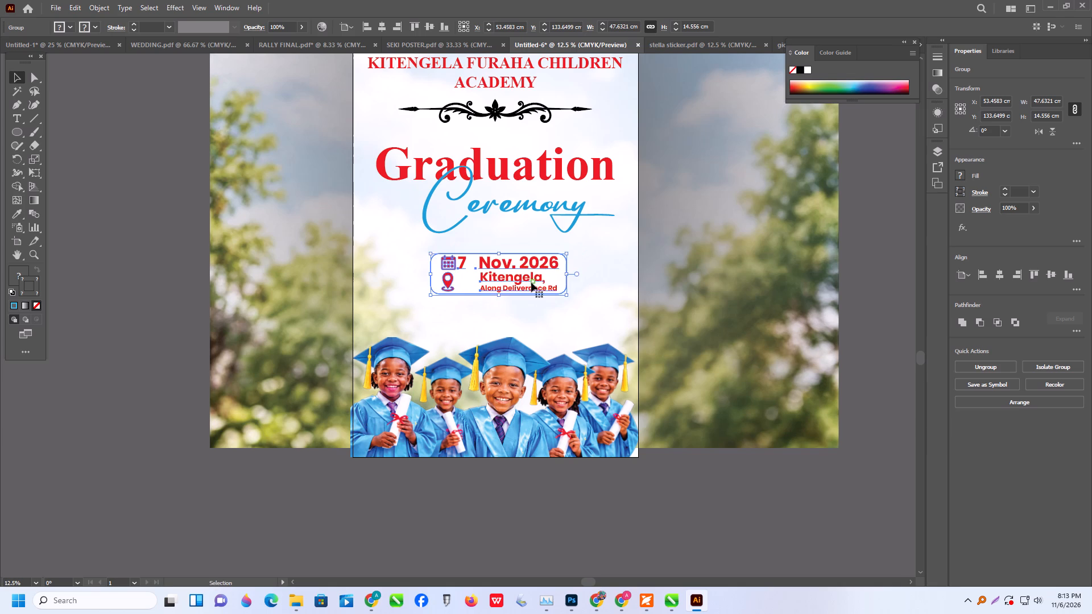
{"action": "scroll", "coordinate": [531, 283], "scroll_direction": "down", "scroll_amount": 2, "text": "alt"}
{"action": "scroll", "coordinate": [418, 265], "scroll_direction": "up", "scroll_amount": 1, "text": "alt"}
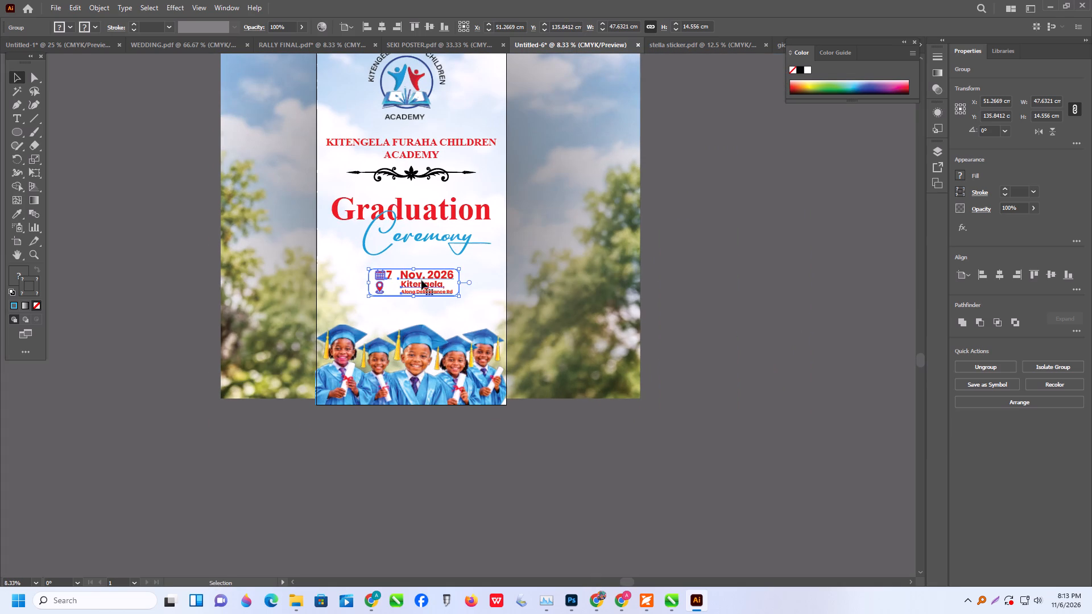
{"action": "left_click", "coordinate": [421, 280]}
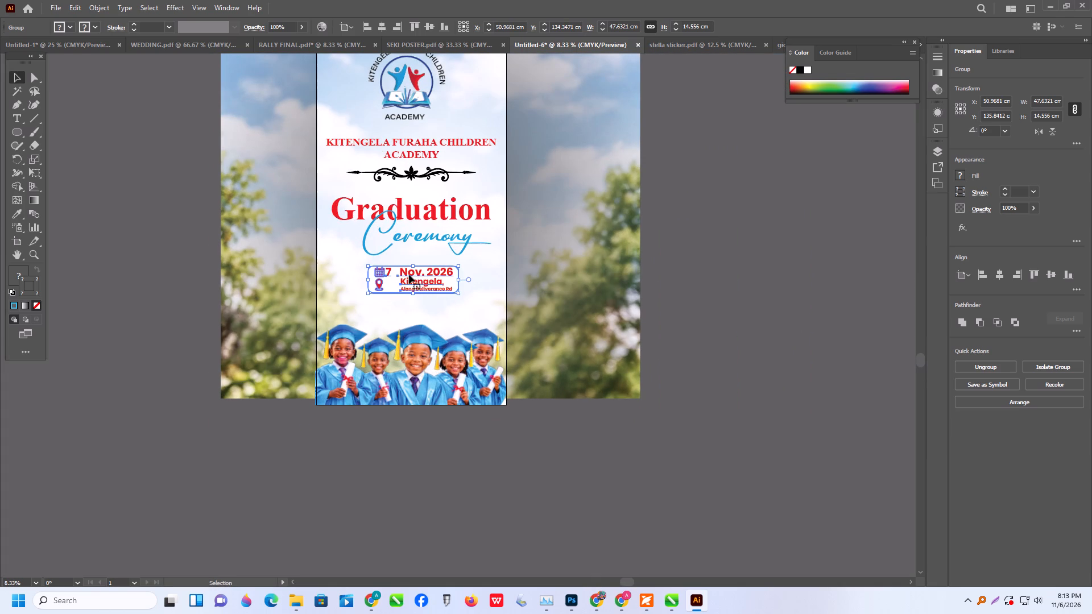
{"action": "left_click", "coordinate": [999, 277]}
Move the academy logo down slightly so it sits just above the school name.
{"action": "scroll", "coordinate": [357, 279], "scroll_direction": "up", "scroll_amount": 9}
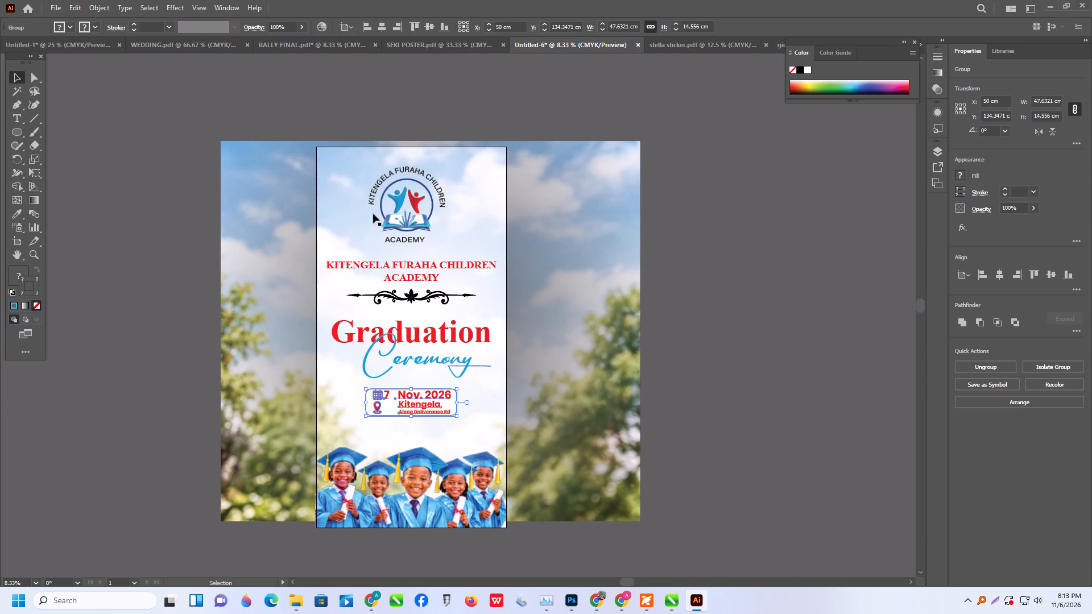
{"action": "left_click_drag", "start_coordinate": [395, 200], "coordinate": [402, 210]}
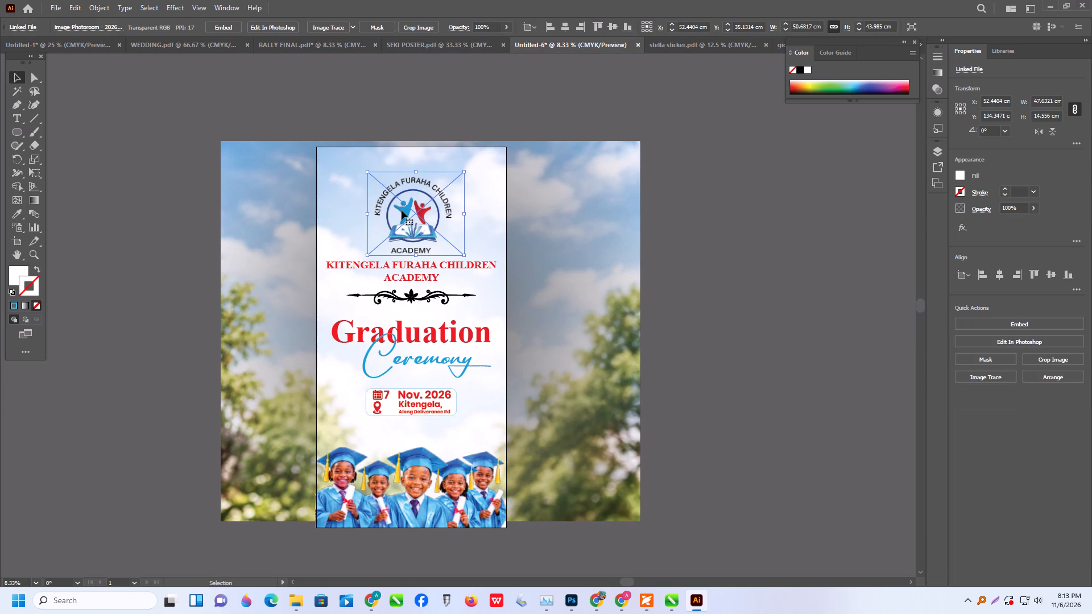
Draw a rectangle about 155 by 23 cm across the banner's top edge, extending past both sides of the artboard.
{"action": "left_click", "coordinate": [18, 128]}
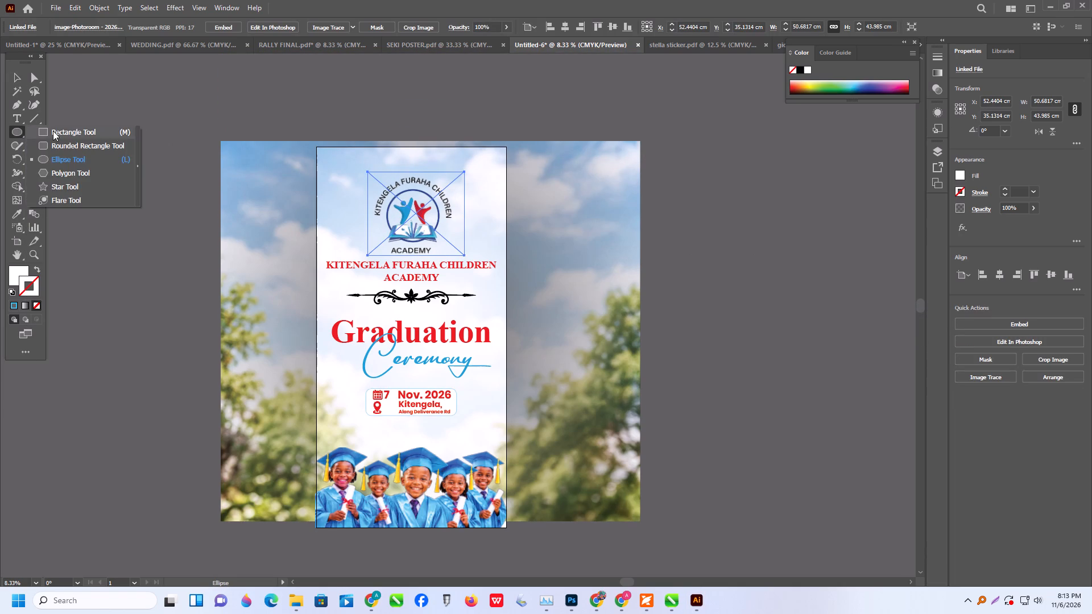
{"action": "left_click", "coordinate": [53, 131]}
{"action": "left_click_drag", "start_coordinate": [288, 132], "coordinate": [584, 176]}
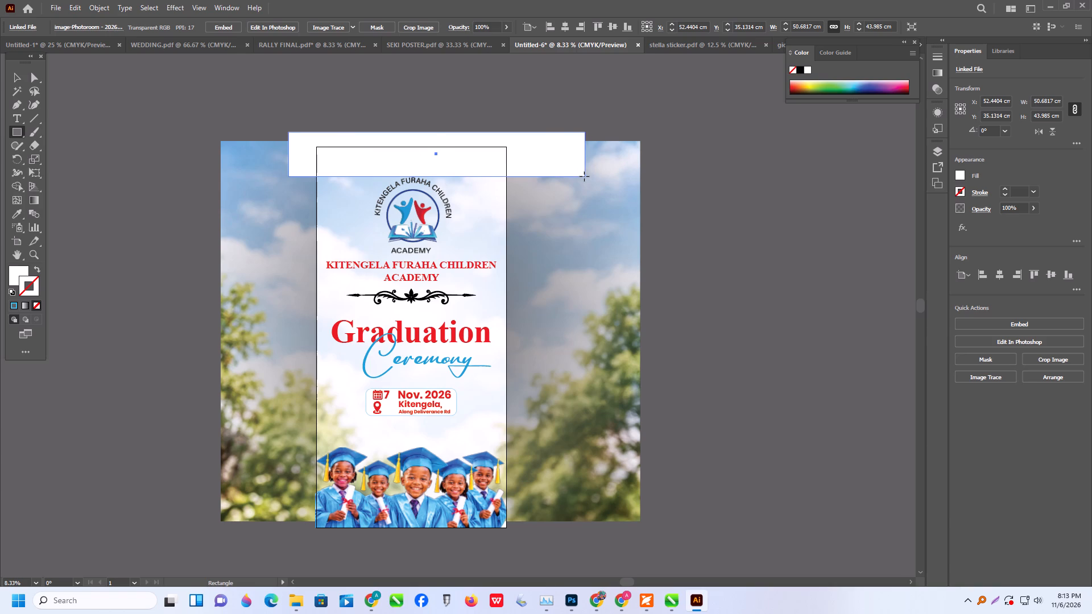
{"action": "left_click_drag", "start_coordinate": [584, 176], "coordinate": [584, 176]}
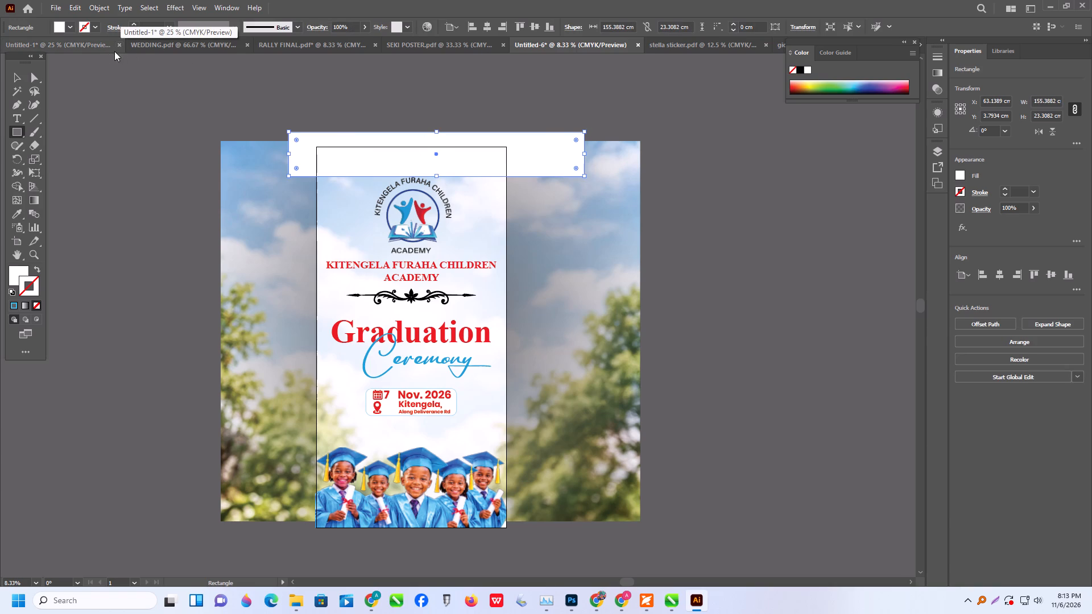
Bend the top rectangle's lower edge into a wave with the Curvature tool, raised near the left and dipping toward the right.
{"action": "left_click", "coordinate": [36, 101]}
{"action": "left_click_drag", "start_coordinate": [358, 175], "coordinate": [361, 168]}
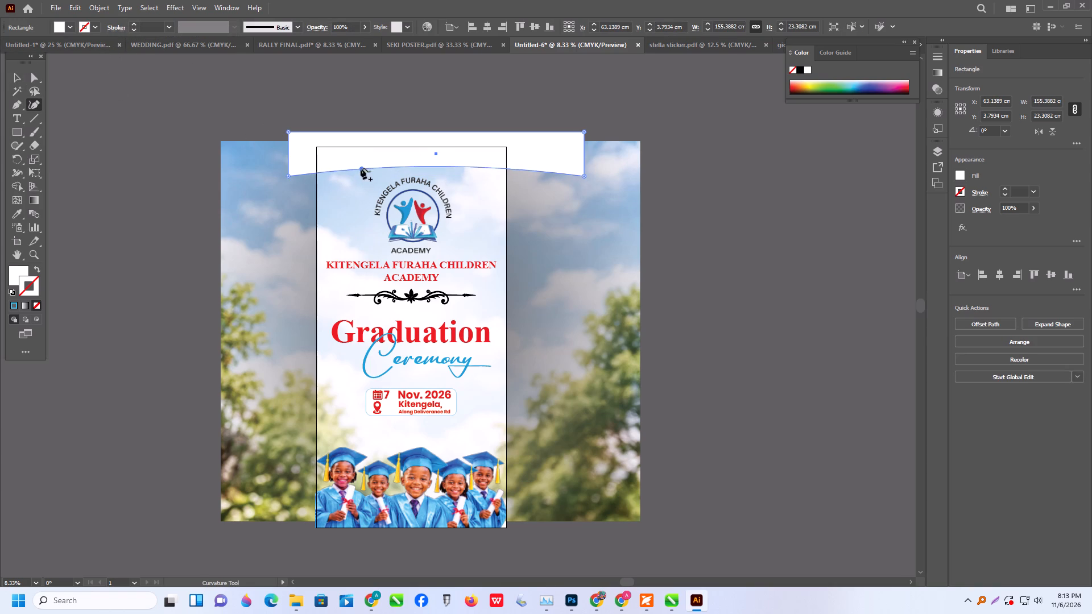
{"action": "left_click_drag", "start_coordinate": [361, 168], "coordinate": [360, 168]}
{"action": "left_click_drag", "start_coordinate": [453, 167], "coordinate": [454, 178]}
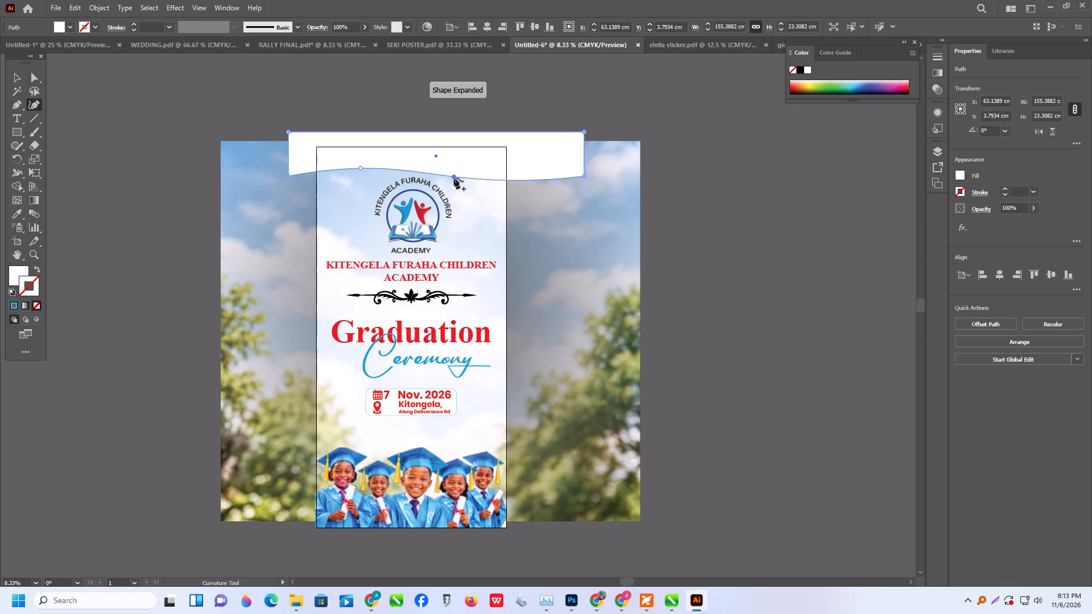
{"action": "left_click_drag", "start_coordinate": [454, 178], "coordinate": [453, 181]}
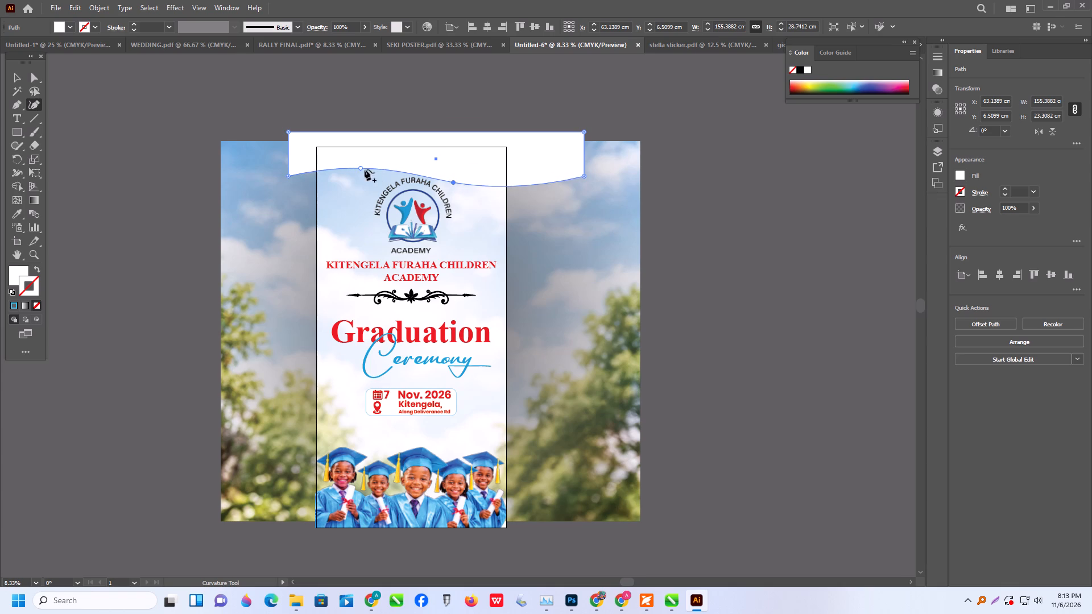
{"action": "left_click", "coordinate": [359, 167]}
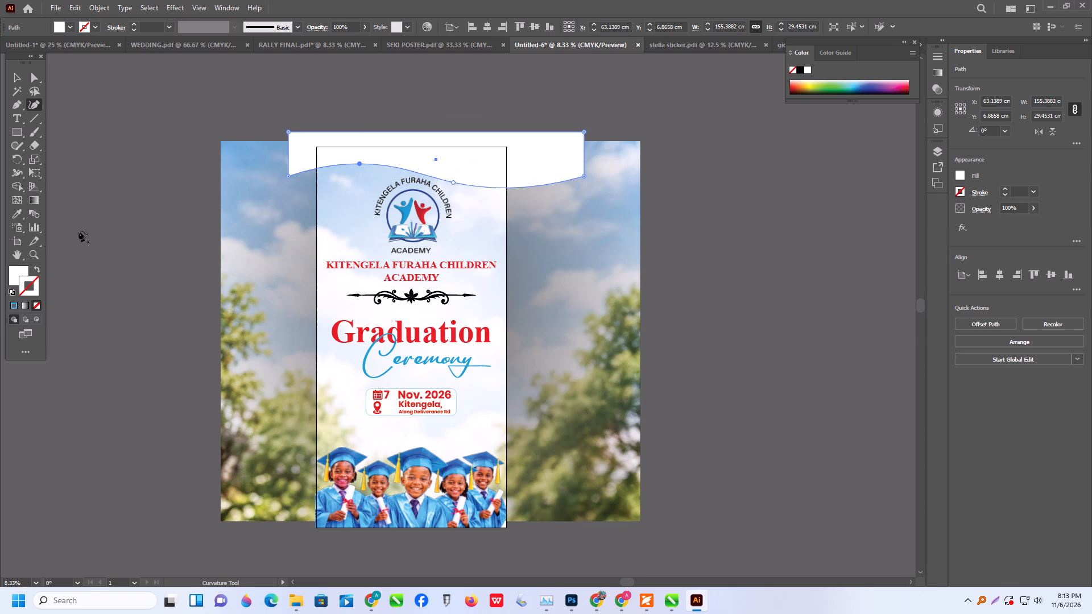
Fill the wavy header shape with red.
{"action": "left_click", "coordinate": [69, 30]}
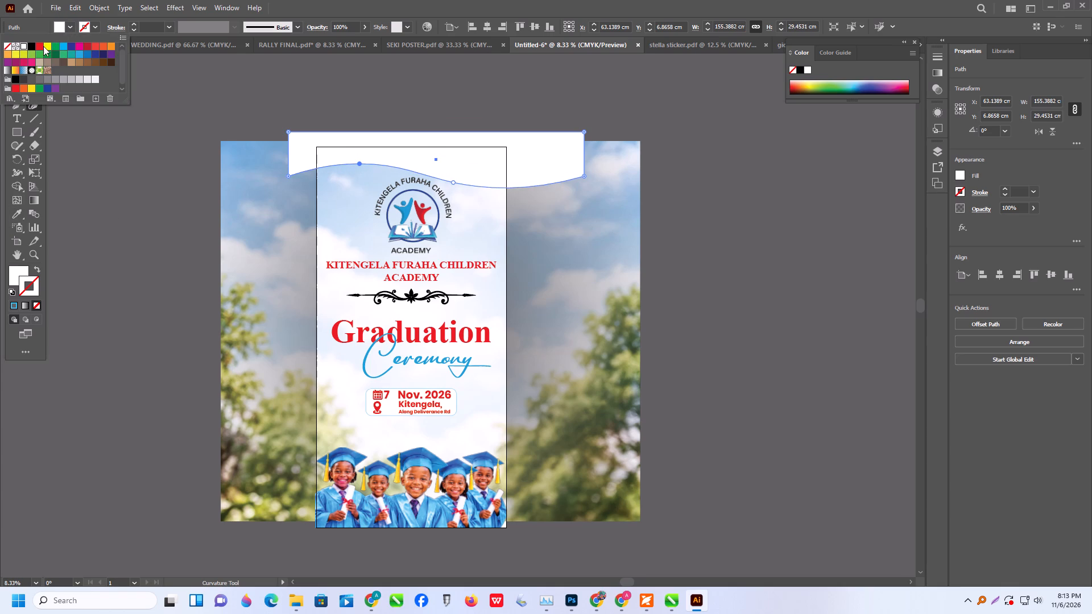
{"action": "left_click", "coordinate": [39, 47]}
{"action": "double_click", "coordinate": [121, 153]}
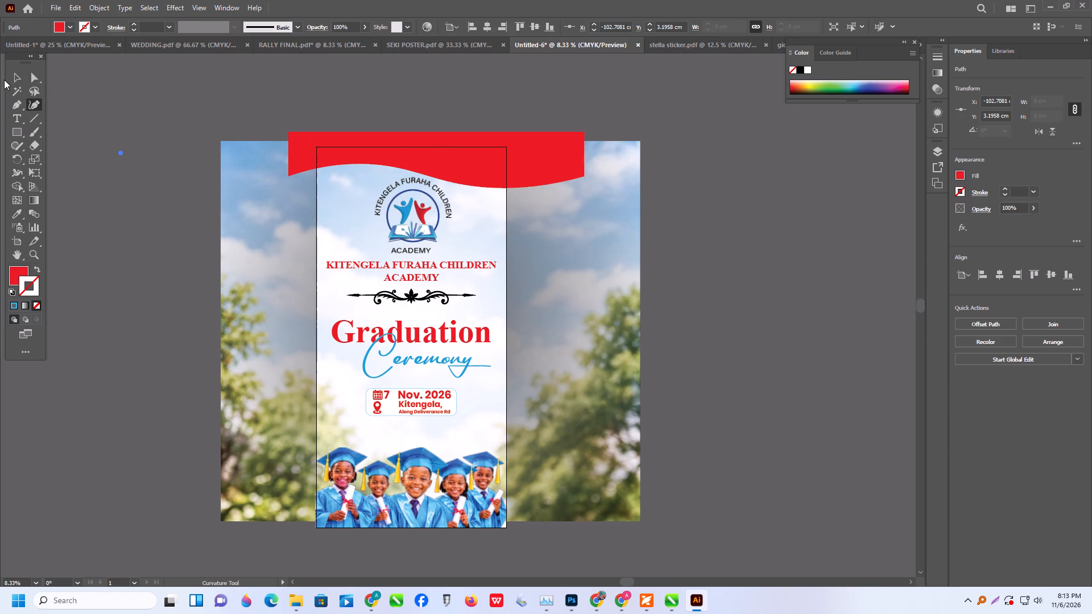
Delete the stray anchor point lying on the canvas outside the banner.
{"action": "left_click", "coordinate": [12, 77]}
{"action": "key", "text": "Delete"}
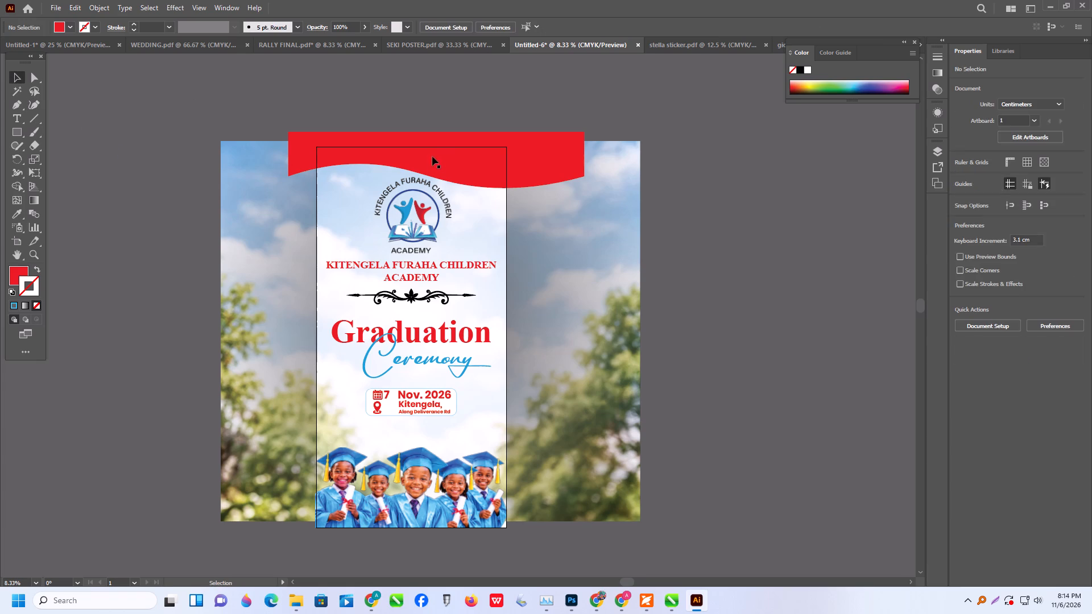
Duplicate the red wavy header and offset the copy slightly upward over the original.
{"action": "left_click", "coordinate": [437, 160]}
{"action": "left_click", "coordinate": [424, 202]}
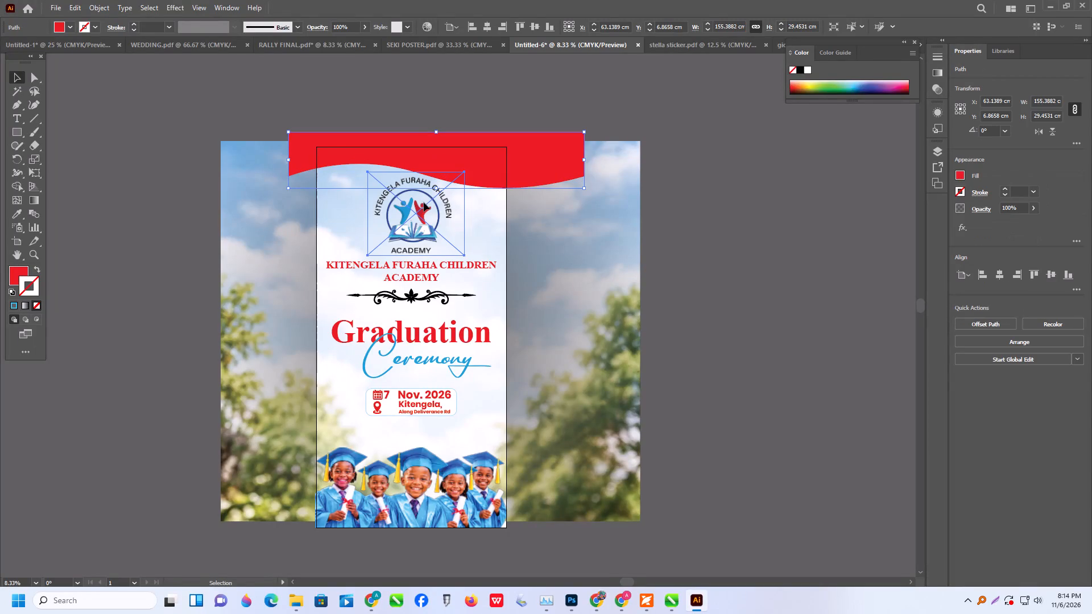
{"action": "left_click", "coordinate": [478, 171]}
{"action": "left_click", "coordinate": [479, 168], "text": "alt"}
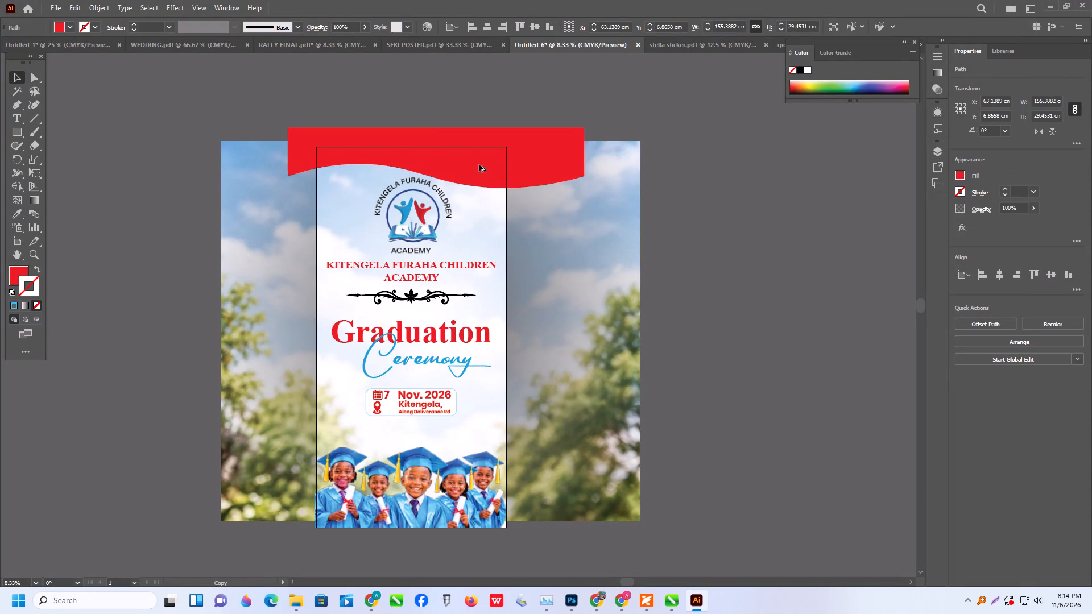
{"action": "left_click", "coordinate": [689, 204]}
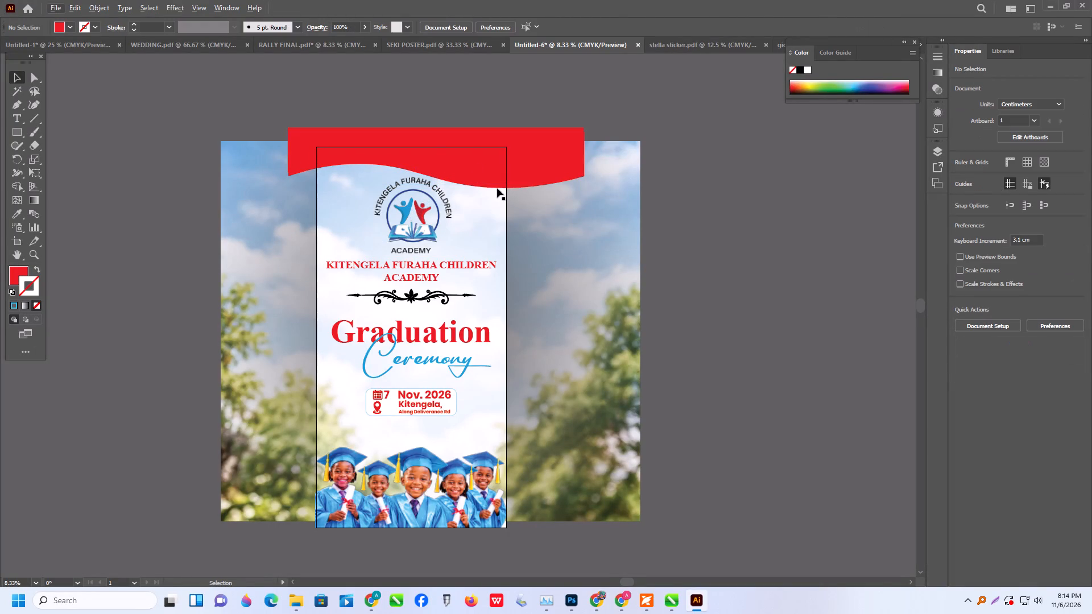
Fill the original header shape behind the copy with light blue to form an edge along the wave.
{"action": "left_click", "coordinate": [497, 188]}
{"action": "left_click", "coordinate": [66, 26]}
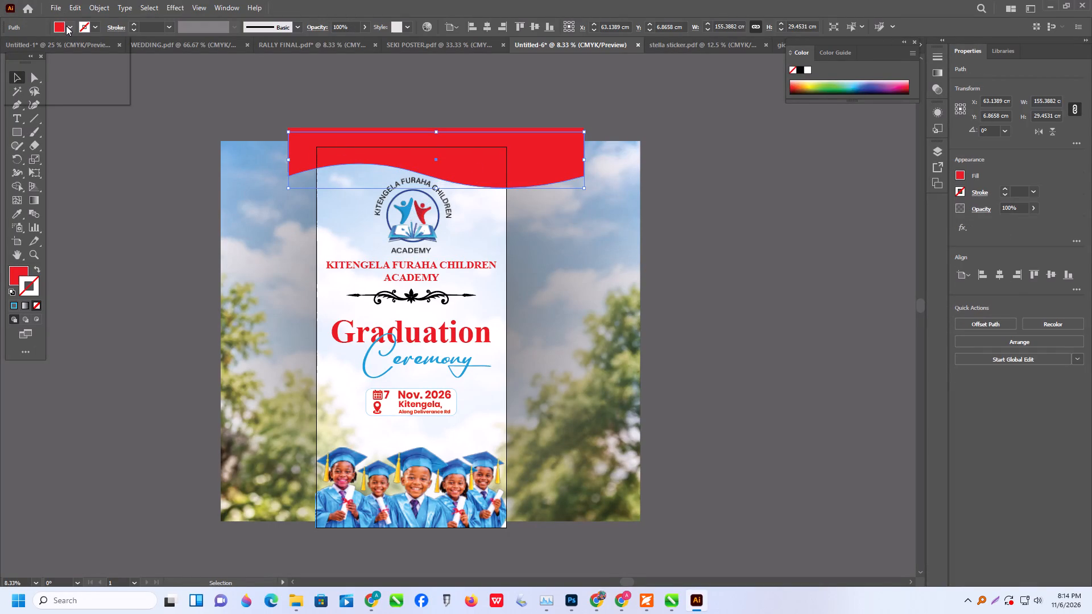
{"action": "left_click", "coordinate": [61, 45]}
{"action": "double_click", "coordinate": [110, 168]}
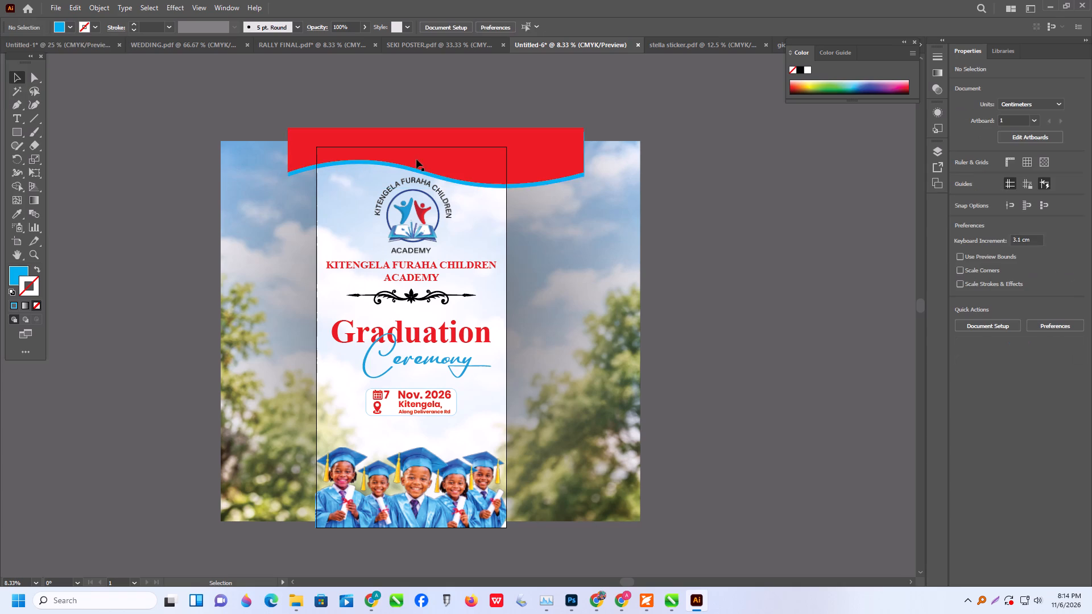
Lower the red header copy slightly so only a thin blue strip shows along the wave.
{"action": "scroll", "coordinate": [435, 144], "scroll_direction": "up", "scroll_amount": 1, "text": "alt"}
{"action": "left_click", "coordinate": [446, 134]}
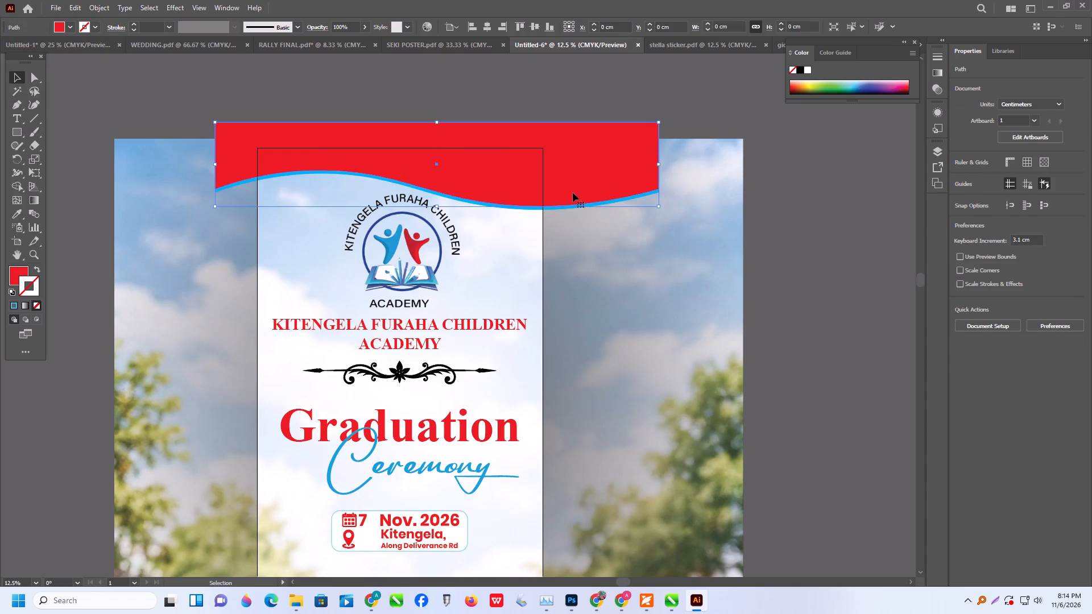
{"action": "left_click", "coordinate": [788, 244]}
{"action": "scroll", "coordinate": [766, 248], "scroll_direction": "down", "scroll_amount": 1, "text": "alt"}
{"action": "scroll", "coordinate": [764, 249], "scroll_direction": "down", "scroll_amount": 3}
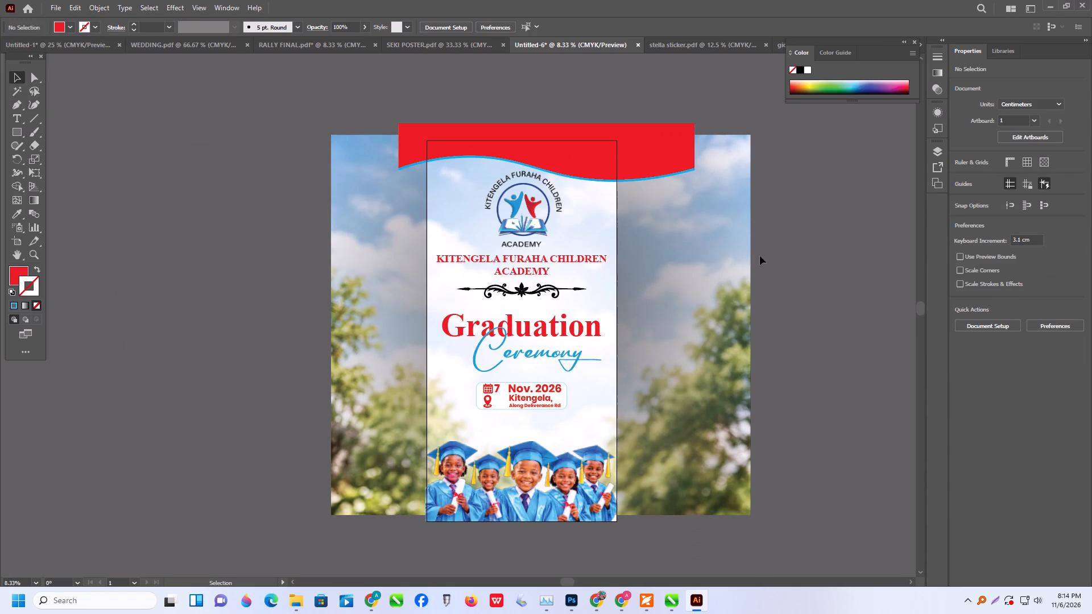
{"action": "left_click", "coordinate": [680, 42]}
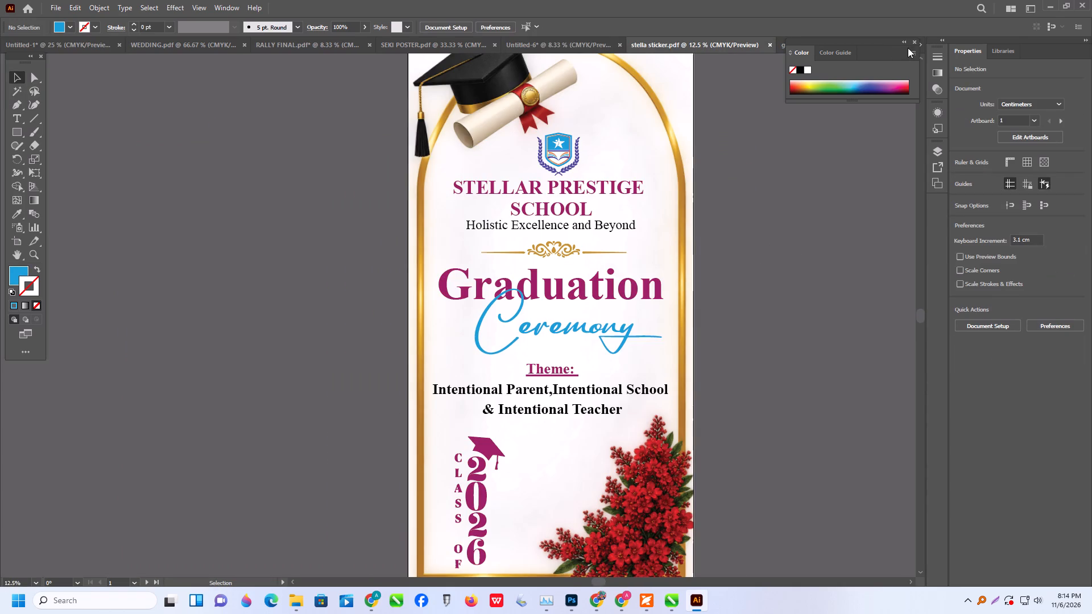
{"action": "left_click", "coordinate": [912, 42]}
{"action": "left_click", "coordinate": [830, 45]}
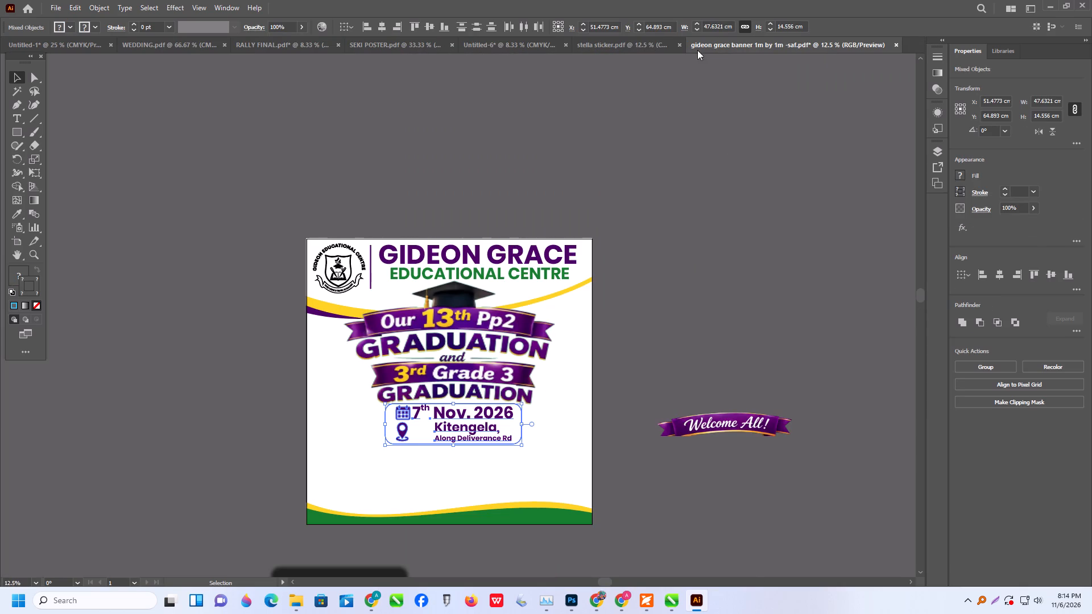
{"action": "left_click", "coordinate": [607, 44]}
{"action": "left_click", "coordinate": [589, 47]}
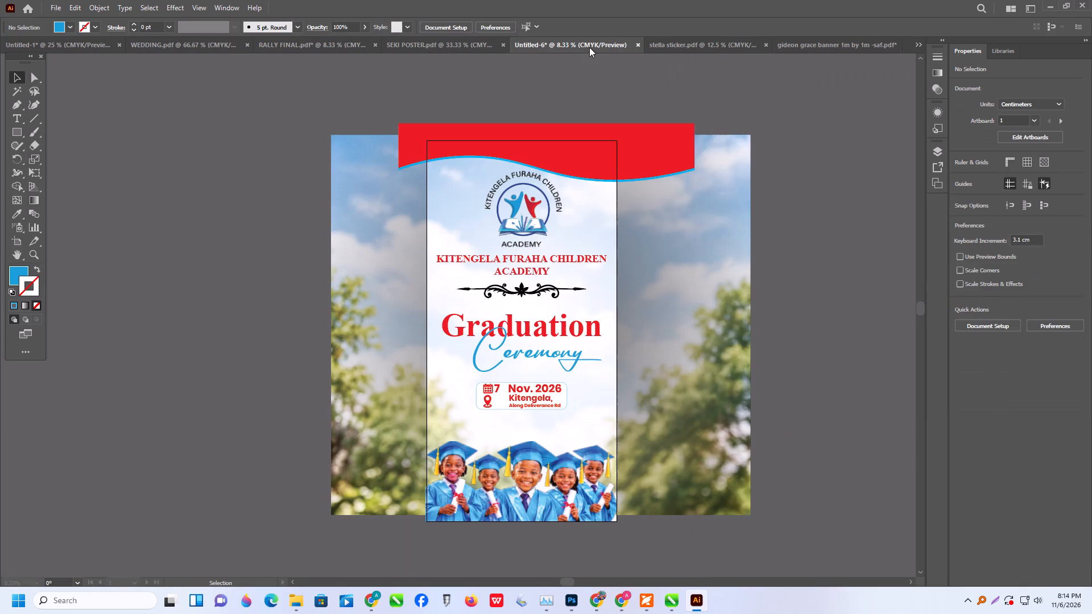
{"action": "scroll", "coordinate": [734, 229], "scroll_direction": "down", "scroll_amount": 2}
{"action": "left_click", "coordinate": [814, 239]}
{"action": "scroll", "coordinate": [806, 252], "scroll_direction": "down", "scroll_amount": 2}
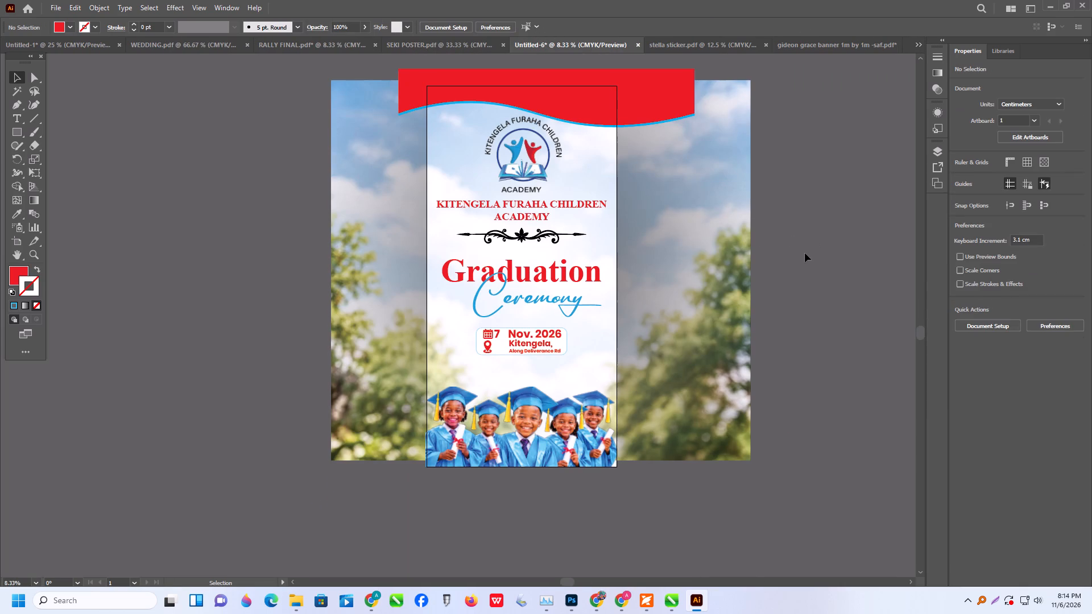
{"action": "scroll", "coordinate": [805, 253], "scroll_direction": "down", "scroll_amount": 1}
Ungroup the poster artwork in the stella sticker document.
{"action": "left_click", "coordinate": [676, 47]}
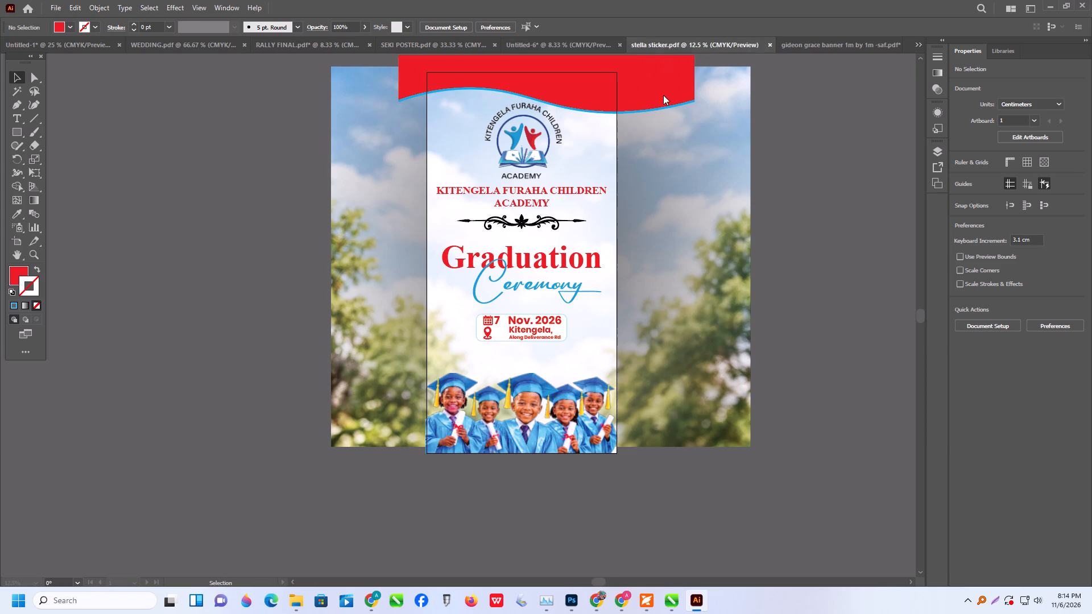
{"action": "scroll", "coordinate": [495, 452], "scroll_direction": "down", "scroll_amount": 3}
{"action": "left_click", "coordinate": [487, 442]}
{"action": "right_click", "coordinate": [480, 449]}
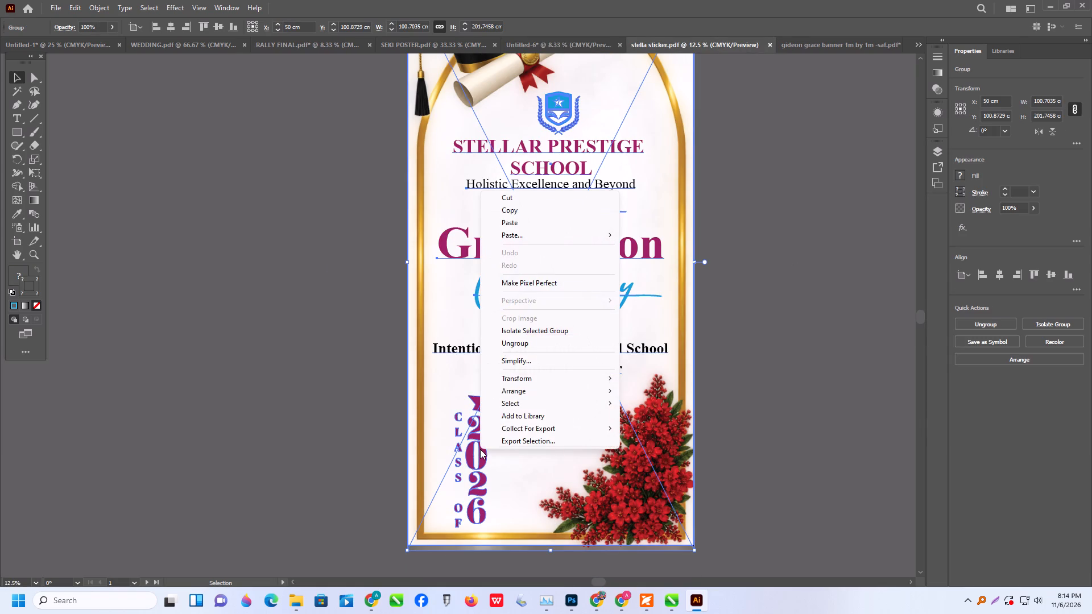
{"action": "left_click", "coordinate": [515, 339]}
{"action": "left_click", "coordinate": [366, 388]}
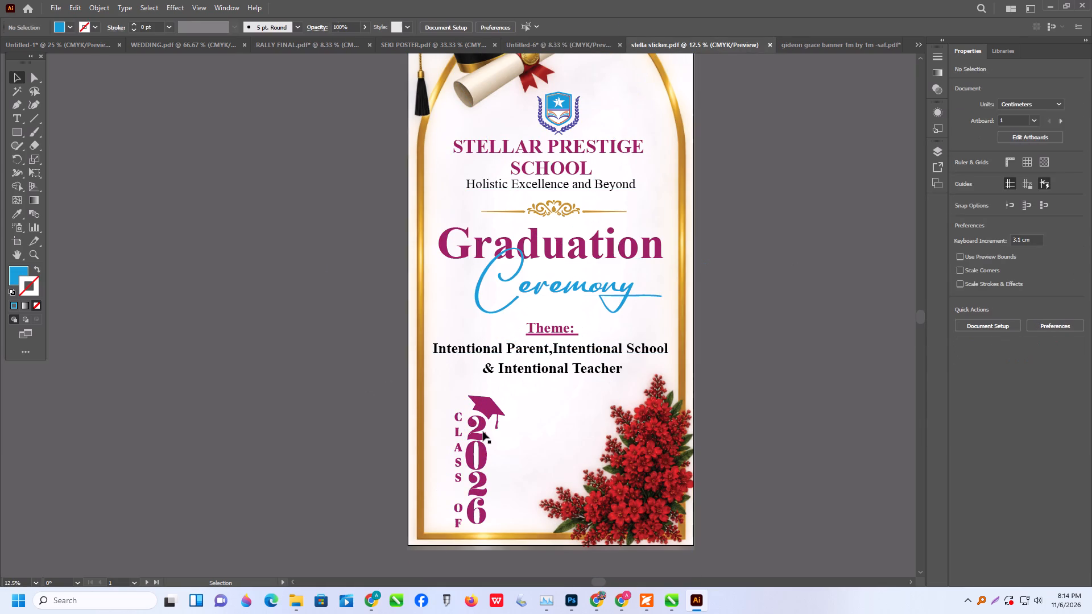
Copy the vertical "CLASS OF 2026" group with its graduation cap from the stella sticker poster.
{"action": "left_click", "coordinate": [483, 432]}
{"action": "triple_click", "coordinate": [481, 432]}
{"action": "left_click", "coordinate": [486, 432]}
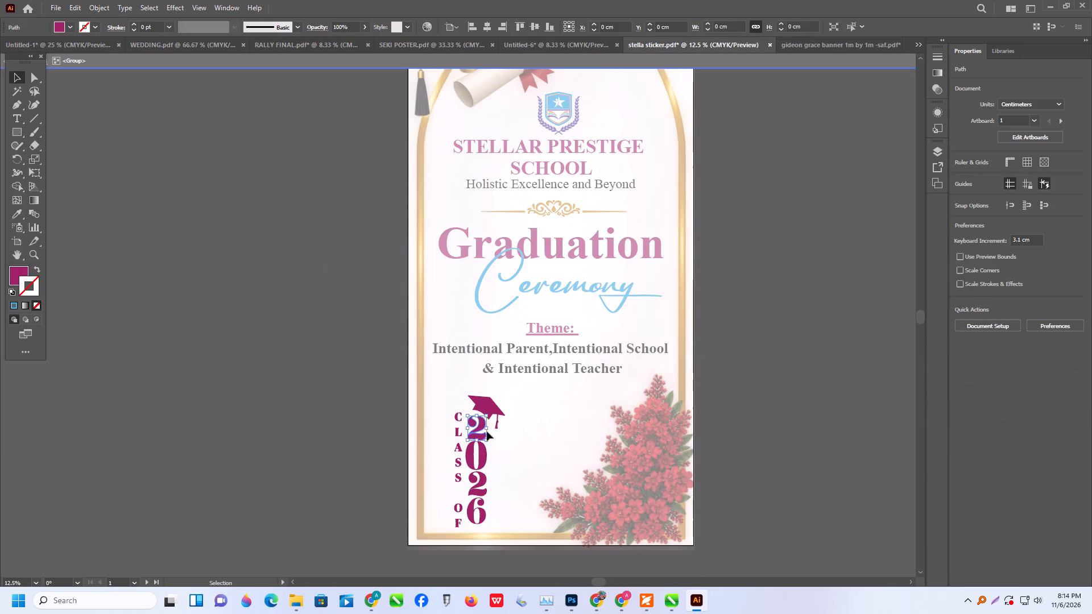
{"action": "double_click", "coordinate": [300, 432]}
{"action": "left_click", "coordinate": [481, 417]}
{"action": "triple_click", "coordinate": [265, 410]}
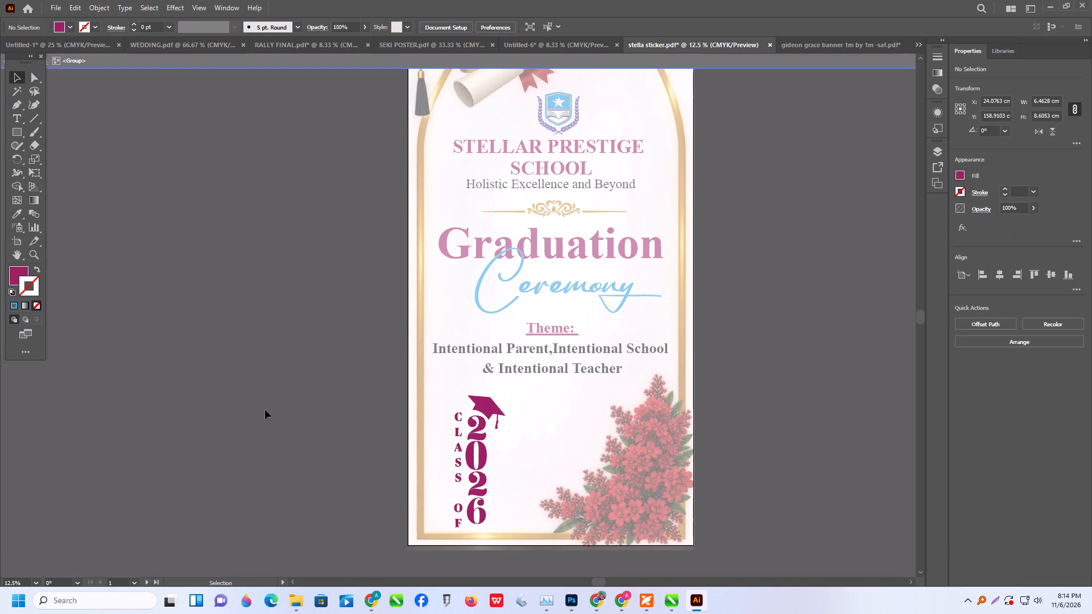
{"action": "left_click", "coordinate": [478, 411]}
{"action": "key", "text": "ctrl+c"}
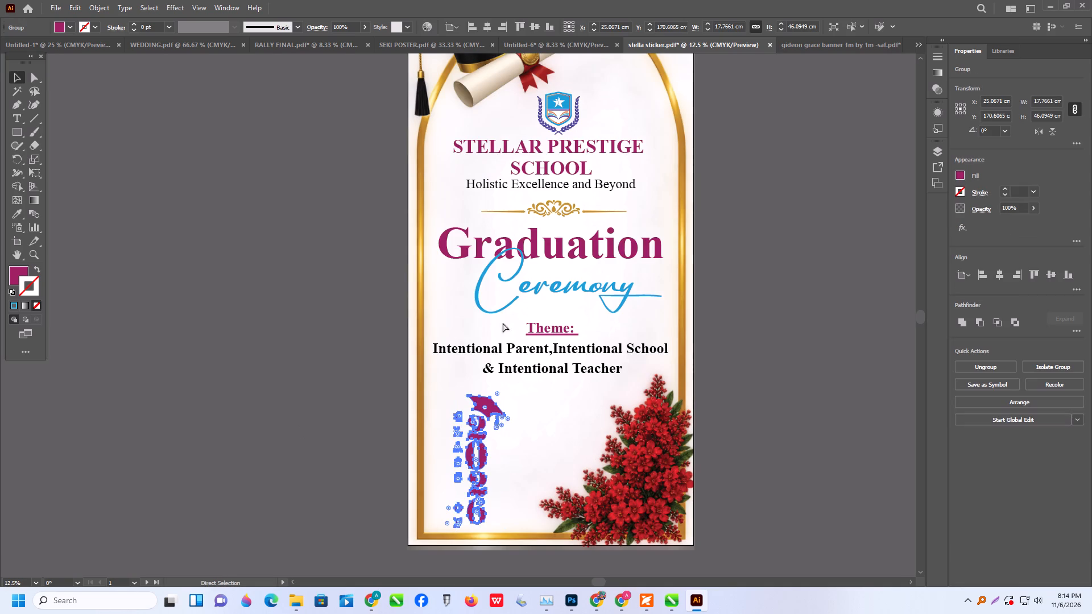
Paste the "CLASS OF 2026" group into the Untitled-6 banner, scale it to about 13.5 by 35 cm and place it left of the date block.
{"action": "left_click", "coordinate": [553, 46]}
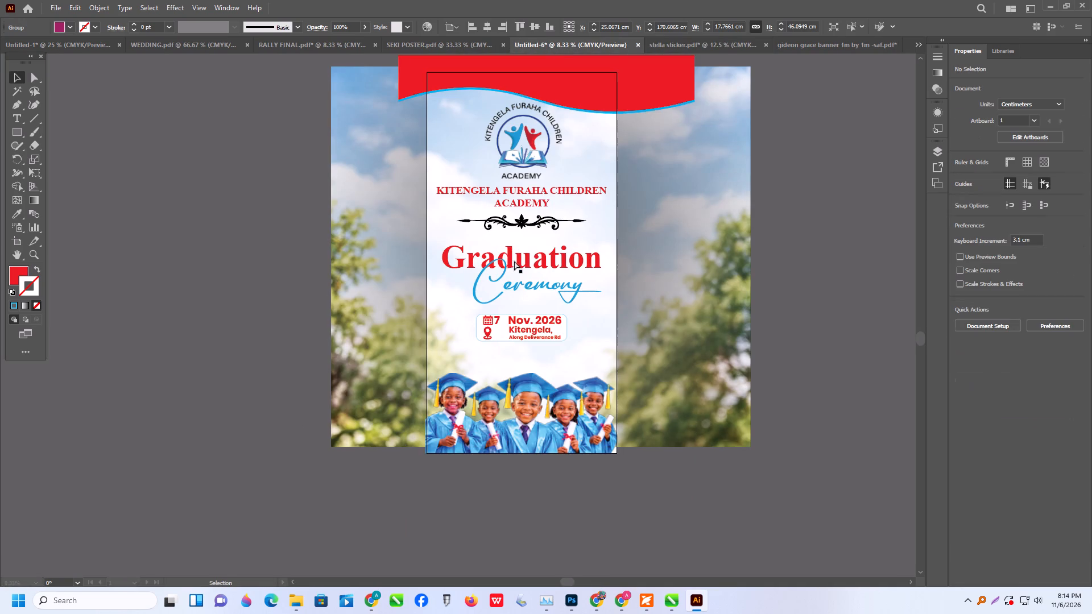
{"action": "key", "text": "ctrl+v"}
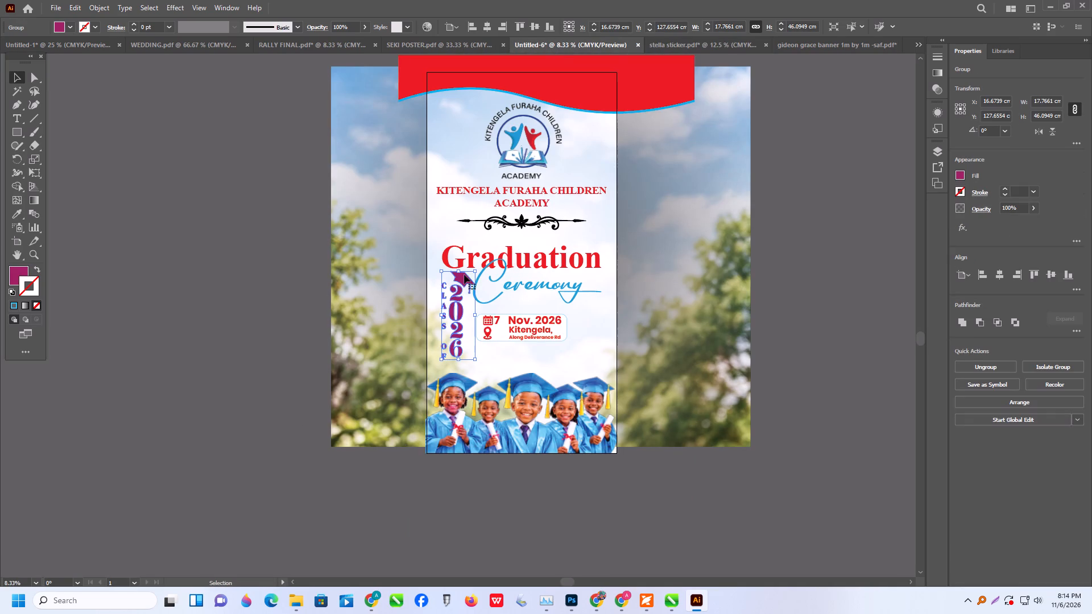
{"action": "left_click_drag", "start_coordinate": [464, 275], "coordinate": [462, 285]}
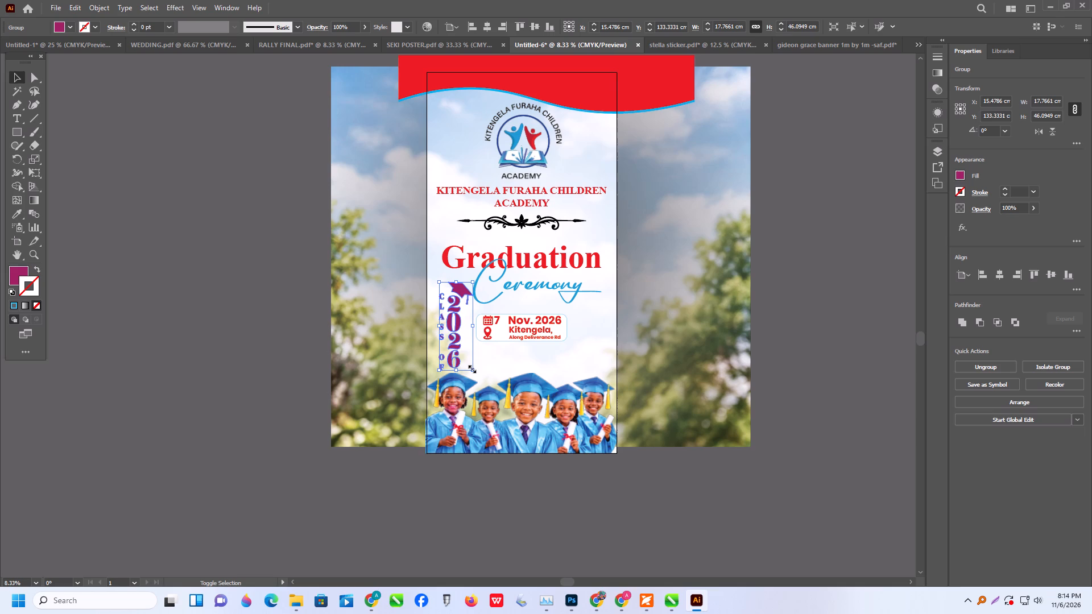
{"action": "left_click_drag", "start_coordinate": [471, 368], "coordinate": [465, 364], "text": "shift"}
{"action": "left_click_drag", "start_coordinate": [450, 315], "coordinate": [455, 326]}
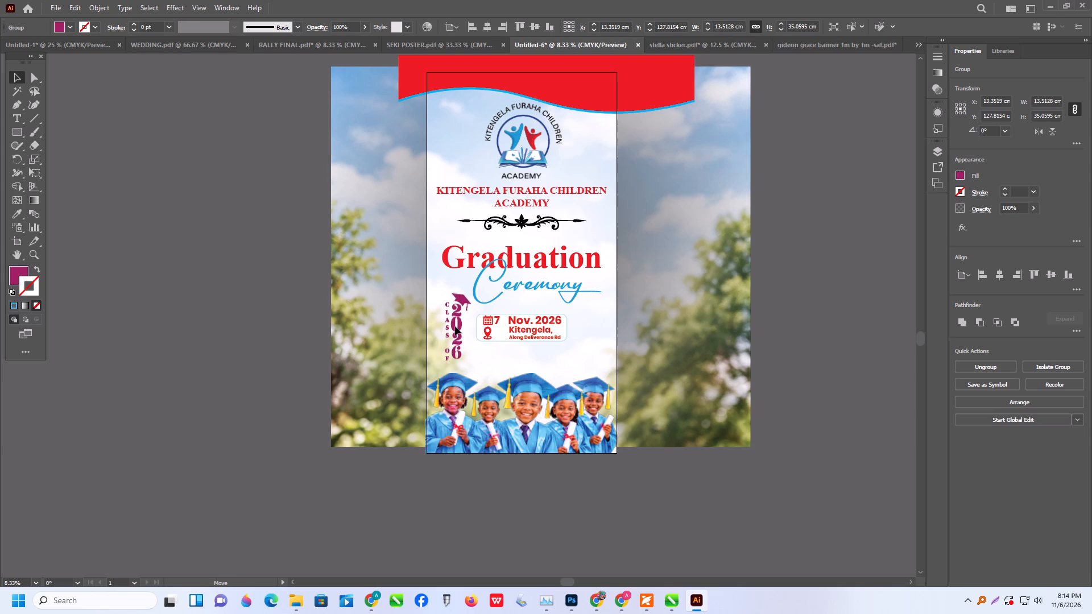
{"action": "left_click_drag", "start_coordinate": [455, 326], "coordinate": [455, 327]}
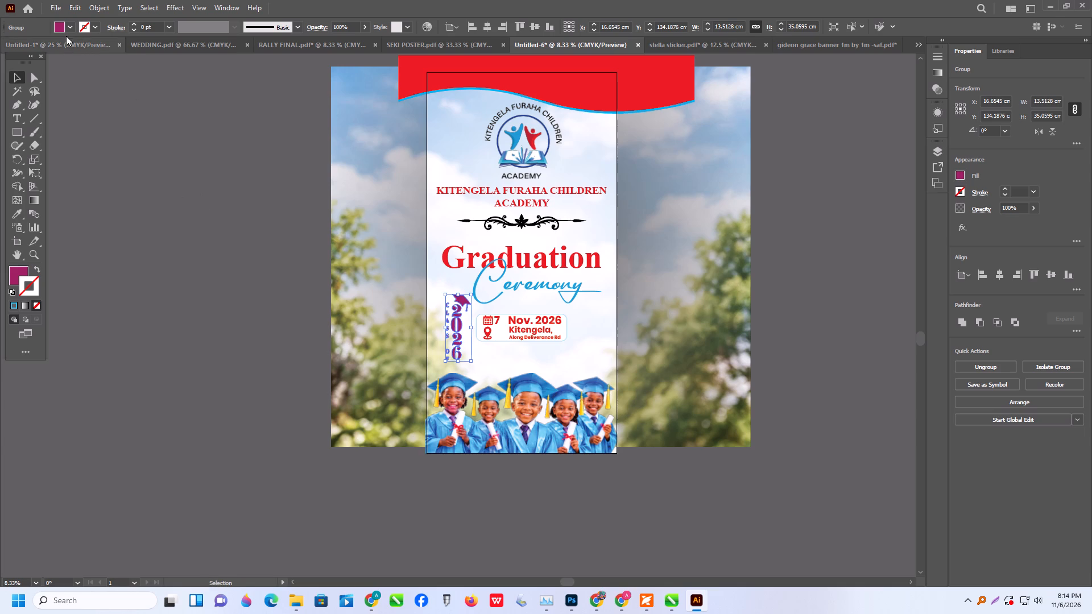
Fill the "CLASS OF 2026" group with black.
{"action": "left_click", "coordinate": [69, 30]}
{"action": "left_click", "coordinate": [32, 46]}
{"action": "double_click", "coordinate": [159, 230]}
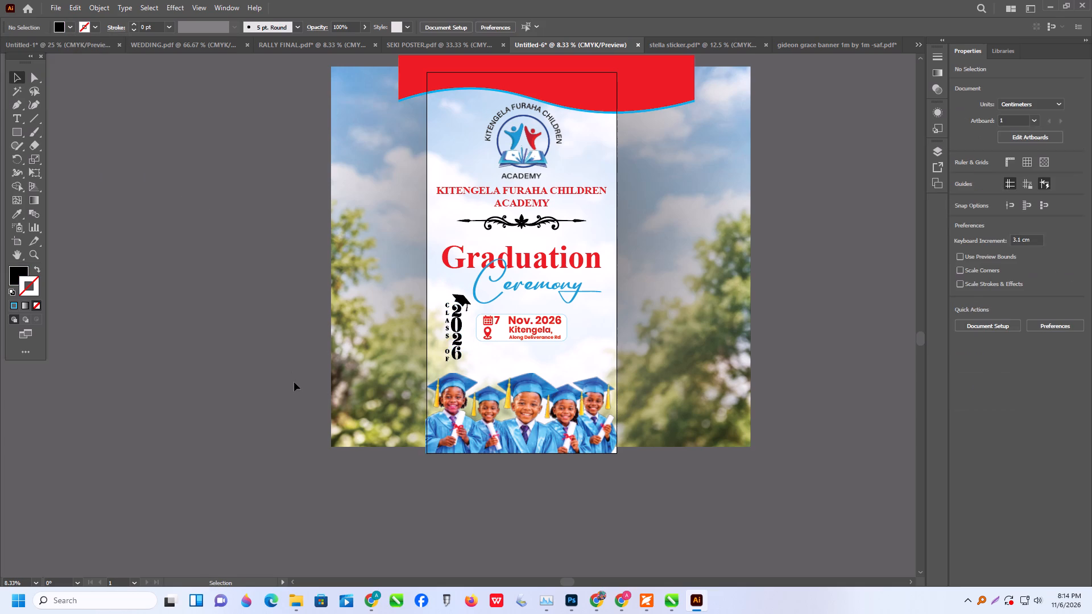
Duplicate the black "CLASS OF 2026" group horizontally and place the copy right of the date block, at about X 88.4 cm.
{"action": "scroll", "coordinate": [309, 394], "scroll_direction": "down", "scroll_amount": 1, "text": "alt"}
{"action": "scroll", "coordinate": [419, 360], "scroll_direction": "up", "scroll_amount": 1, "text": "alt"}
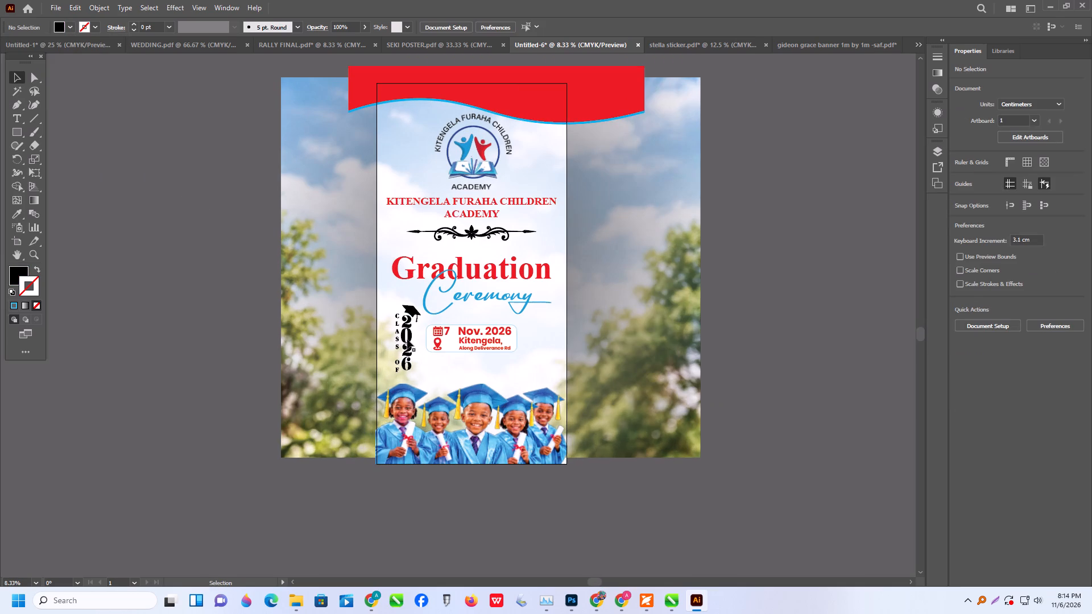
{"action": "left_click", "coordinate": [409, 339]}
{"action": "left_click_drag", "start_coordinate": [410, 341], "coordinate": [543, 347], "text": "alt"}
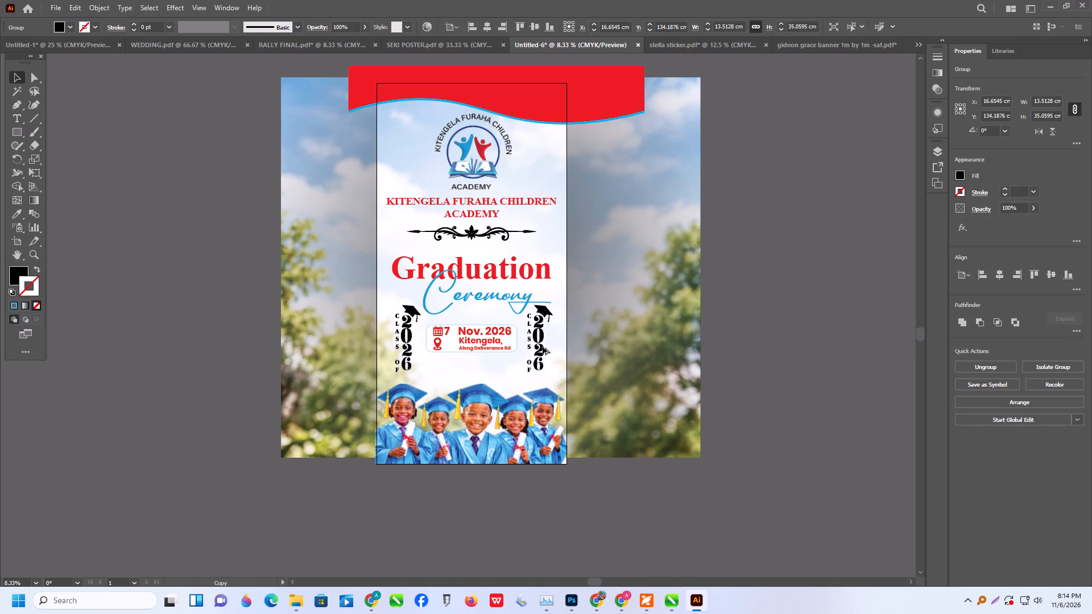
{"action": "left_click_drag", "start_coordinate": [543, 347], "coordinate": [547, 352], "text": "alt"}
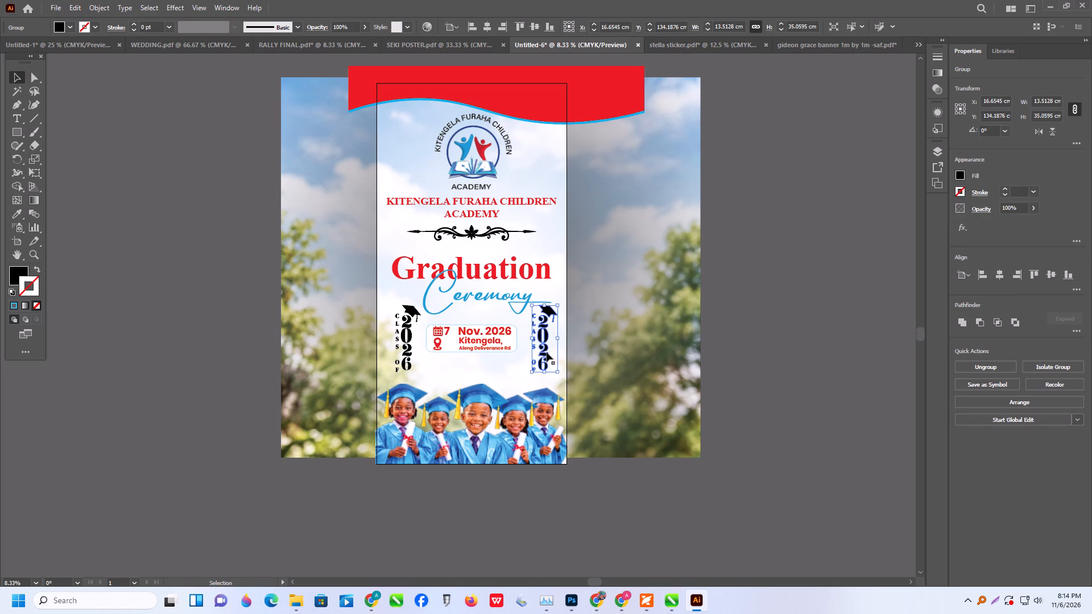
{"action": "scroll", "coordinate": [524, 360], "scroll_direction": "up", "scroll_amount": 2}
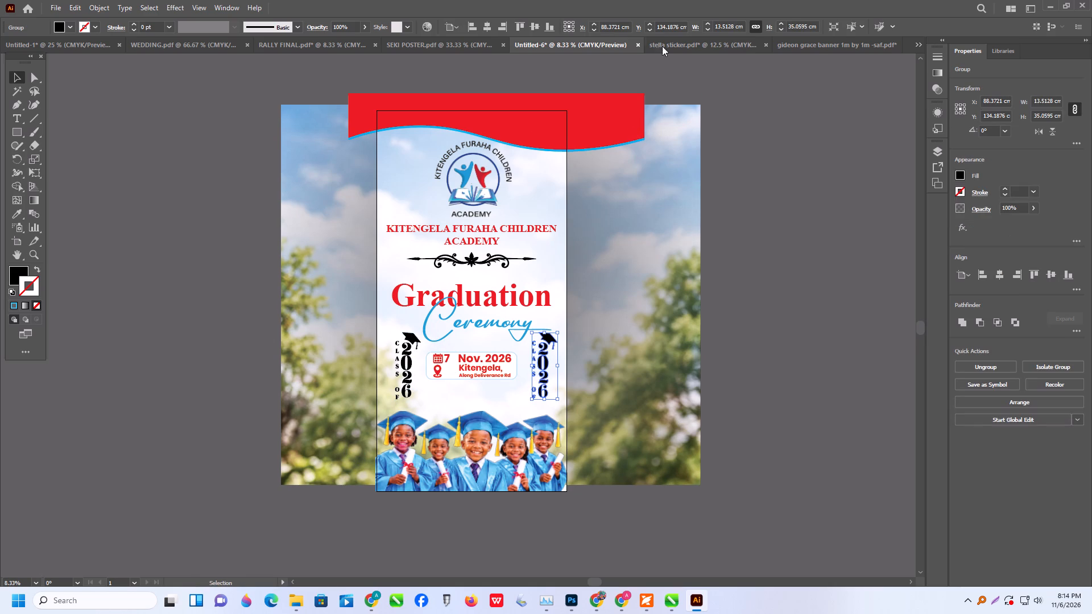
{"action": "left_click", "coordinate": [717, 58]}
{"action": "left_click", "coordinate": [711, 50]}
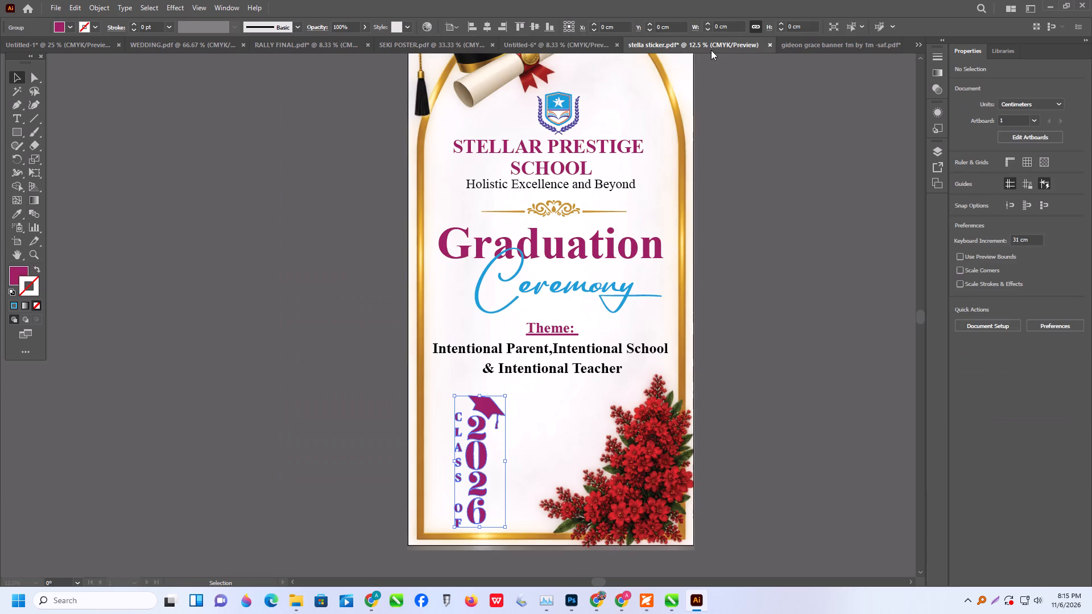
{"action": "left_click", "coordinate": [796, 51]}
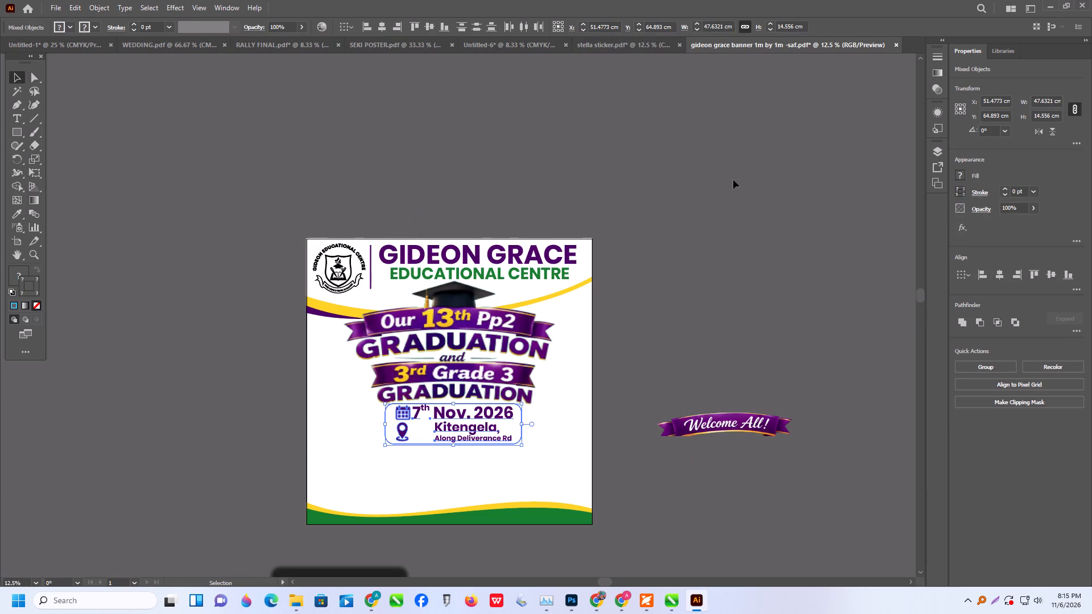
{"action": "left_click", "coordinate": [607, 39]}
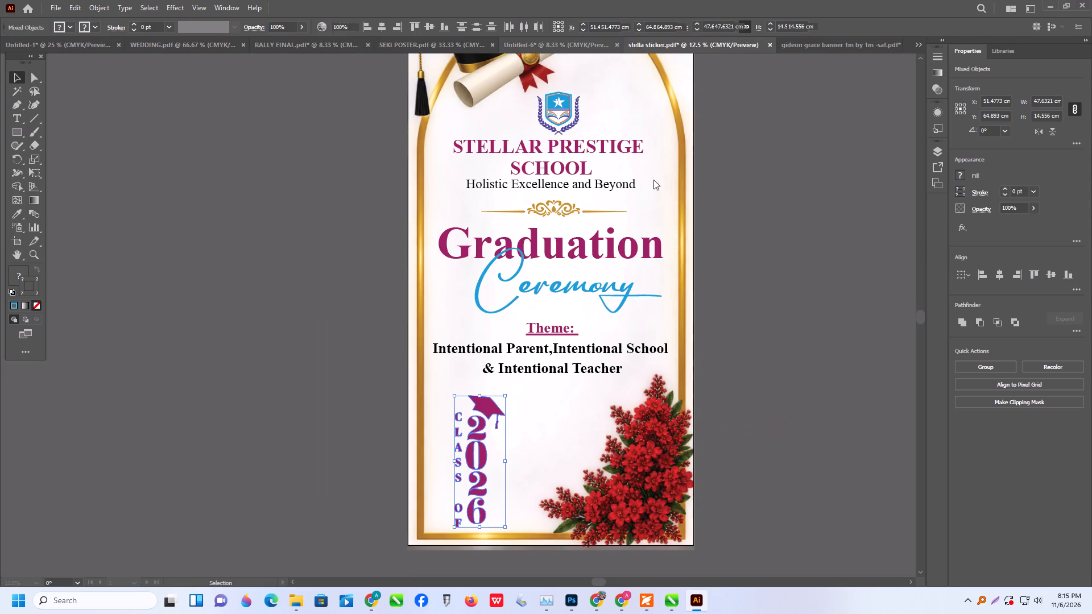
{"action": "scroll", "coordinate": [710, 256], "scroll_direction": "down", "scroll_amount": 2}
Close the stella sticker document and return to the lower half of the Untitled-6 banner.
{"action": "left_click", "coordinate": [771, 43]}
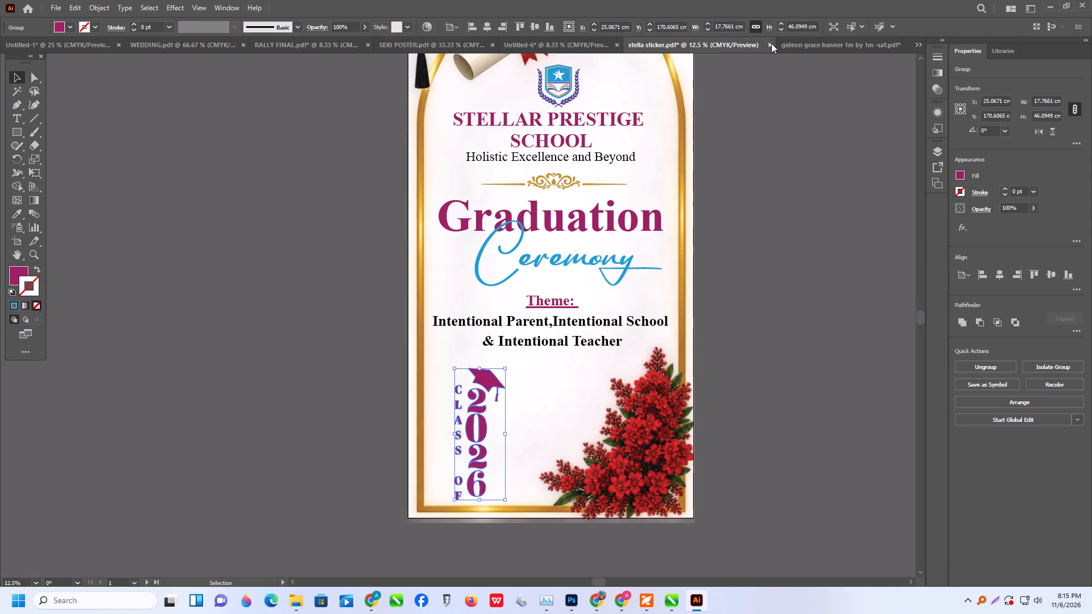
{"action": "left_click", "coordinate": [610, 315]}
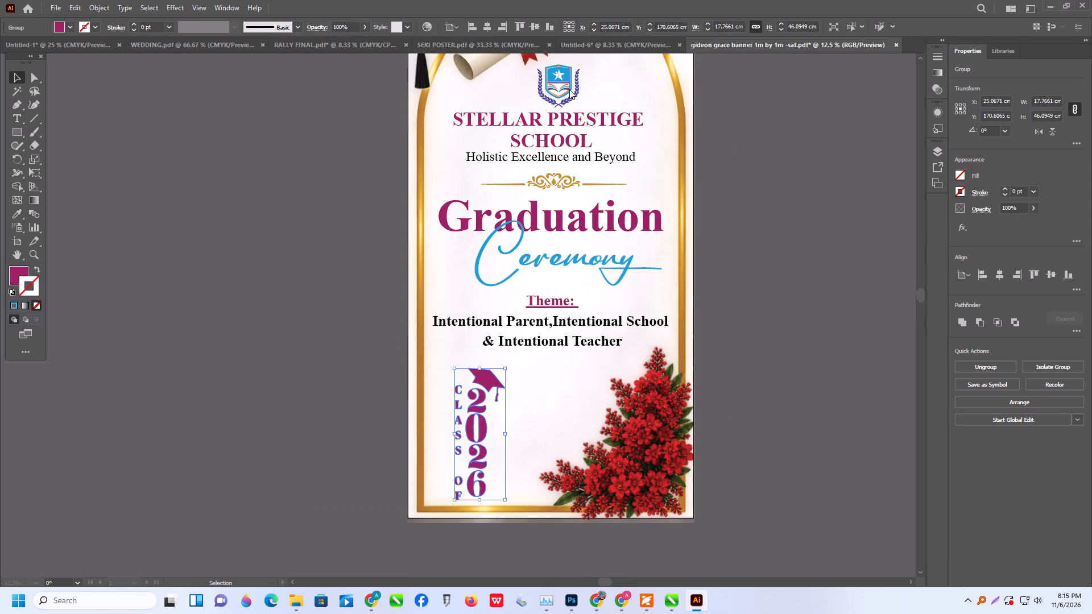
{"action": "left_click", "coordinate": [596, 50]}
{"action": "scroll", "coordinate": [564, 215], "scroll_direction": "down", "scroll_amount": 4}
{"action": "scroll", "coordinate": [500, 325], "scroll_direction": "up", "scroll_amount": 1, "text": "alt"}
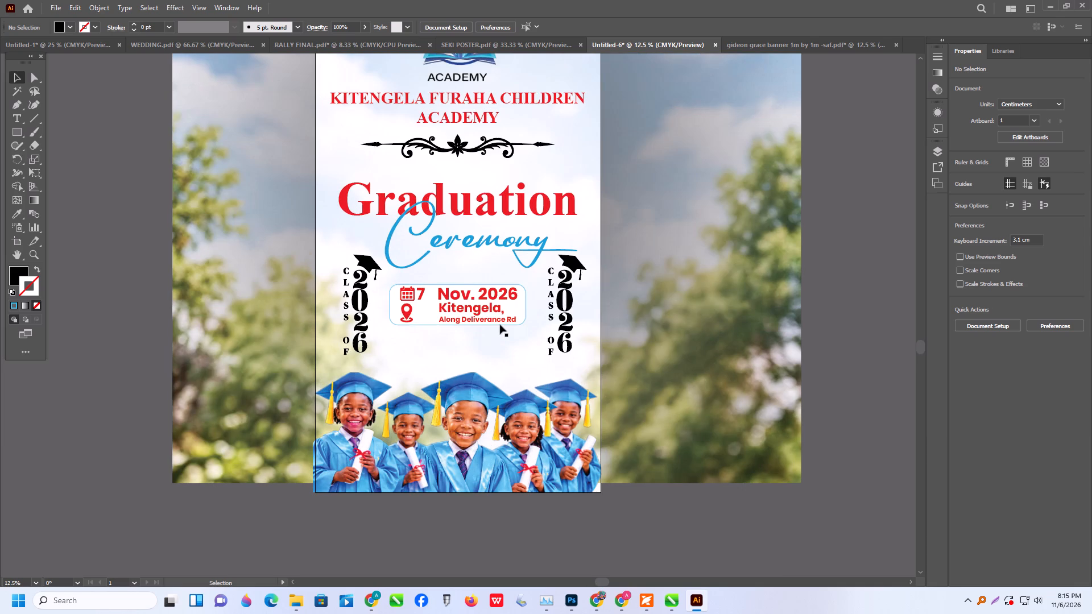
{"action": "scroll", "coordinate": [500, 325], "scroll_direction": "down", "scroll_amount": 3}
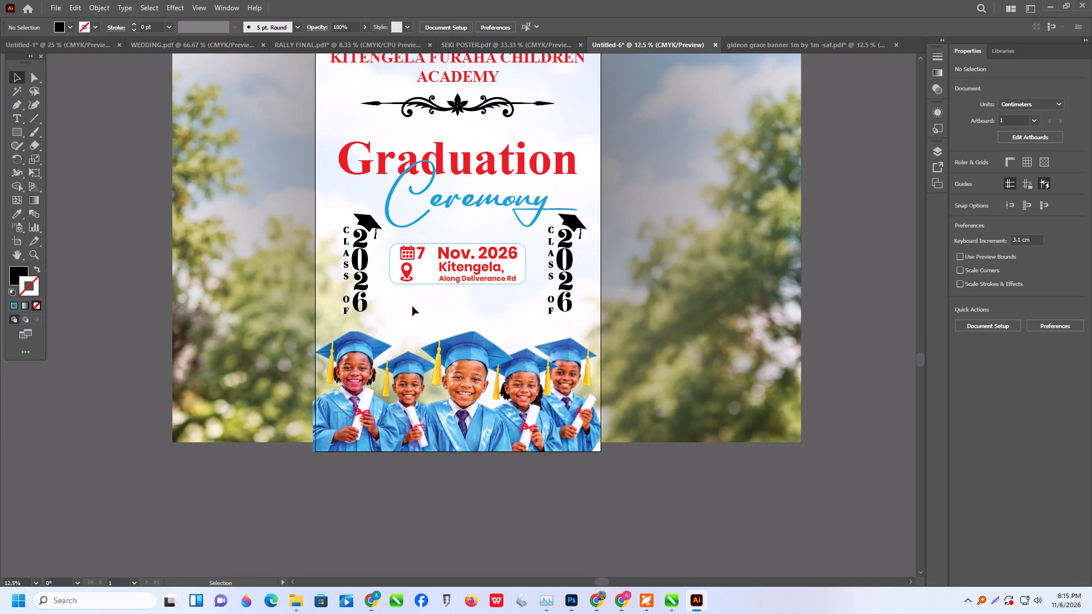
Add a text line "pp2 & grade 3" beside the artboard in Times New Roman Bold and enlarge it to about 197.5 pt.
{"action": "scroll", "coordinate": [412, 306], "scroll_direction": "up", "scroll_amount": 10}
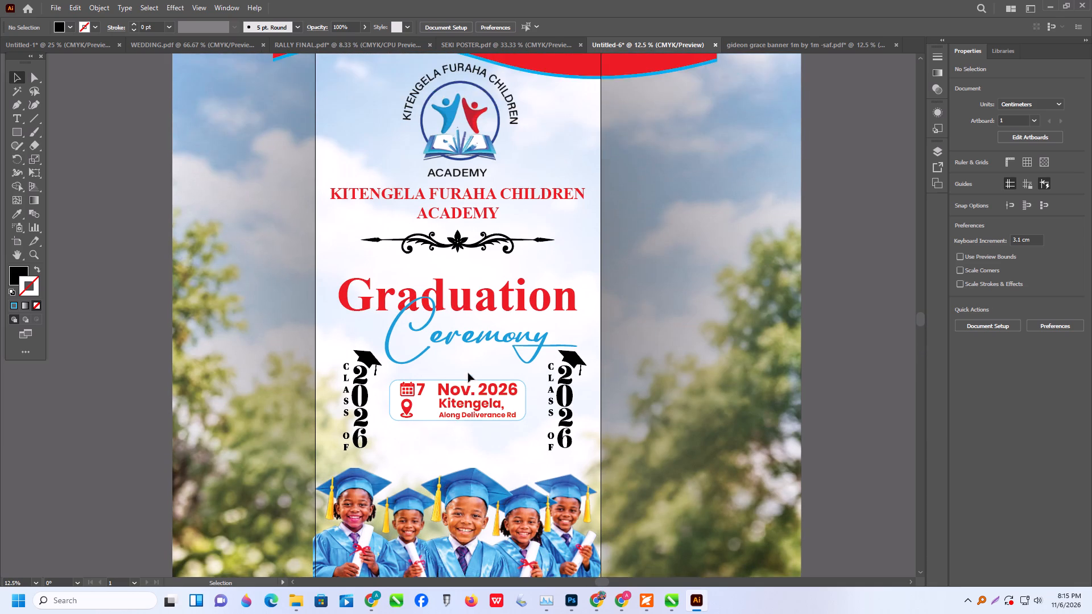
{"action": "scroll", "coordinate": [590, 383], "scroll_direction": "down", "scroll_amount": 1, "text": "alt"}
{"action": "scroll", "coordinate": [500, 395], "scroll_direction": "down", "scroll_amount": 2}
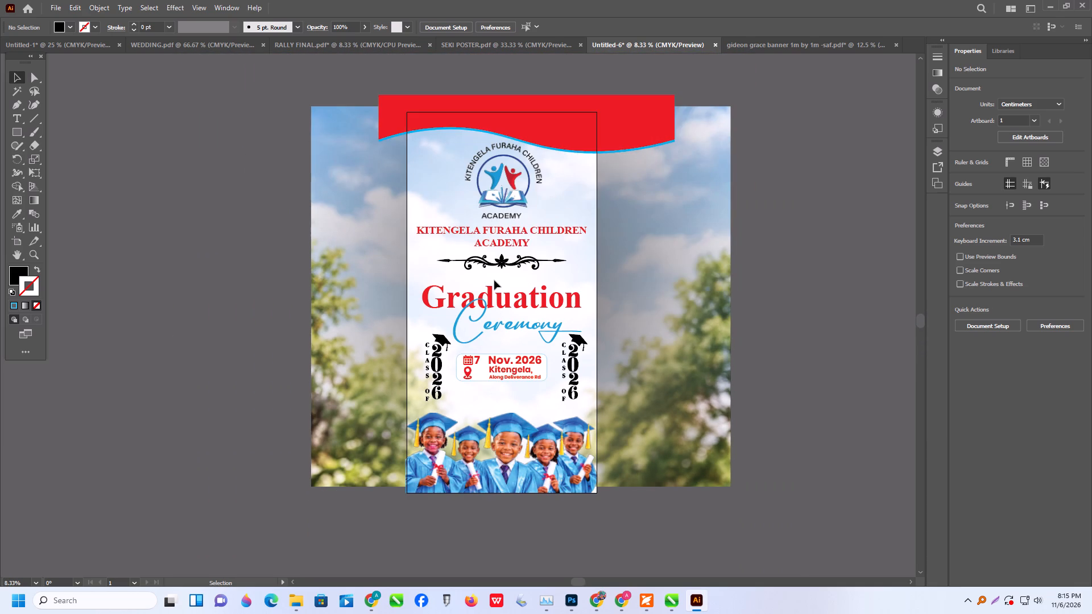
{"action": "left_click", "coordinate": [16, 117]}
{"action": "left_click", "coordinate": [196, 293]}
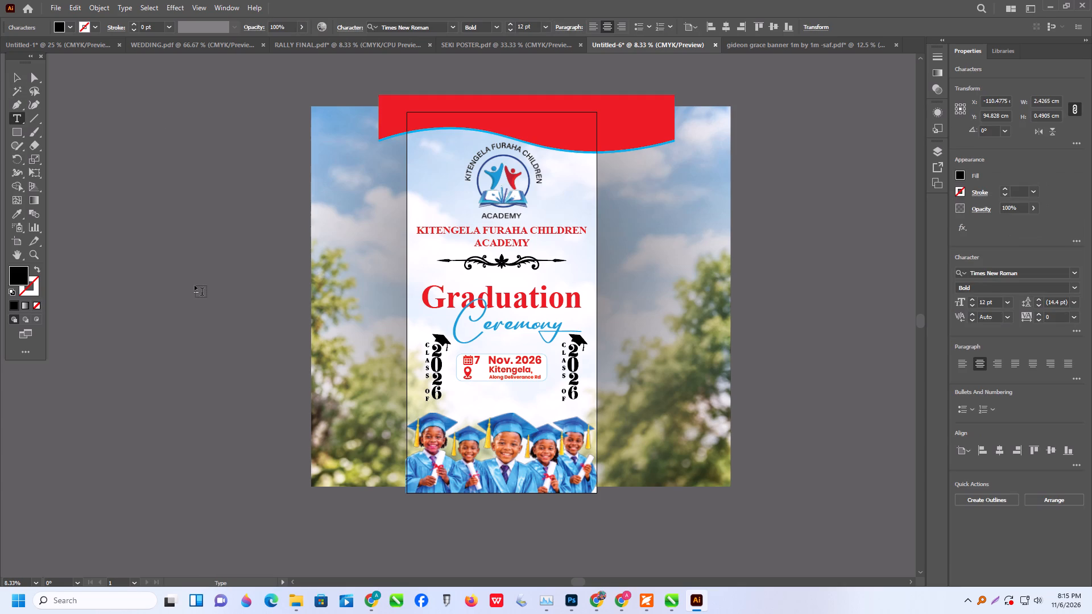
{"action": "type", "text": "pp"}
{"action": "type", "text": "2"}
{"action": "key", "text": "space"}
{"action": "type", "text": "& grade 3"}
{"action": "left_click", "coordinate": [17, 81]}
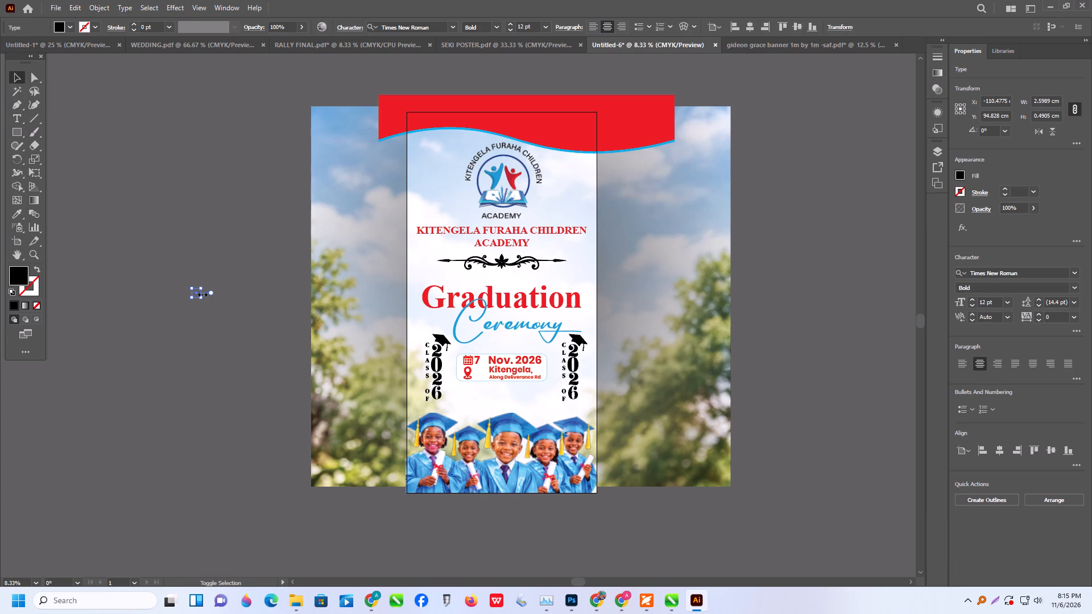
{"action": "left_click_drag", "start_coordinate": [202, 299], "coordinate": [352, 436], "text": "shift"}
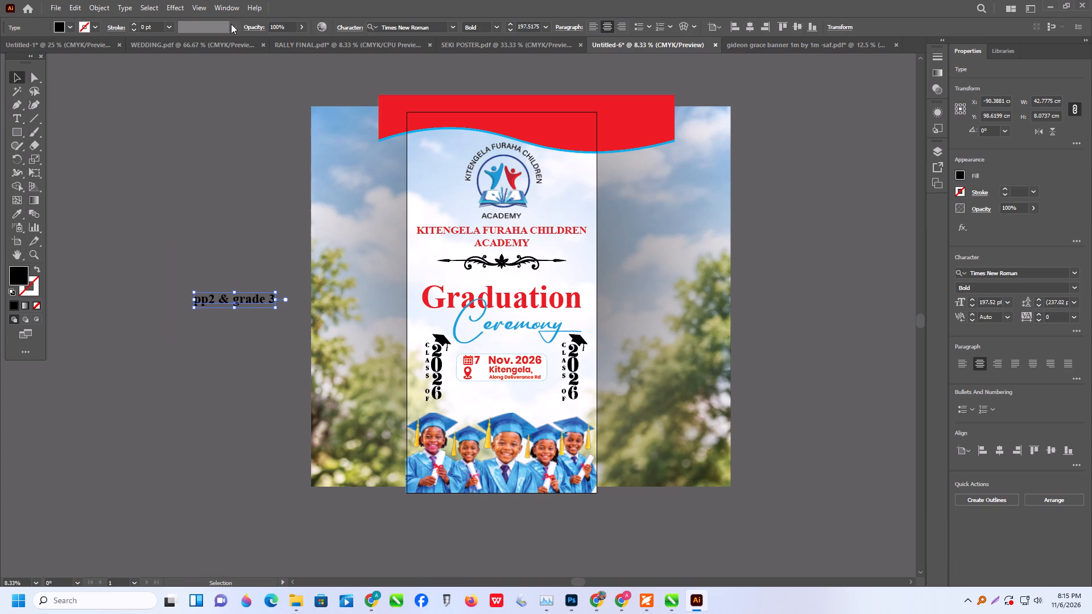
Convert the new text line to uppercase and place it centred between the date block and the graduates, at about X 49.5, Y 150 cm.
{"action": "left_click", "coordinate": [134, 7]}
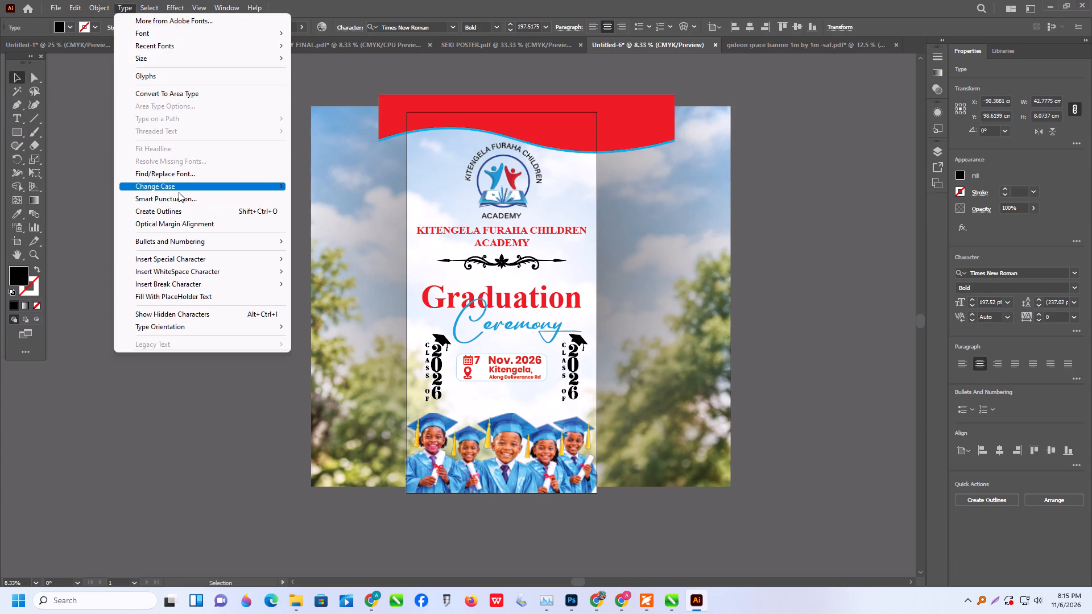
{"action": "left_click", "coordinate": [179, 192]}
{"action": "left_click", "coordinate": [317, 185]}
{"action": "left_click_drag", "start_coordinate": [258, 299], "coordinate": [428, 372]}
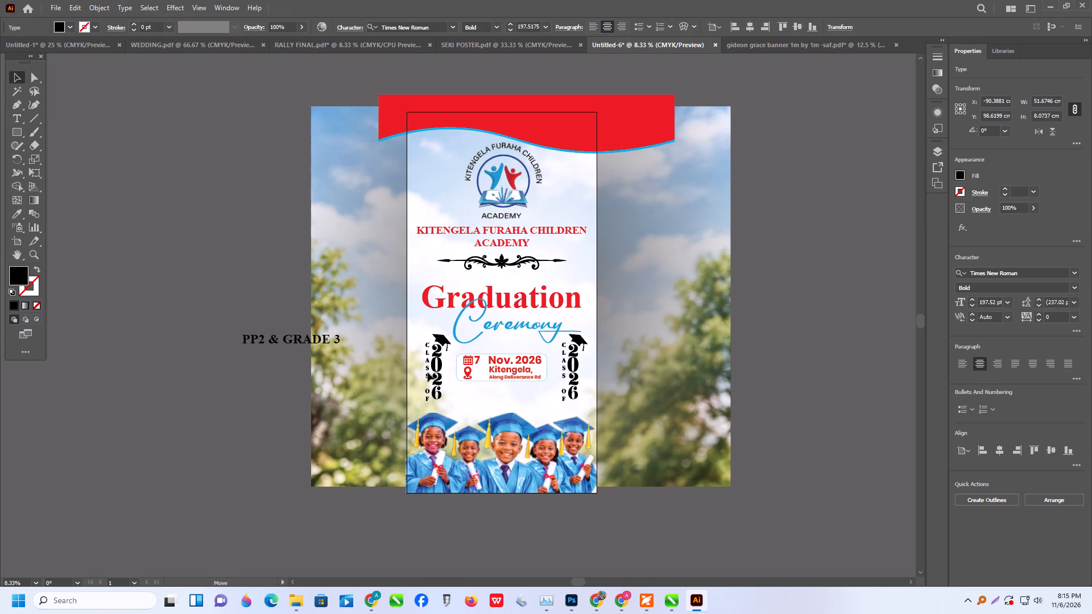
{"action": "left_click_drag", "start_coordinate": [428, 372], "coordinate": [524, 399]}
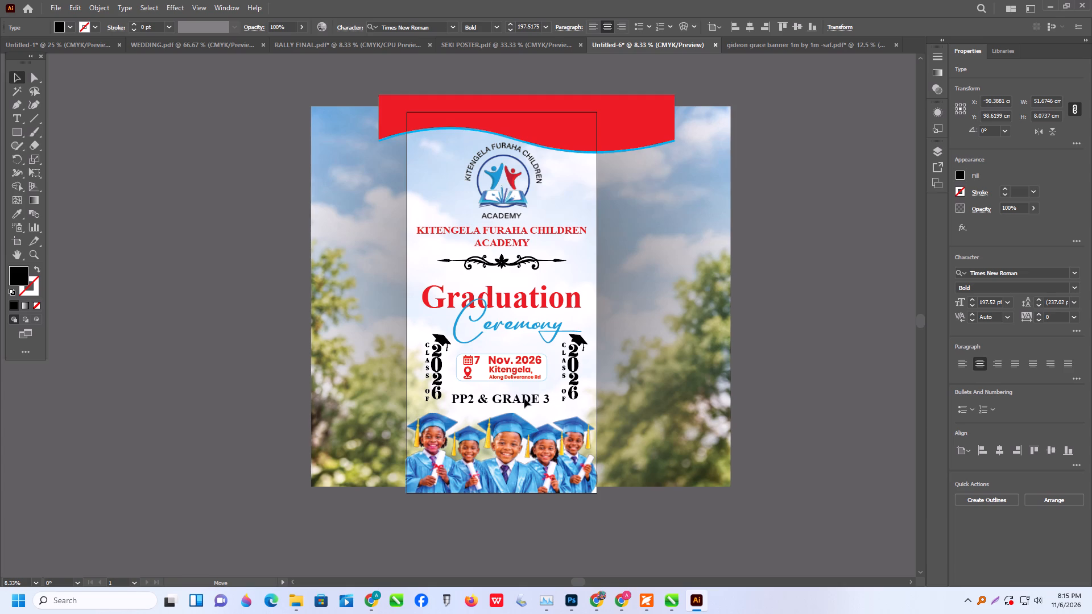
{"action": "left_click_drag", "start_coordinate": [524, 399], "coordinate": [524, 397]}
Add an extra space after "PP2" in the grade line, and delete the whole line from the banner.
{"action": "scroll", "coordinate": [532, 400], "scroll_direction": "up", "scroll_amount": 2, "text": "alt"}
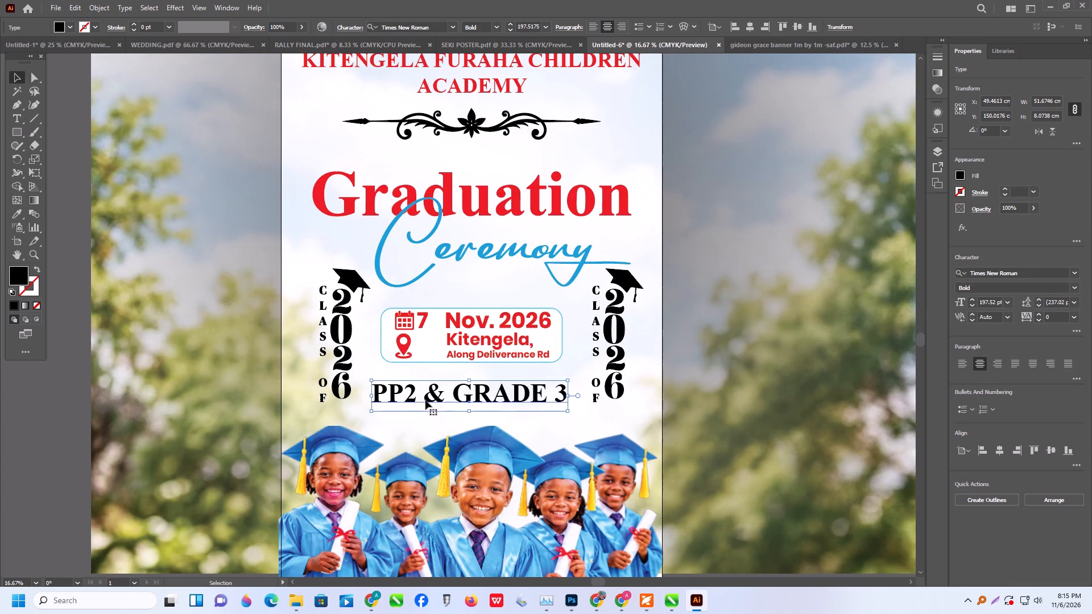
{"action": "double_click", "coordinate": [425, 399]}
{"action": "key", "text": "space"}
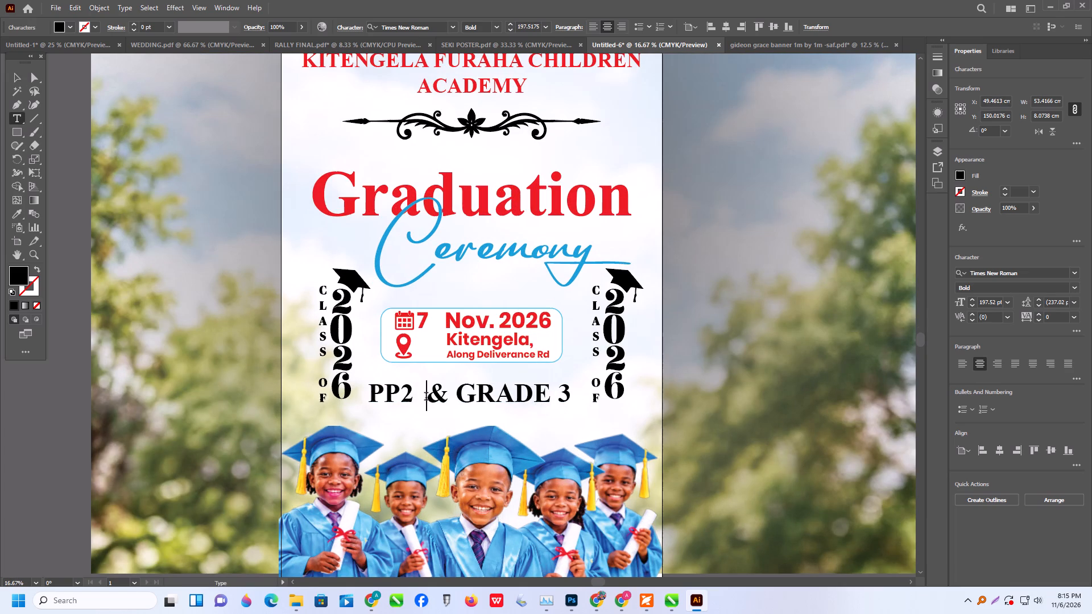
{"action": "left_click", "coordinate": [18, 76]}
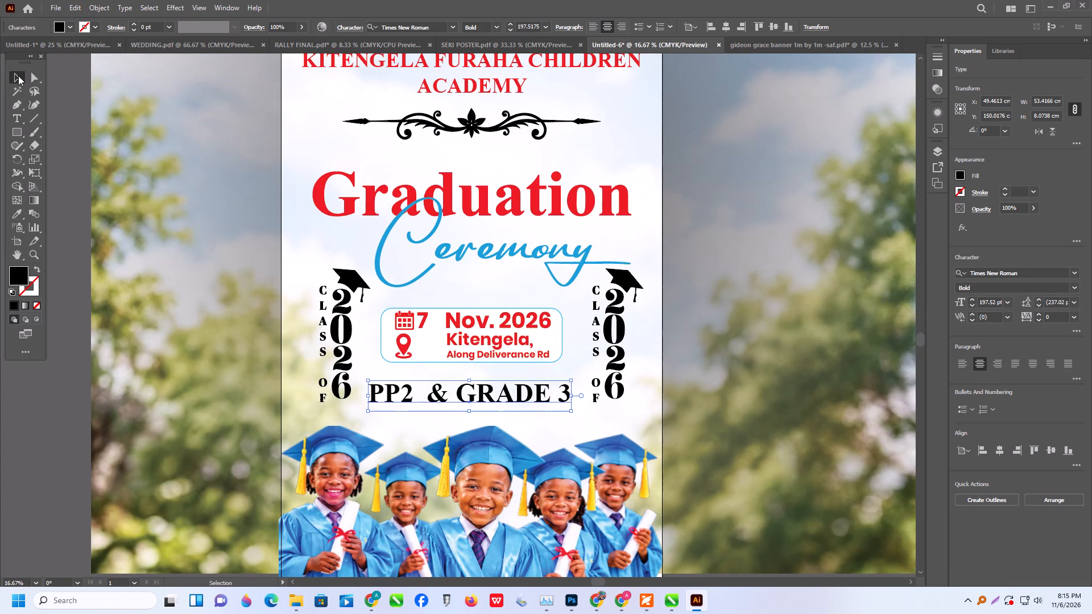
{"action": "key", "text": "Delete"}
Ungroup the date and venue block.
{"action": "scroll", "coordinate": [481, 331], "scroll_direction": "up", "scroll_amount": 2}
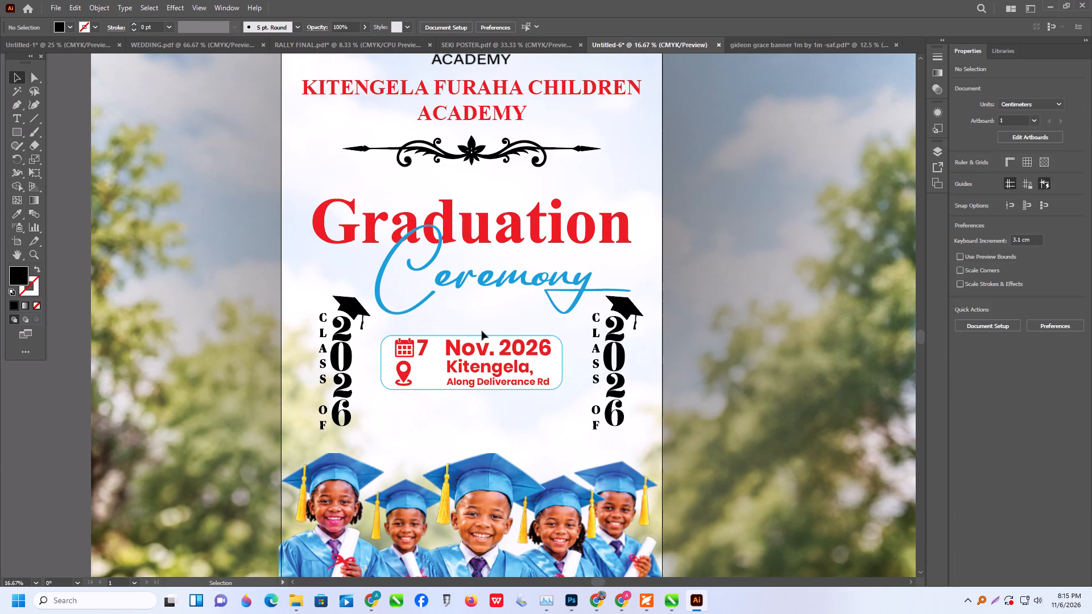
{"action": "scroll", "coordinate": [484, 356], "scroll_direction": "up", "scroll_amount": 1}
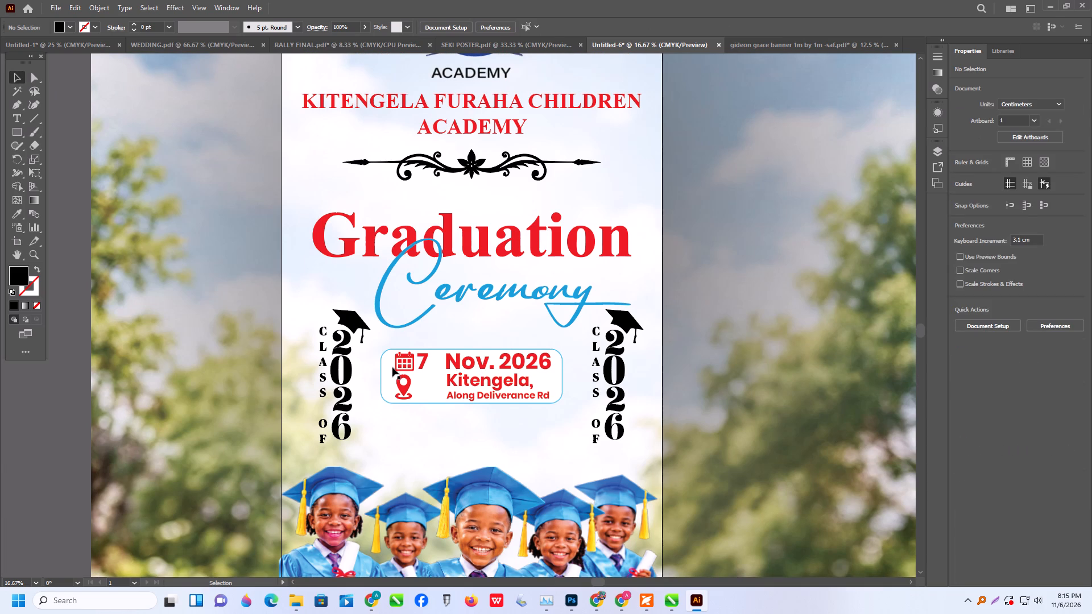
{"action": "left_click", "coordinate": [473, 367]}
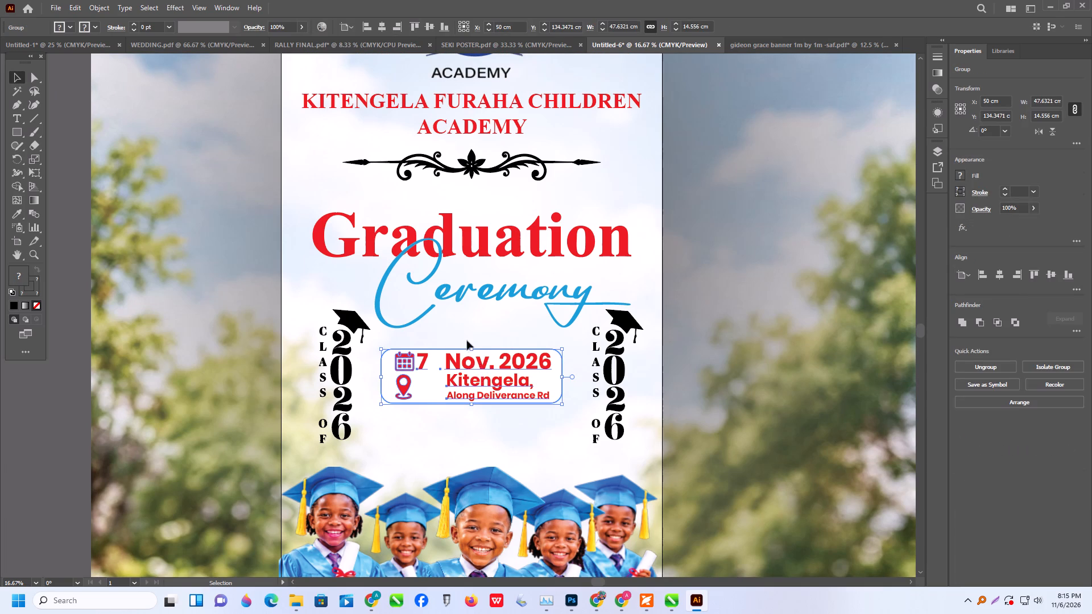
{"action": "right_click", "coordinate": [470, 365]}
{"action": "left_click", "coordinate": [506, 263]}
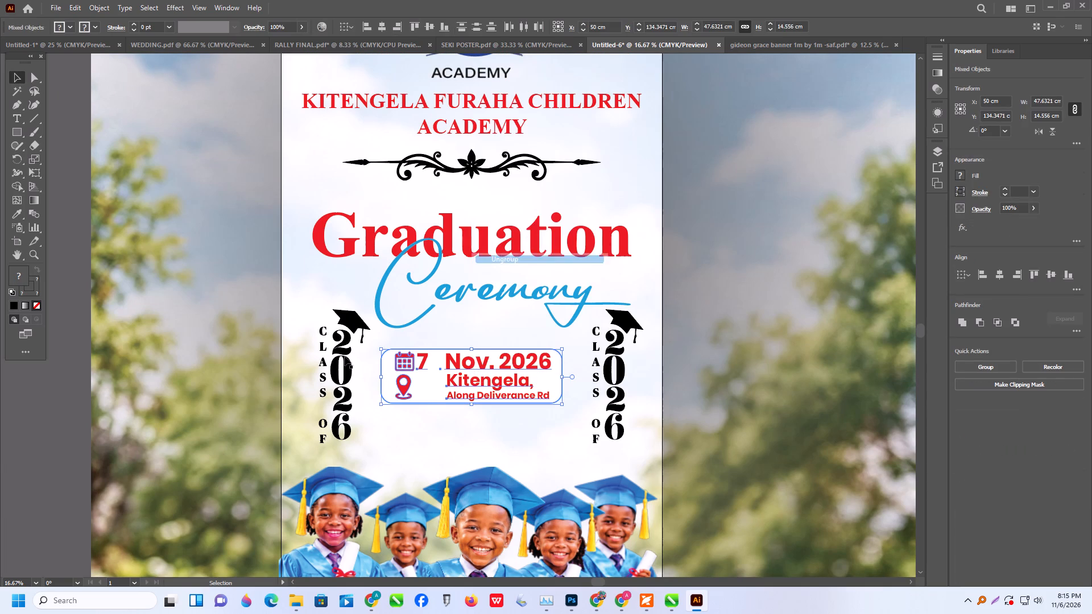
{"action": "left_click", "coordinate": [55, 443]}
Fill the date and venue texts and the calendar and location icons with black, leaving out the rounded frame.
{"action": "left_click", "coordinate": [446, 362]}
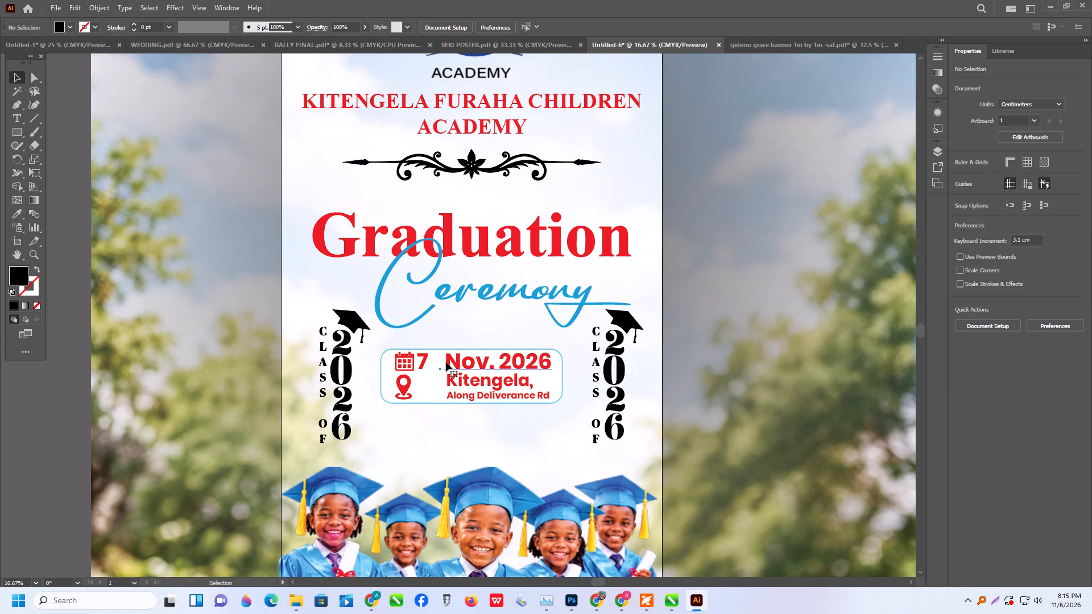
{"action": "left_click", "coordinate": [467, 385], "text": "shift"}
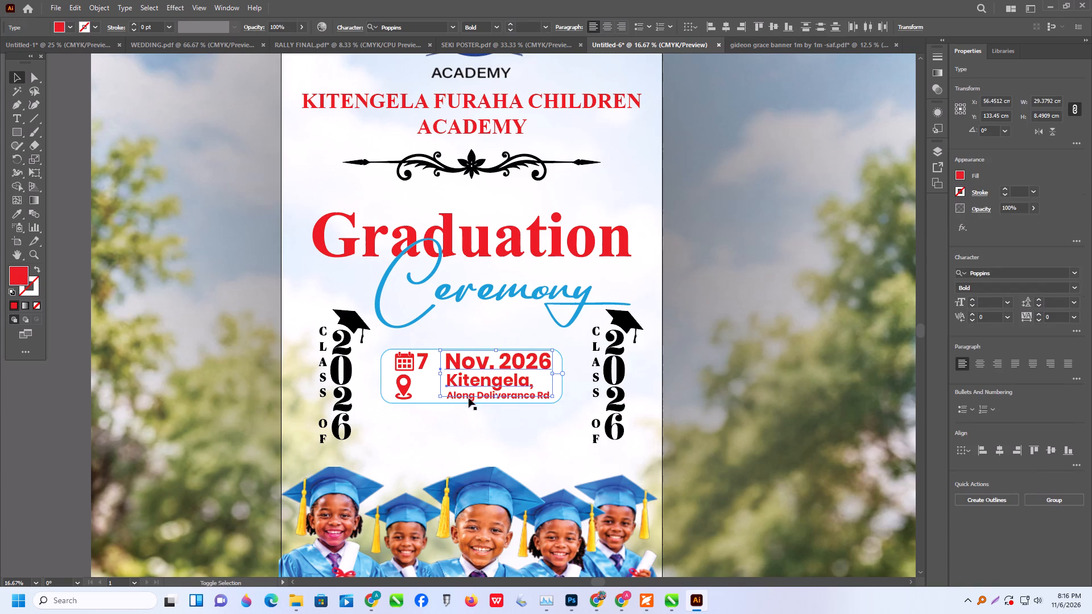
{"action": "left_click", "coordinate": [470, 399], "text": "shift"}
{"action": "left_click", "coordinate": [415, 364], "text": "shift"}
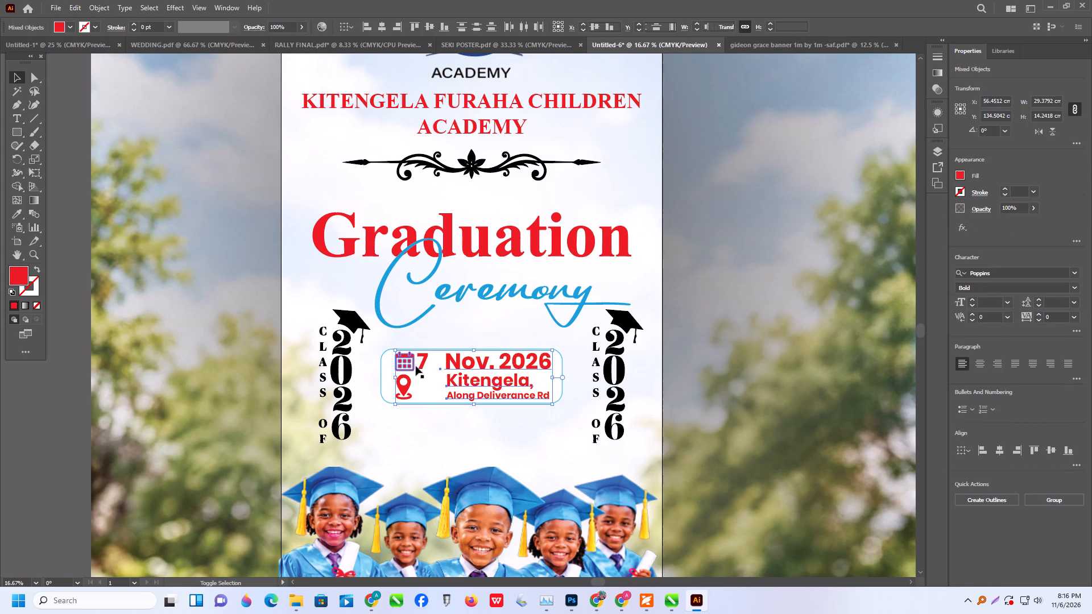
{"action": "left_click", "coordinate": [421, 358], "text": "shift"}
{"action": "left_click", "coordinate": [404, 388], "text": "shift"}
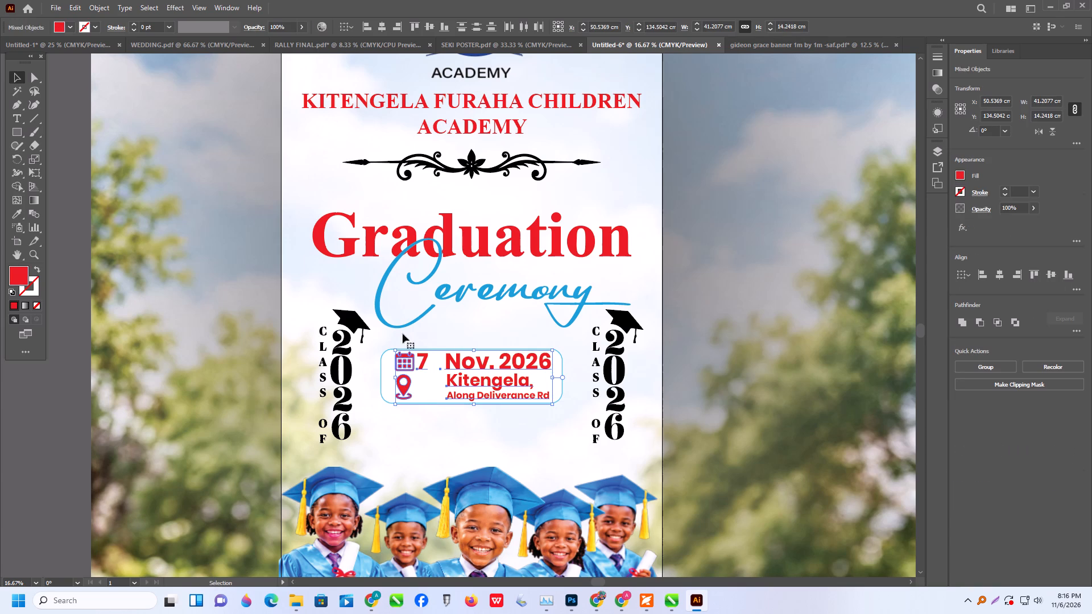
{"action": "left_click", "coordinate": [65, 25]}
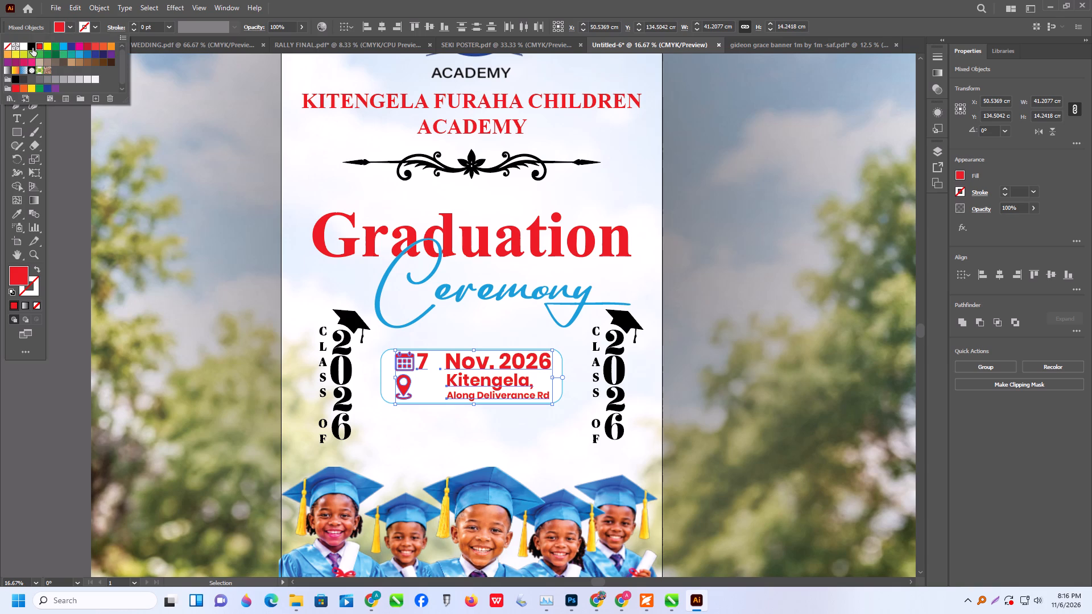
{"action": "left_click", "coordinate": [33, 47]}
{"action": "left_click", "coordinate": [90, 294]}
{"action": "left_click", "coordinate": [746, 315]}
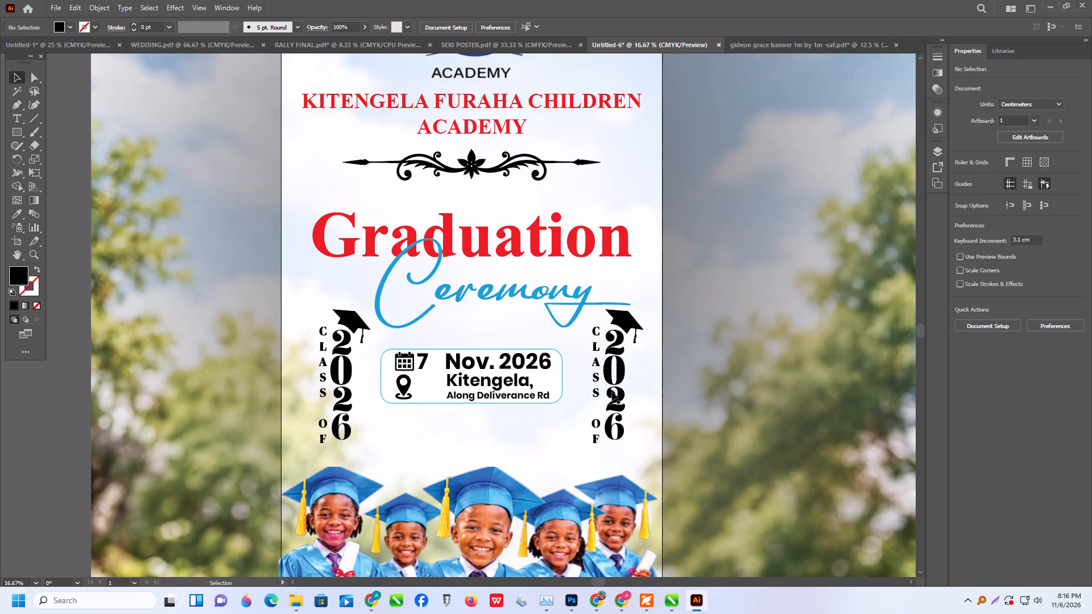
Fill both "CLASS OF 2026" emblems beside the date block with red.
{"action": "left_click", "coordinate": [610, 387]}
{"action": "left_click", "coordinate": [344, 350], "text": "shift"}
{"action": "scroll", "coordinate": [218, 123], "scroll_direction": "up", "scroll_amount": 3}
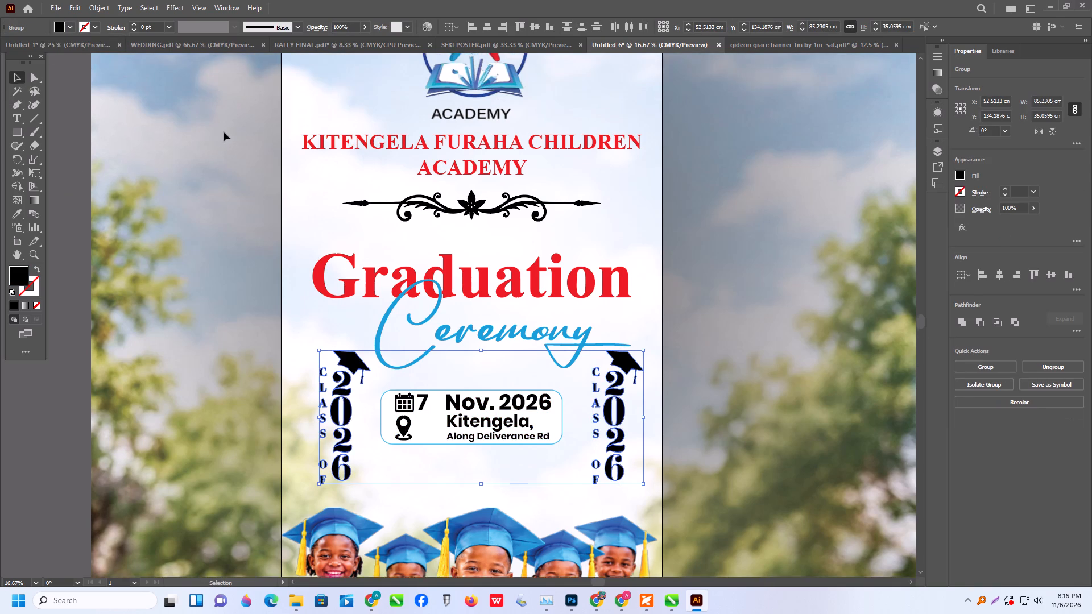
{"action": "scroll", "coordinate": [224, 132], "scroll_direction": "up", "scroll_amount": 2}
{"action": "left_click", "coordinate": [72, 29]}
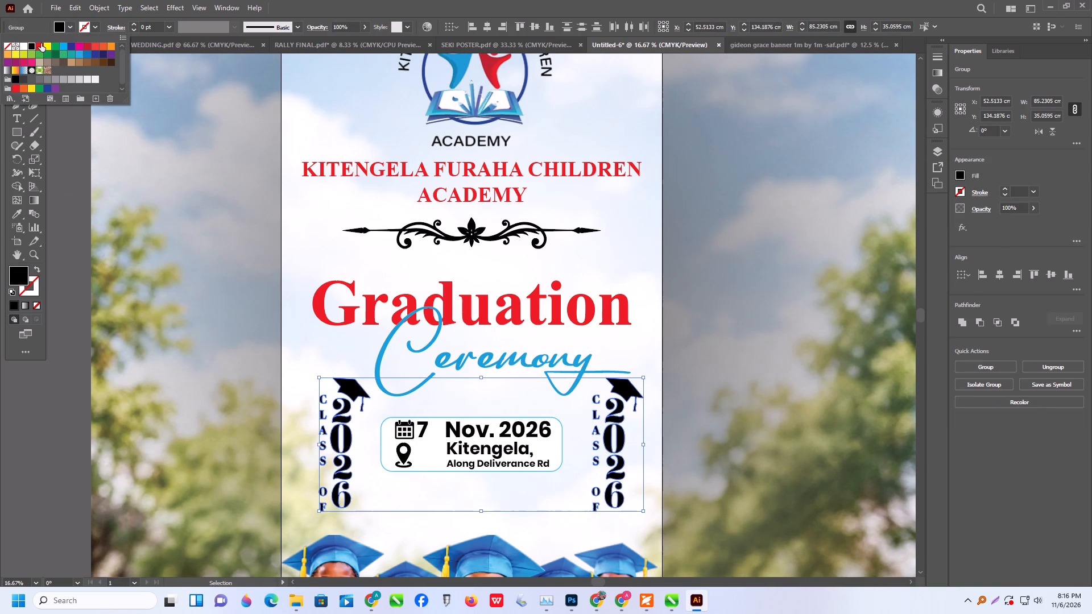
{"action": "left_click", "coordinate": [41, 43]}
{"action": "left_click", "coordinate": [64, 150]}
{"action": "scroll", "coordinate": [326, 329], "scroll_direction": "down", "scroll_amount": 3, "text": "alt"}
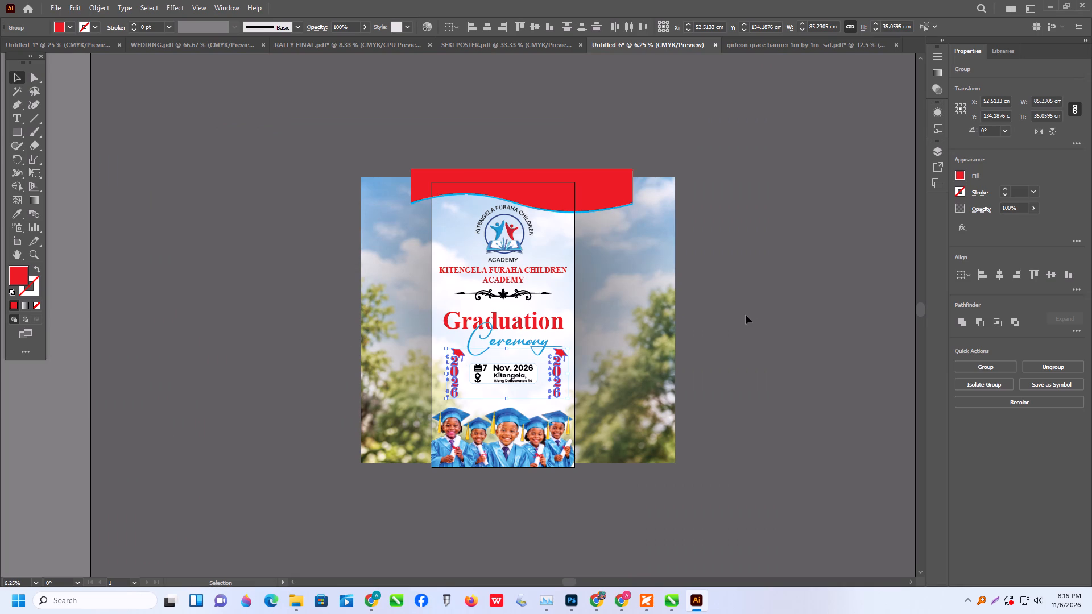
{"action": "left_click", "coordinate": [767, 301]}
Fill both "CLASS OF 2026" emblems with bright light blue, similar to the header's wavy edge.
{"action": "scroll", "coordinate": [578, 375], "scroll_direction": "up", "scroll_amount": 1, "text": "alt"}
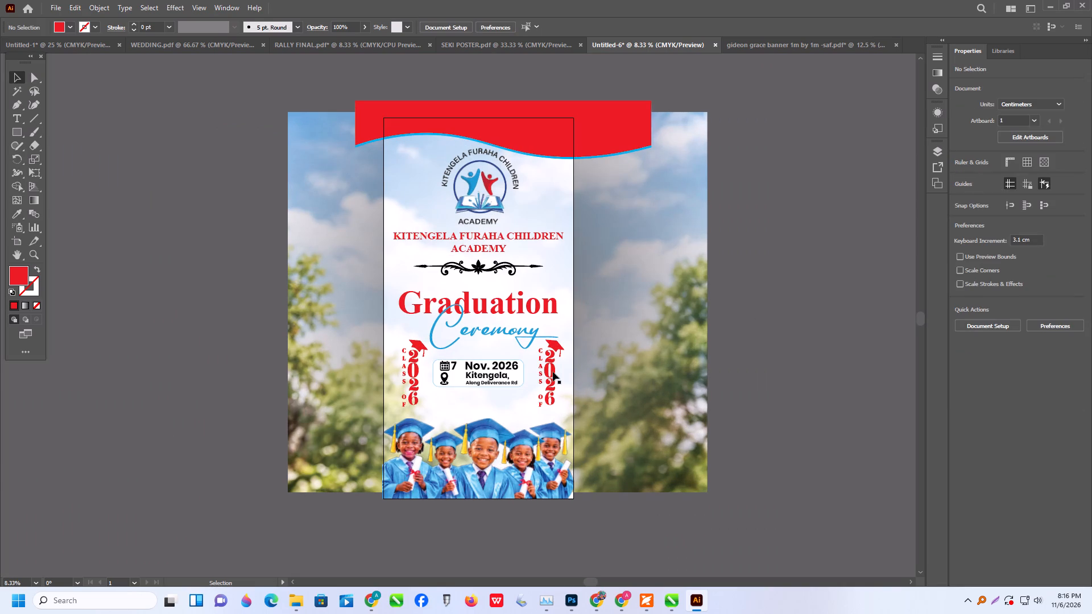
{"action": "left_click", "coordinate": [553, 372]}
{"action": "left_click", "coordinate": [415, 370], "text": "shift"}
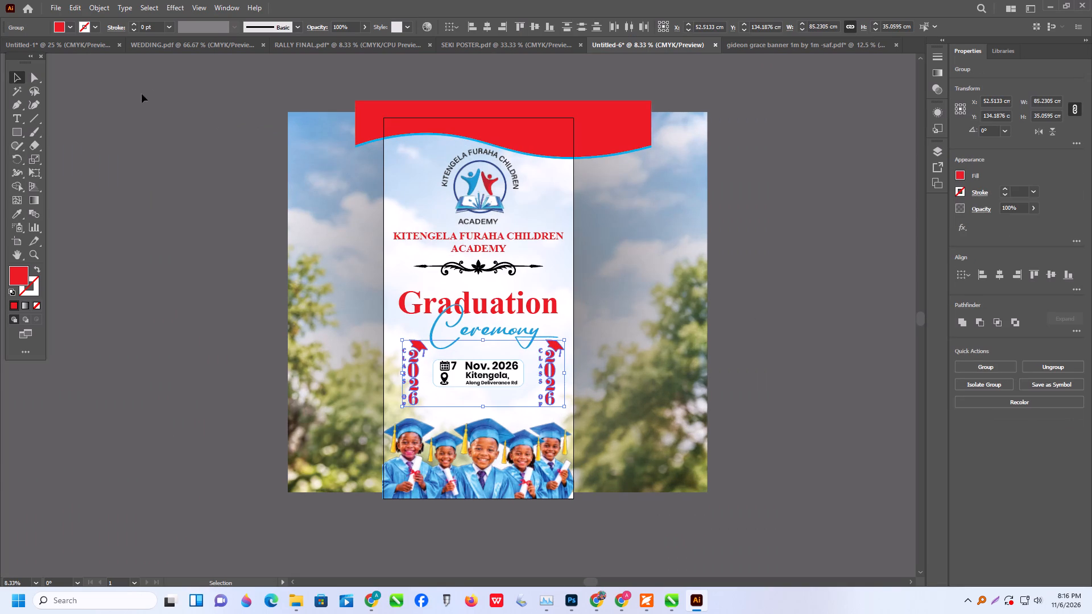
{"action": "left_click", "coordinate": [15, 215]}
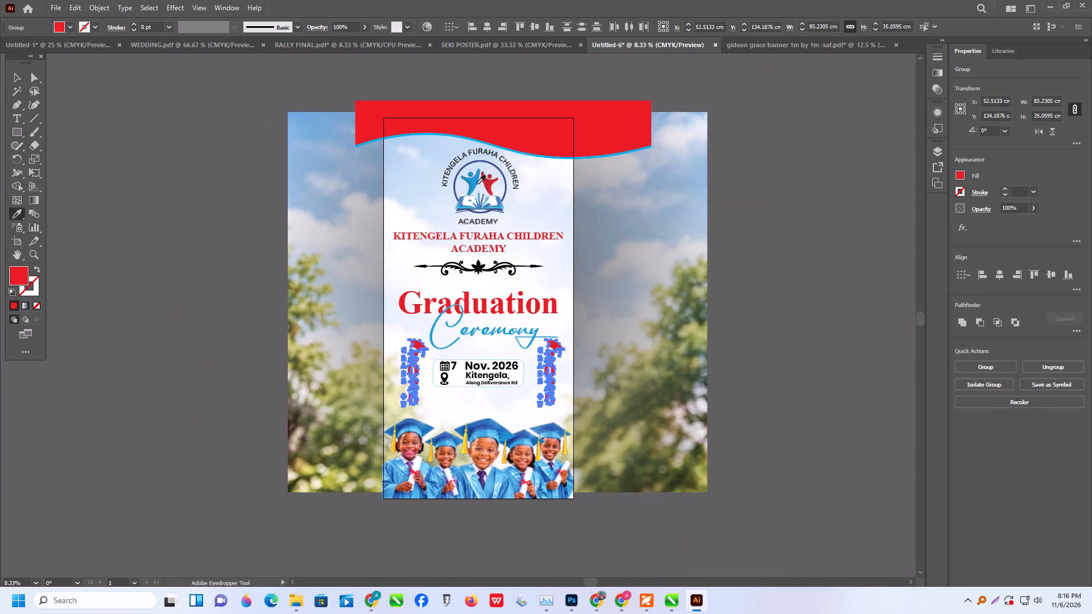
{"action": "left_click", "coordinate": [403, 135]}
{"action": "left_click", "coordinate": [69, 22]}
{"action": "left_click", "coordinate": [64, 46]}
{"action": "left_click", "coordinate": [145, 189]}
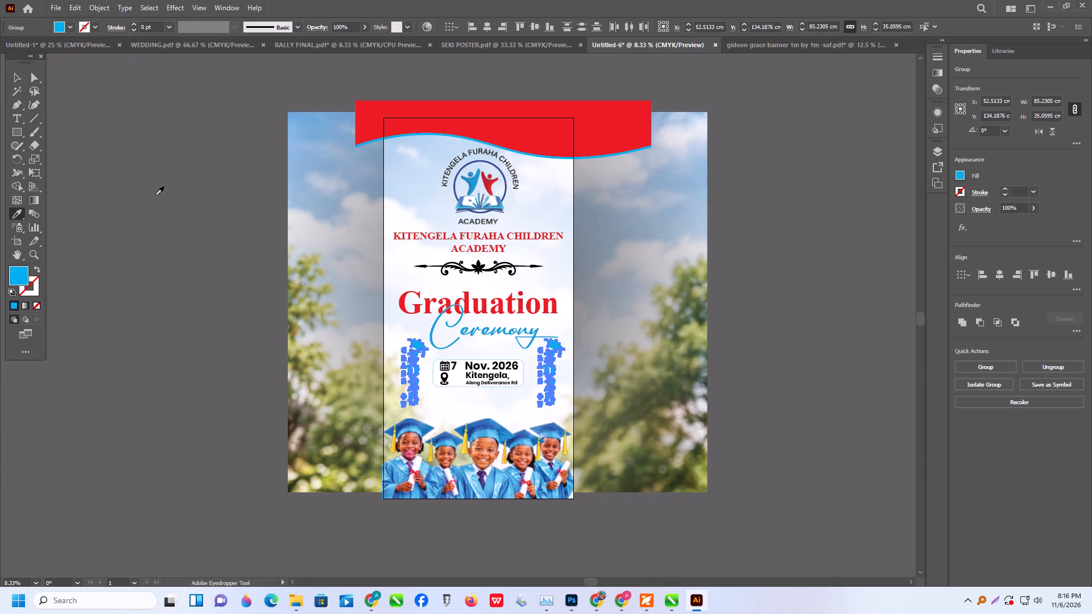
{"action": "left_click", "coordinate": [158, 197]}
{"action": "key", "text": "ctrl+z"}
{"action": "left_click", "coordinate": [12, 72]}
{"action": "left_click", "coordinate": [89, 103]}
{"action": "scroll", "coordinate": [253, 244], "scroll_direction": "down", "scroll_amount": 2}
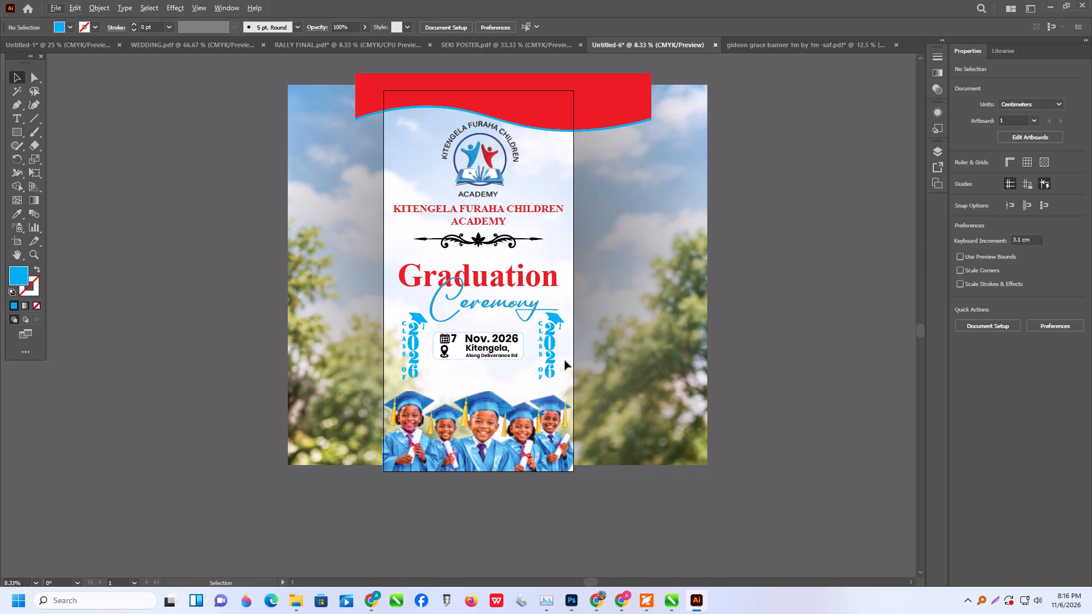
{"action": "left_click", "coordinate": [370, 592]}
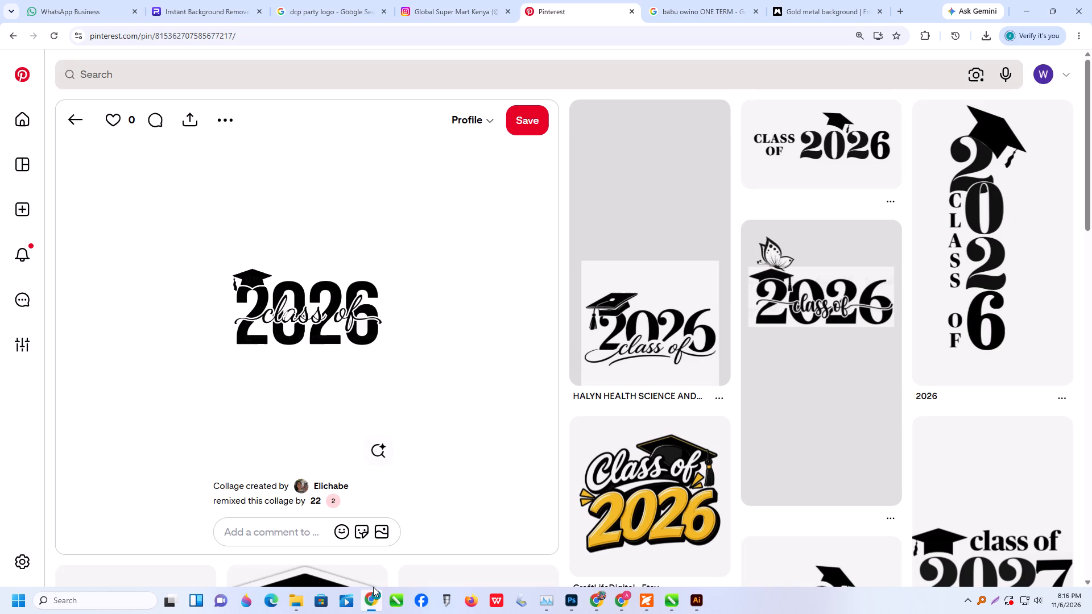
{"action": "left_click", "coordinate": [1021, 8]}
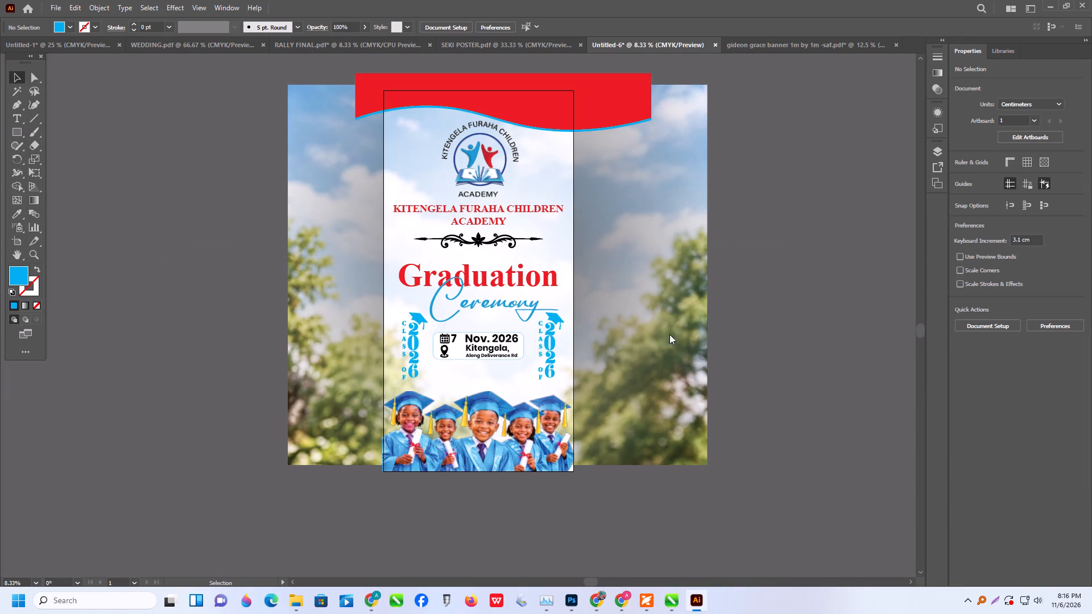
In the RALLY FINAL document, correct "IN COMING" to "INCOMING" in the governor line beneath HON.KANAR SEKI, and leave group isolation.
{"action": "left_click", "coordinate": [345, 43]}
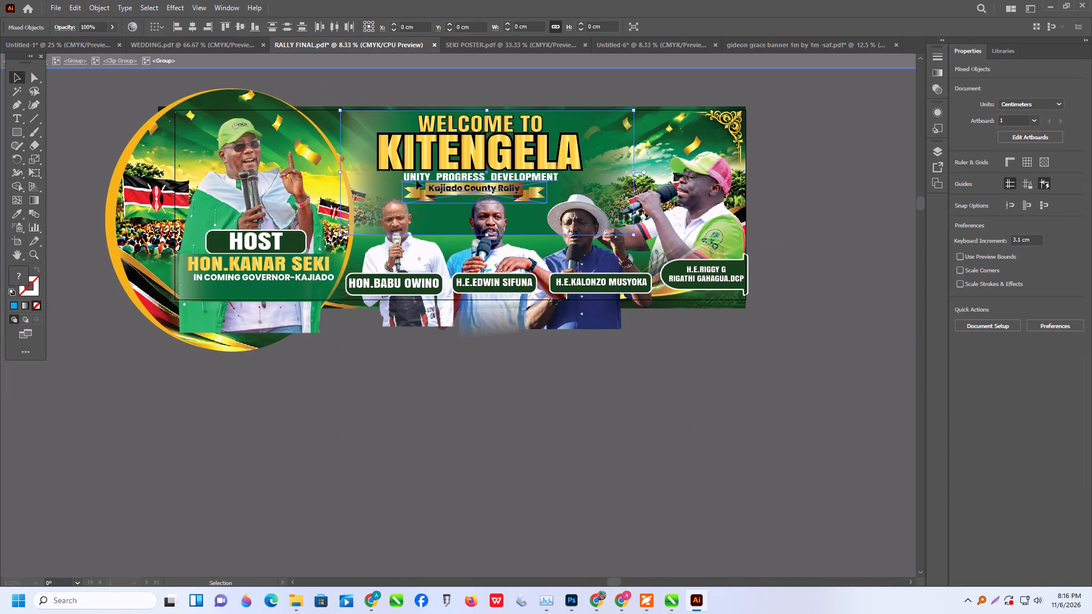
{"action": "triple_click", "coordinate": [536, 419]}
{"action": "left_click", "coordinate": [536, 419]}
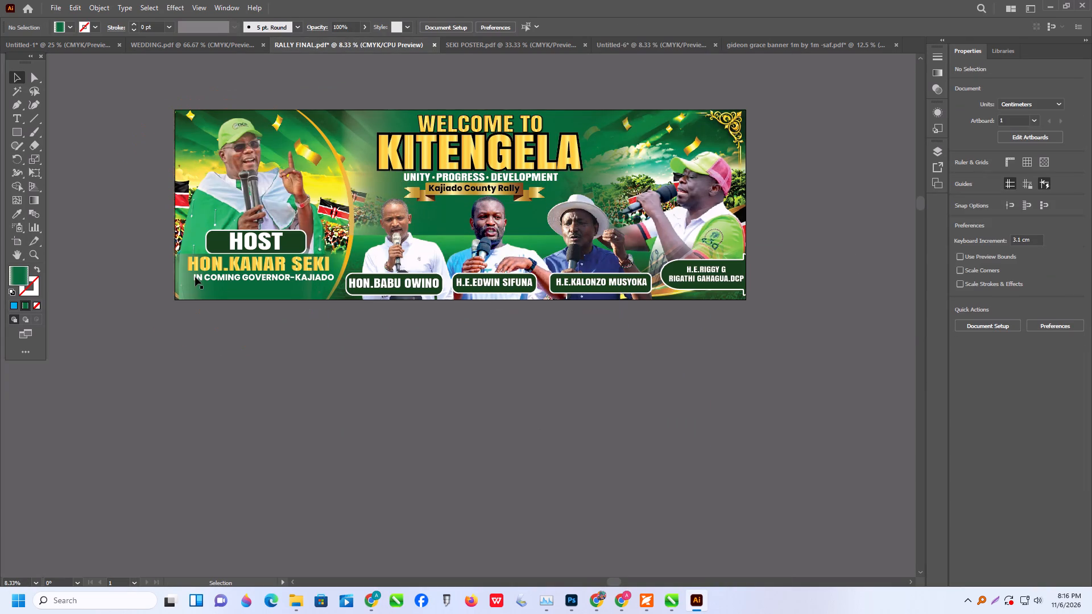
{"action": "scroll", "coordinate": [195, 277], "scroll_direction": "up", "scroll_amount": 3, "text": "alt"}
{"action": "triple_click", "coordinate": [228, 277]}
{"action": "double_click", "coordinate": [228, 277]}
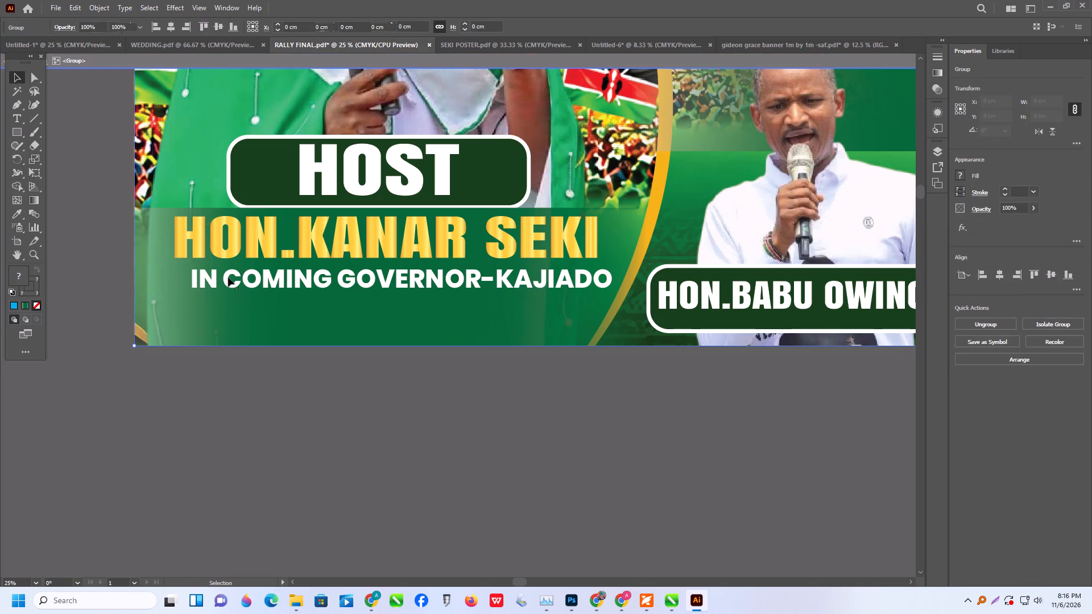
{"action": "triple_click", "coordinate": [227, 277]}
{"action": "left_click", "coordinate": [227, 277]}
{"action": "triple_click", "coordinate": [226, 280]}
{"action": "left_click", "coordinate": [226, 280]}
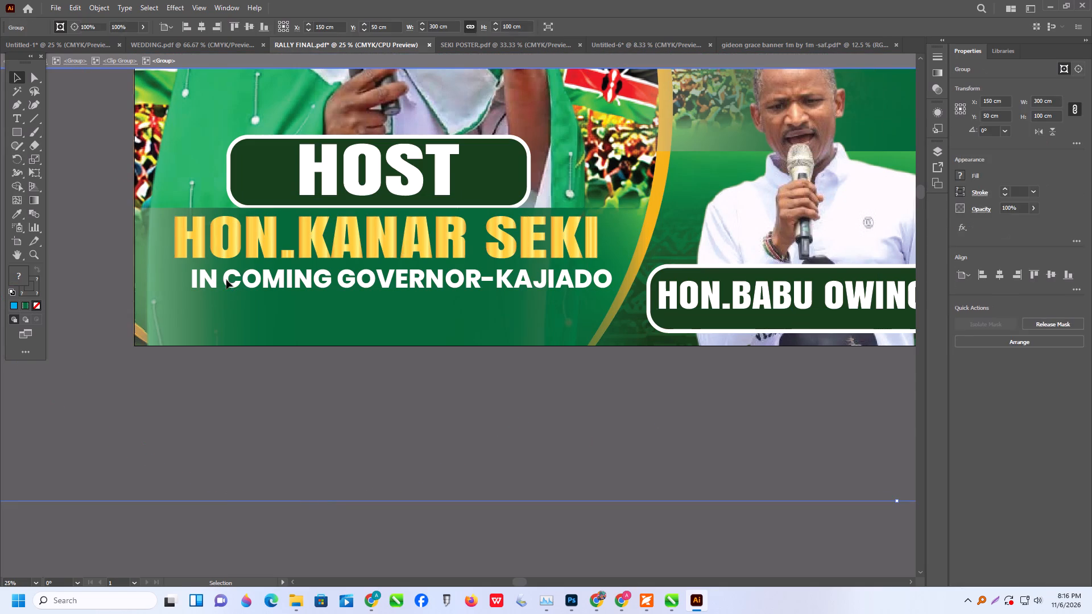
{"action": "double_click", "coordinate": [226, 279]}
{"action": "key", "text": "BackSpace"}
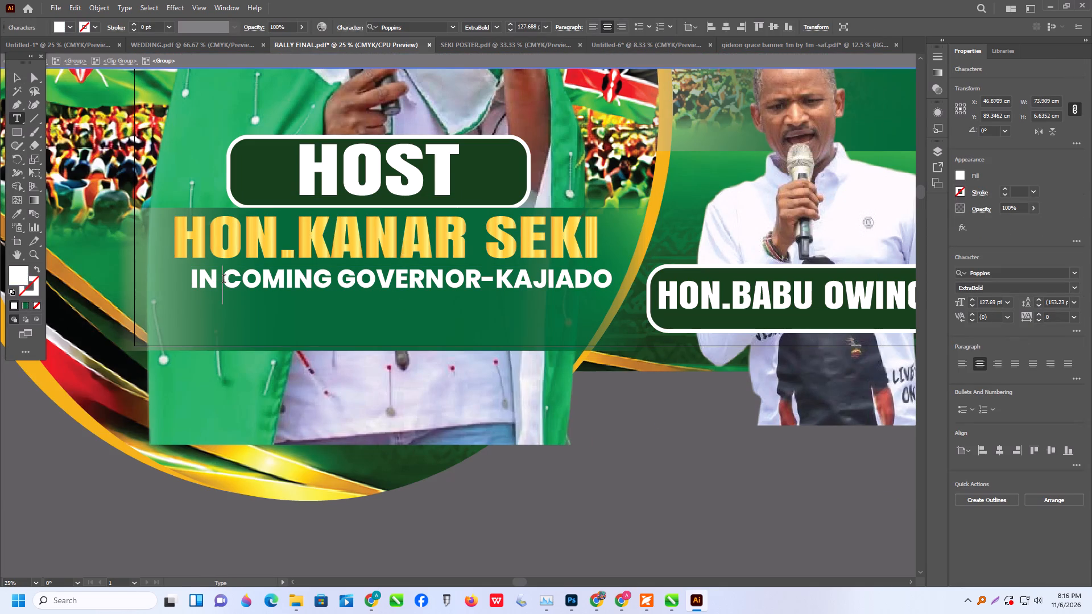
{"action": "left_click", "coordinate": [15, 79]}
{"action": "double_click", "coordinate": [536, 551]}
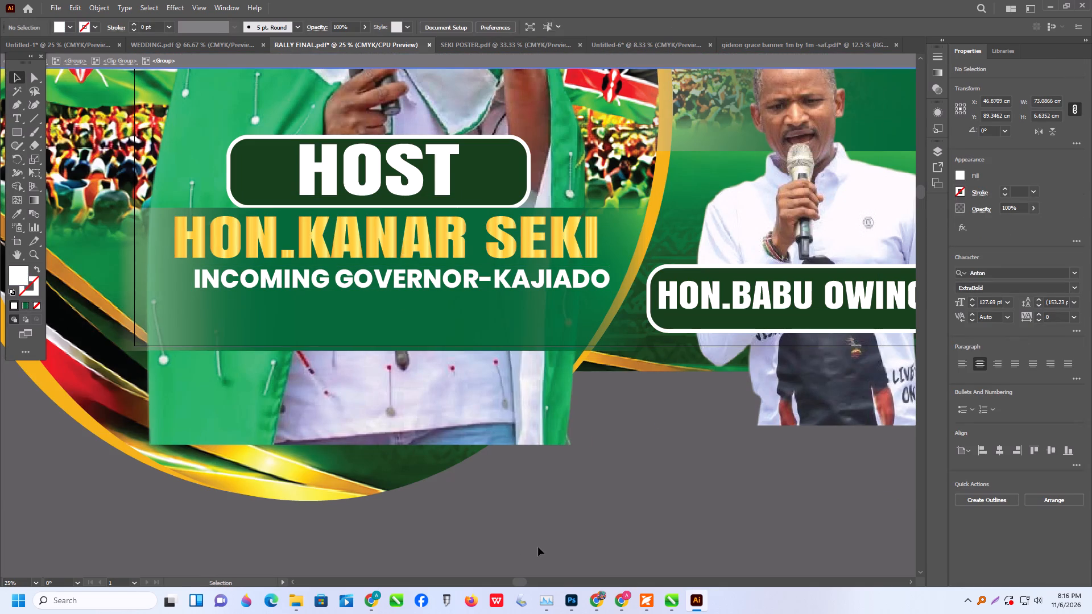
{"action": "double_click", "coordinate": [538, 547]}
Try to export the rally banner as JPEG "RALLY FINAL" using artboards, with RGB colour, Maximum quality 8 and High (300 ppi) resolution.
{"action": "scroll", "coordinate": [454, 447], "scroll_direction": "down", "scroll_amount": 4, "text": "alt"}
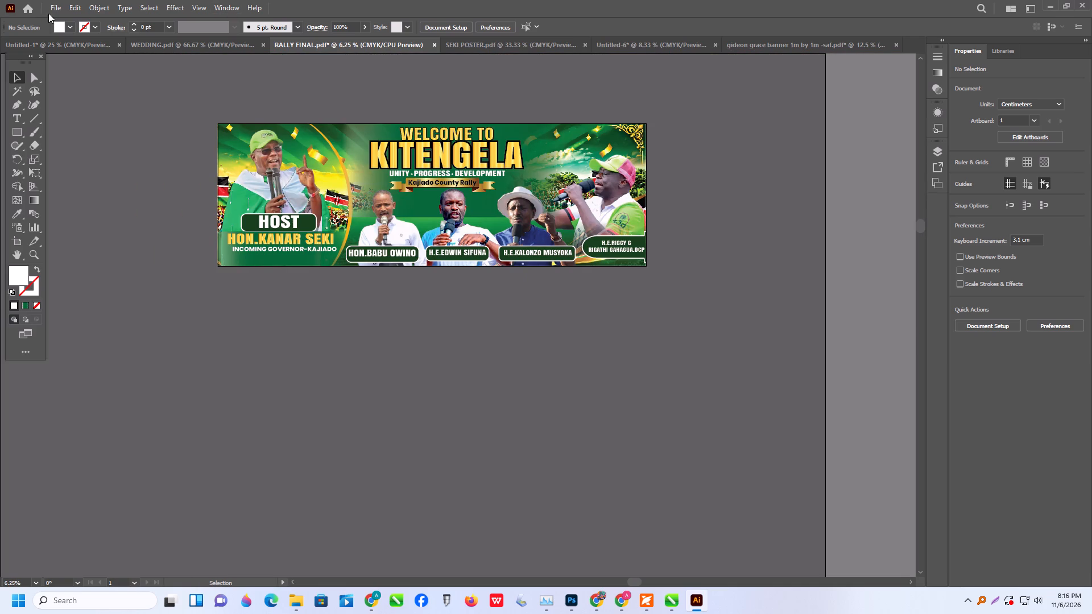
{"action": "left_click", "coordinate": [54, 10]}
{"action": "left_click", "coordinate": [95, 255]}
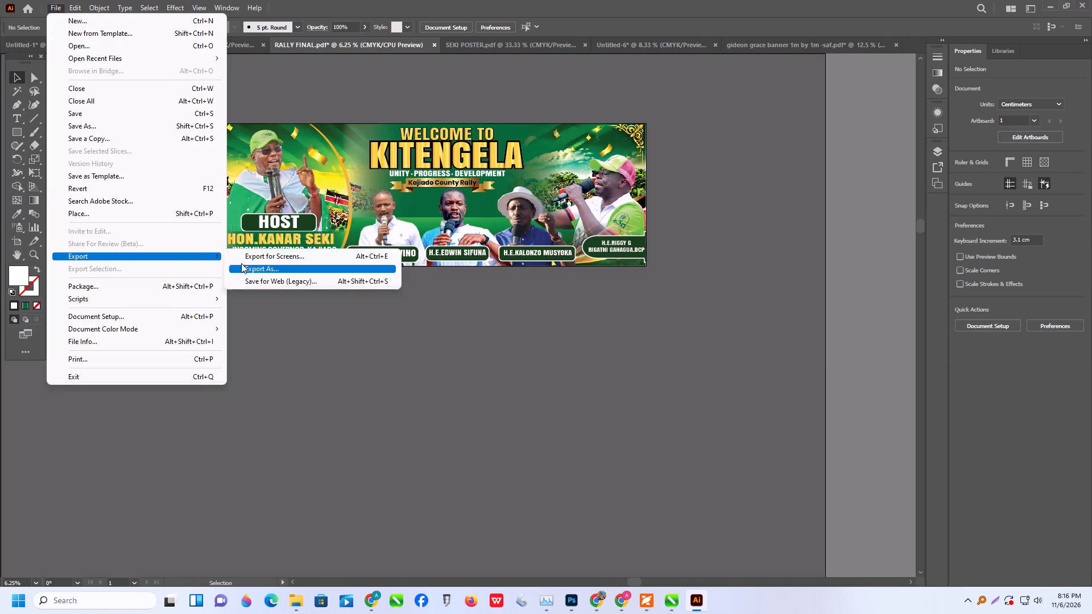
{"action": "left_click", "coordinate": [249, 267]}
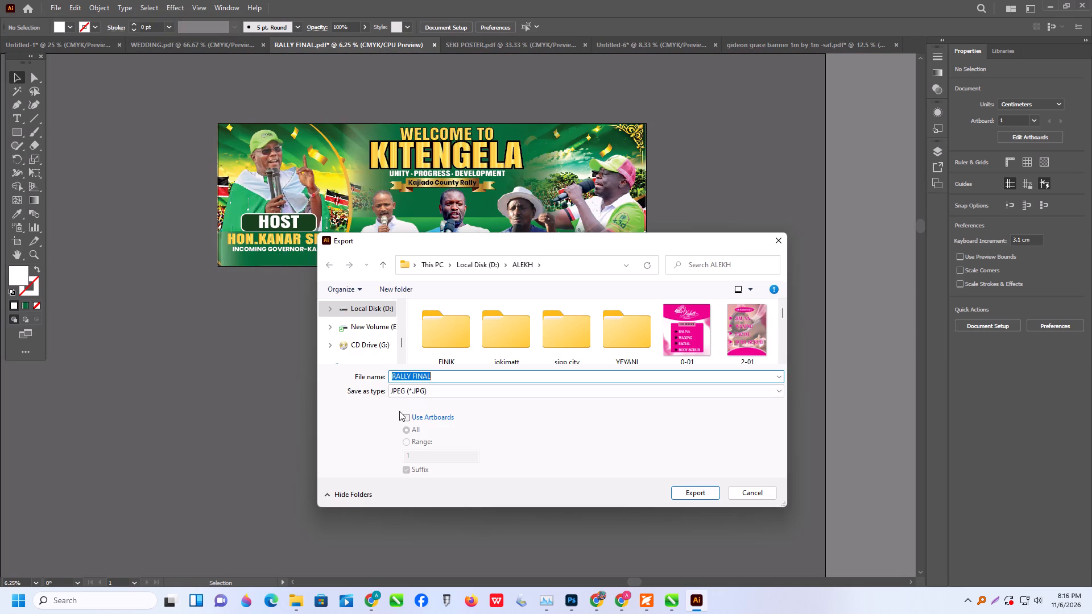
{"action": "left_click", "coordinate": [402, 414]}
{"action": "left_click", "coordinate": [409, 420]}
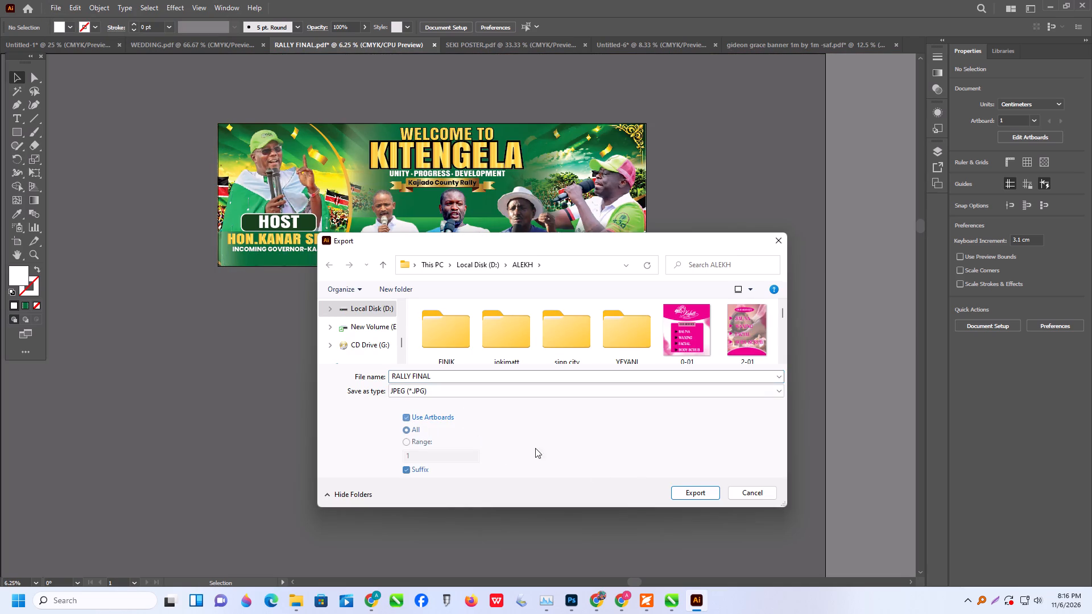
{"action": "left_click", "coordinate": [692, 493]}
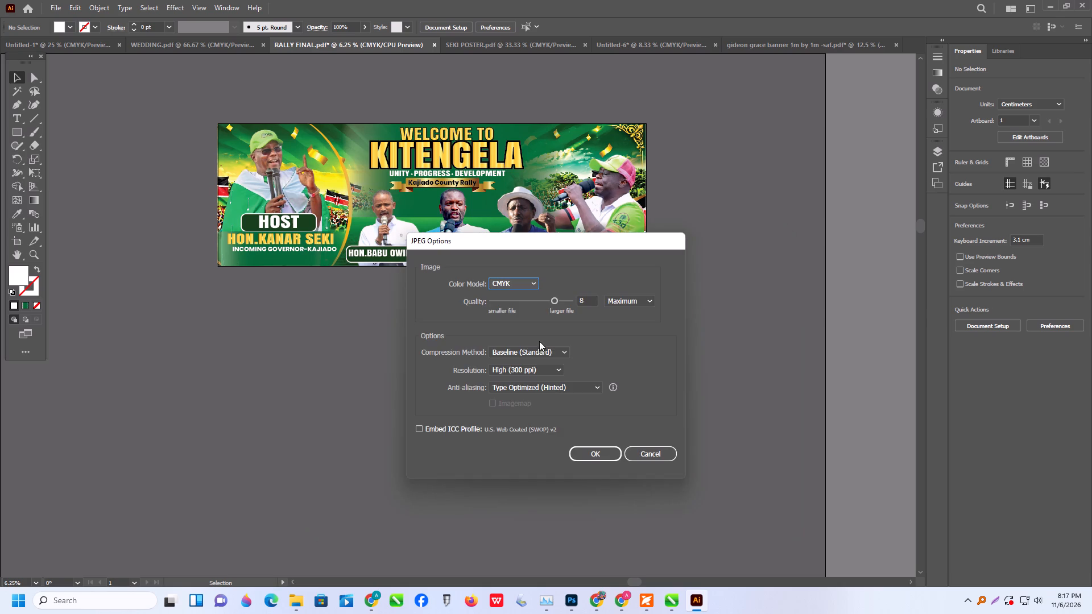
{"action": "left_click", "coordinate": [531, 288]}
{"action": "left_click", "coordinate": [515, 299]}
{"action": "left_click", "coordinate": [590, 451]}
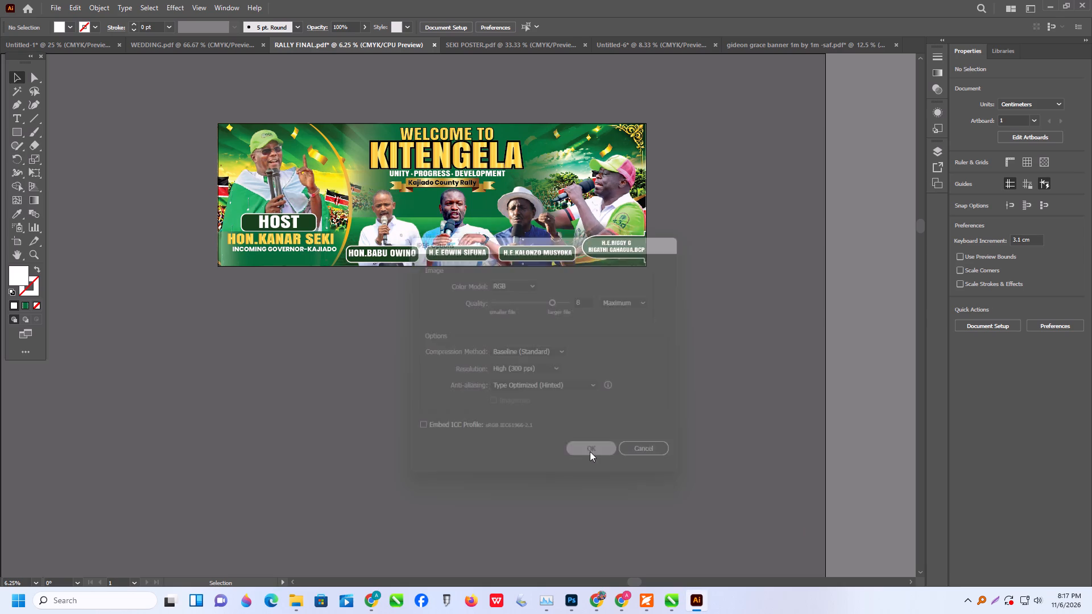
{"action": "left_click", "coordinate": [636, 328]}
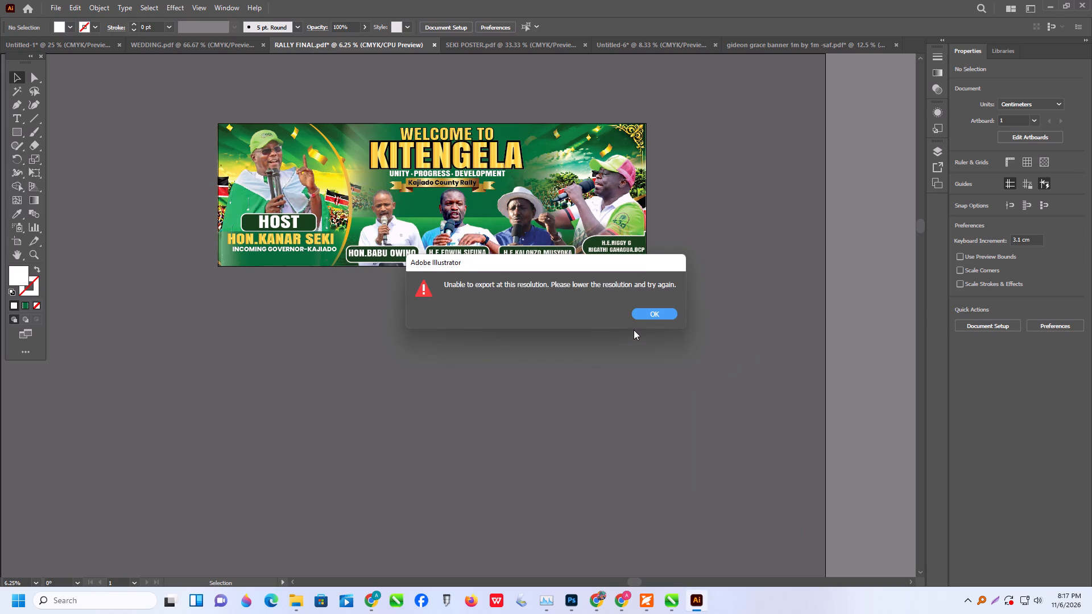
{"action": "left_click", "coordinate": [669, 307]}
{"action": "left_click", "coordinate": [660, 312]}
Start the export of the RALLY FINAL banner again.
{"action": "left_click", "coordinate": [50, 7]}
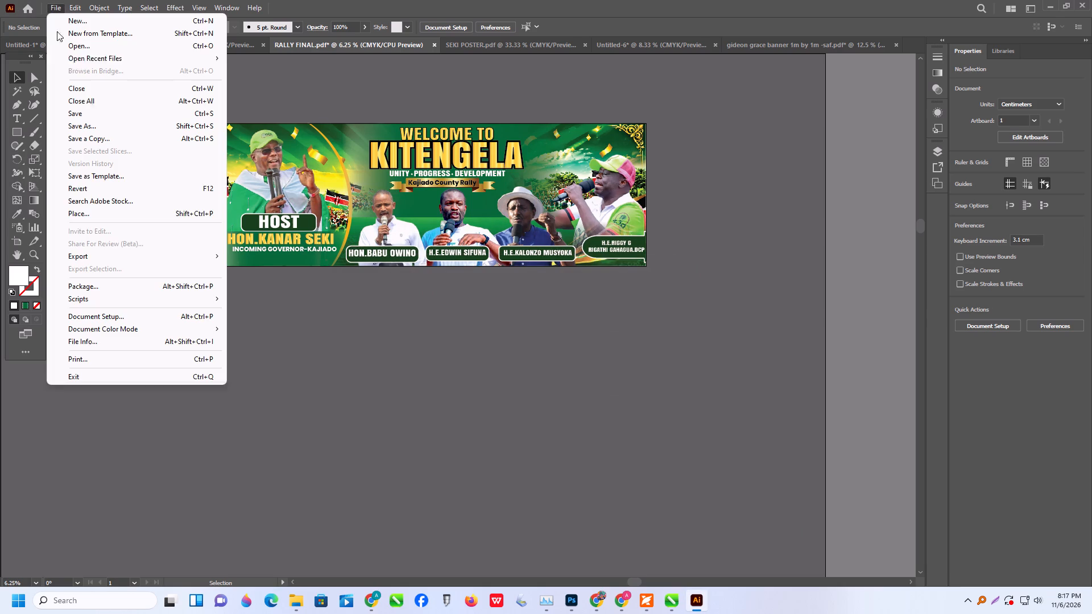
{"action": "left_click", "coordinate": [93, 255]}
{"action": "left_click", "coordinate": [279, 269]}
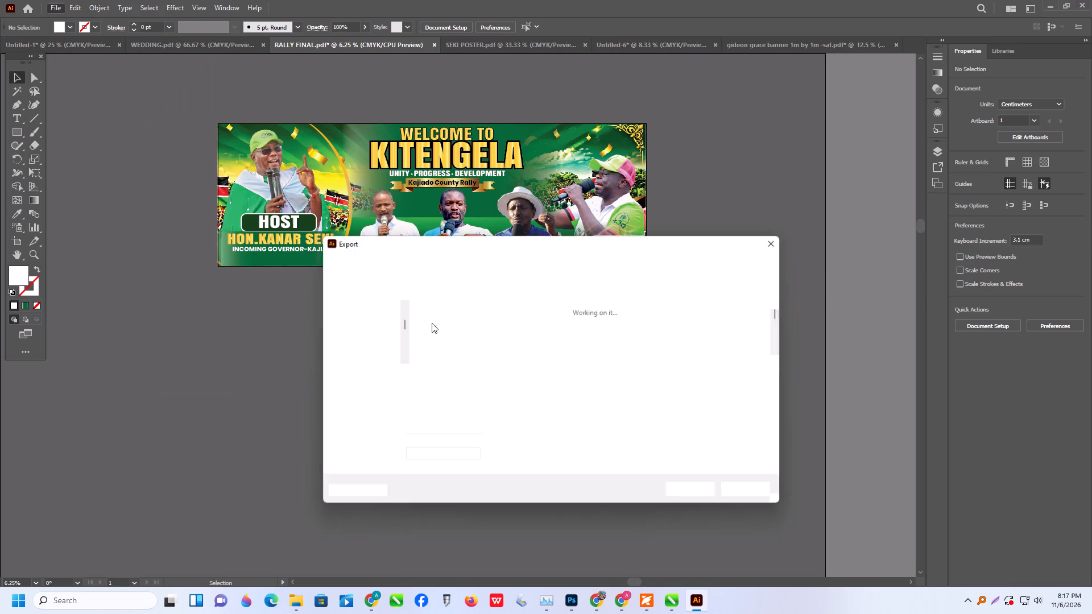
Try to export the rally banner as a JPEG with RGB colour, Maximum quality 8, Baseline (Standard) compression and Screen (72 ppi) resolution.
{"action": "left_click_drag", "start_coordinate": [407, 416], "coordinate": [415, 416]}
{"action": "left_click", "coordinate": [712, 493]}
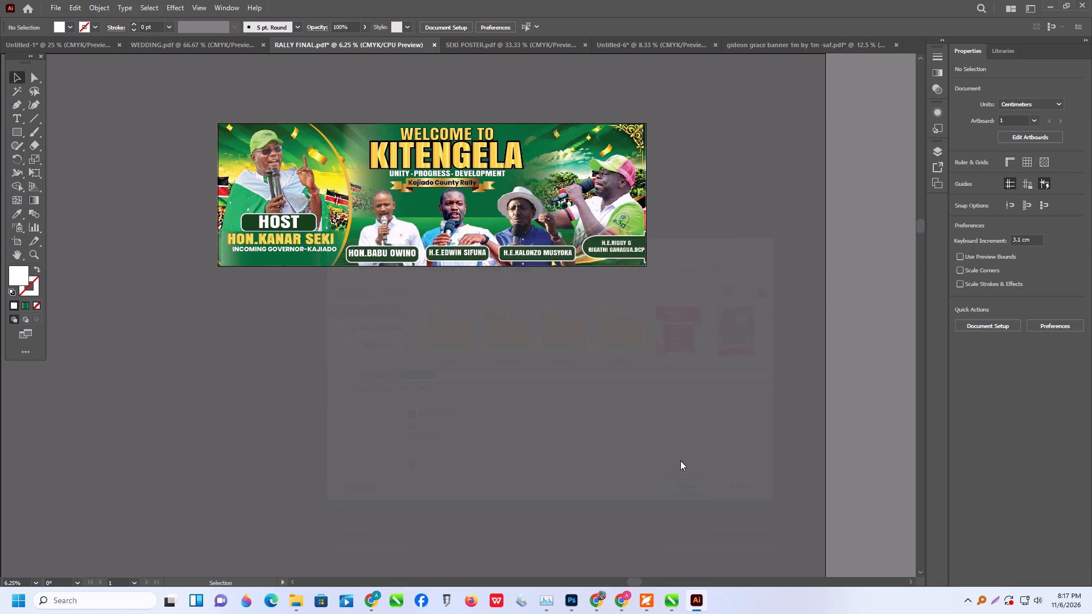
{"action": "left_click", "coordinate": [524, 283]}
{"action": "left_click", "coordinate": [500, 296]}
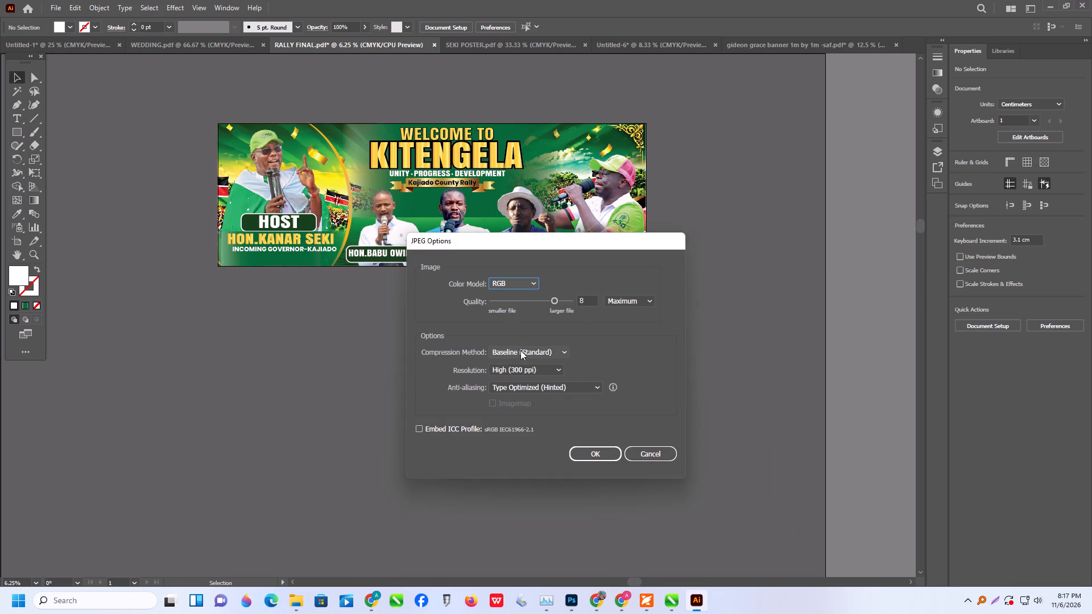
{"action": "left_click", "coordinate": [528, 352]}
{"action": "left_click", "coordinate": [528, 356]}
{"action": "left_click", "coordinate": [546, 368]}
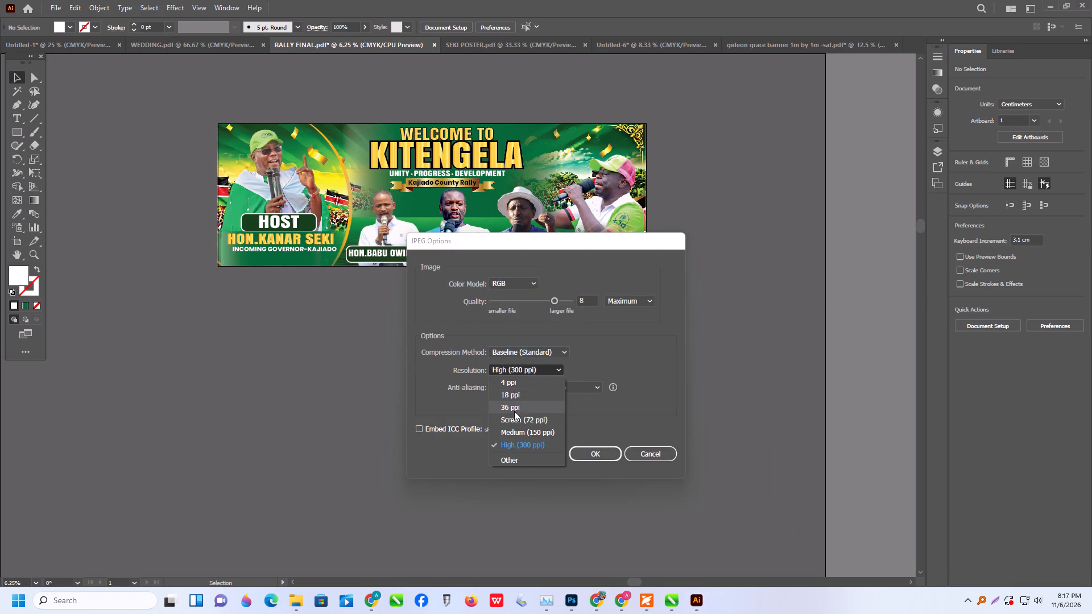
{"action": "left_click", "coordinate": [515, 416]}
{"action": "left_click", "coordinate": [627, 458]}
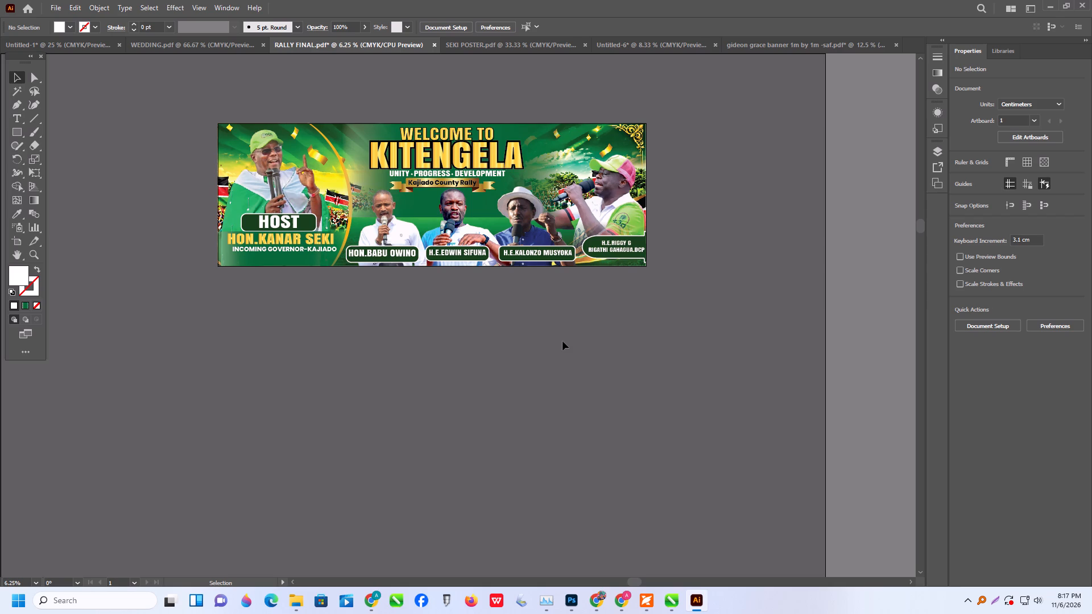
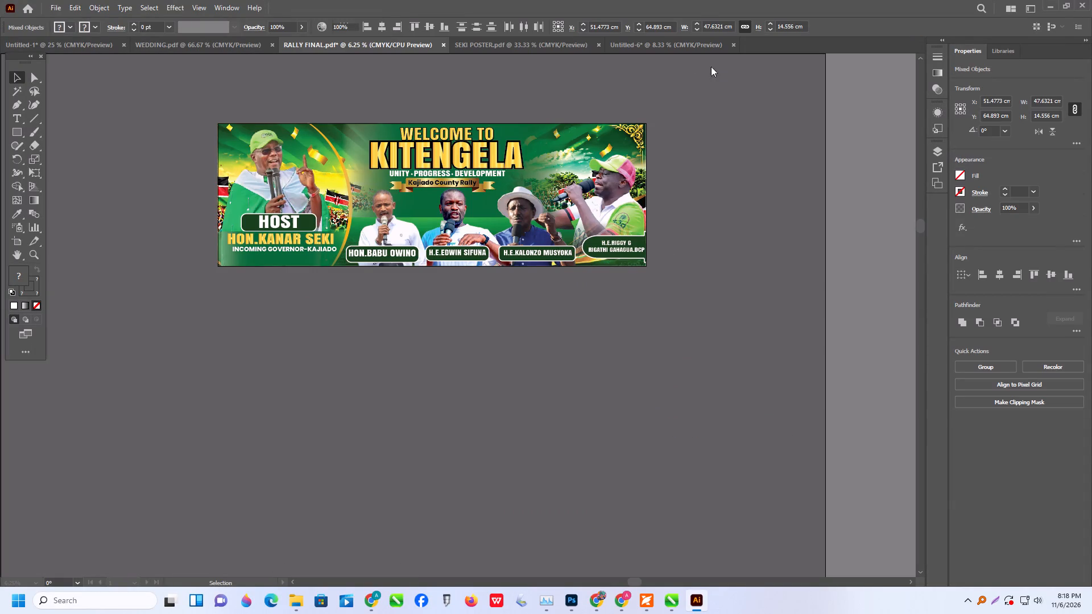
Switch to the Untitled-6 graduation banner document and examine the overall layout of its artwork.
{"action": "left_click", "coordinate": [628, 48]}
{"action": "scroll", "coordinate": [523, 310], "scroll_direction": "up", "scroll_amount": 2}
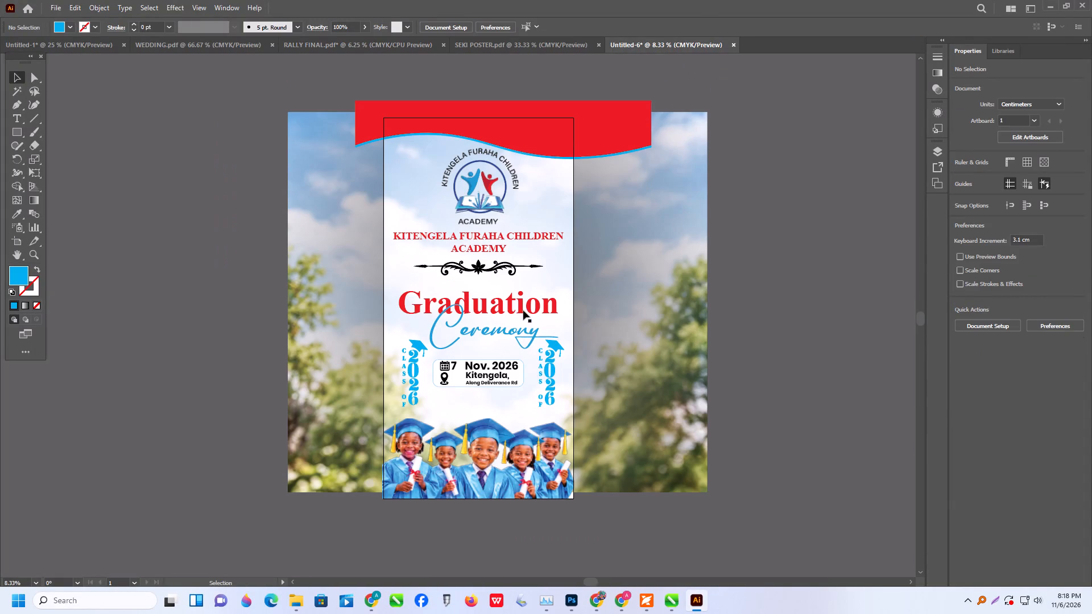
{"action": "scroll", "coordinate": [531, 322], "scroll_direction": "up", "scroll_amount": 1}
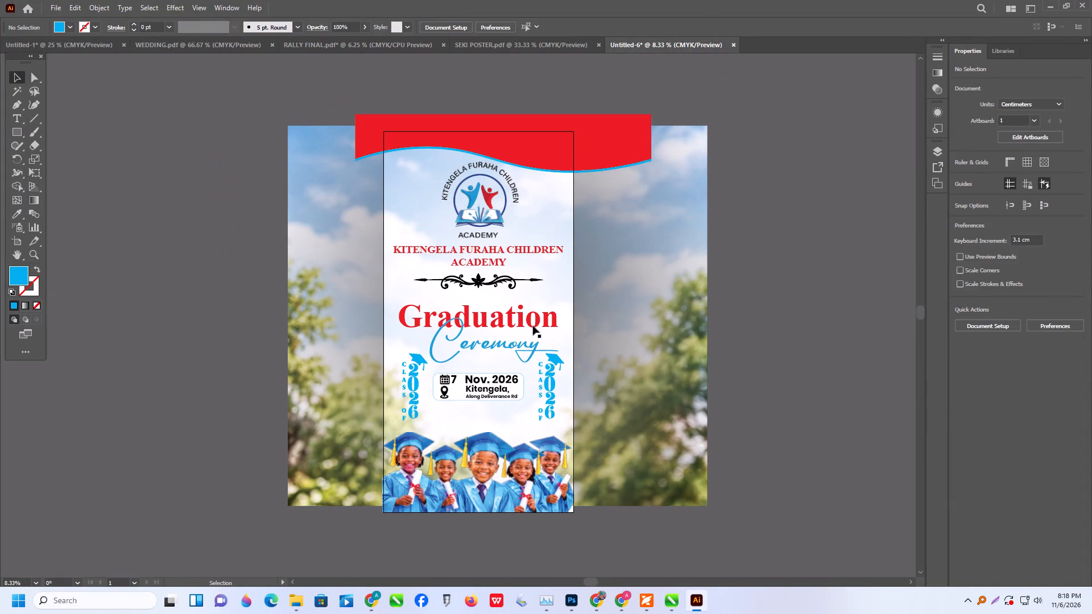
{"action": "scroll", "coordinate": [540, 371], "scroll_direction": "down", "scroll_amount": 2}
{"action": "scroll", "coordinate": [536, 374], "scroll_direction": "up", "scroll_amount": 1, "text": "alt"}
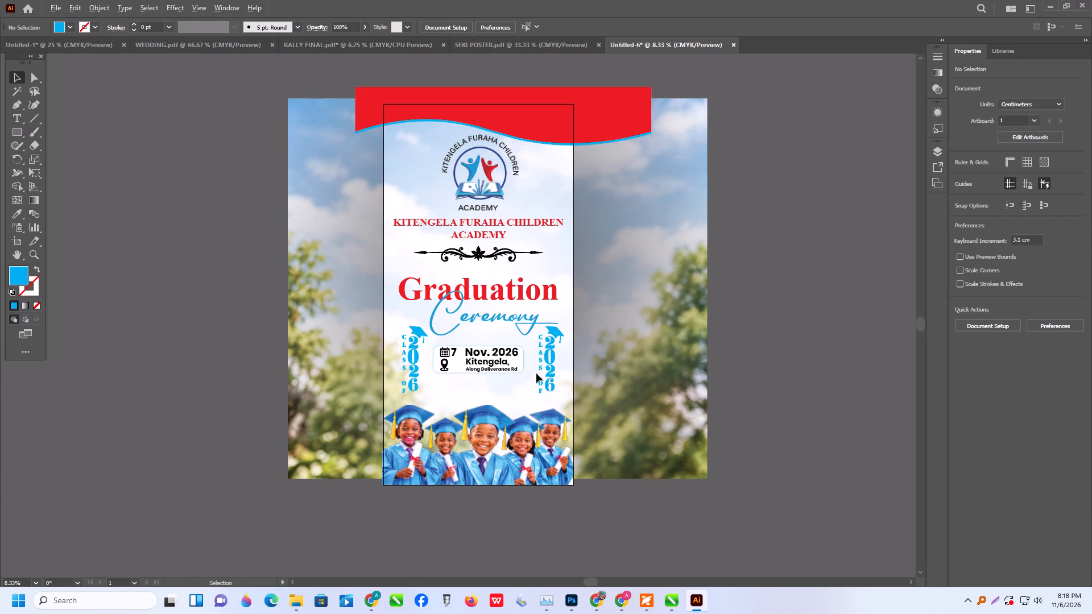
{"action": "scroll", "coordinate": [532, 389], "scroll_direction": "down", "scroll_amount": 3, "text": "alt"}
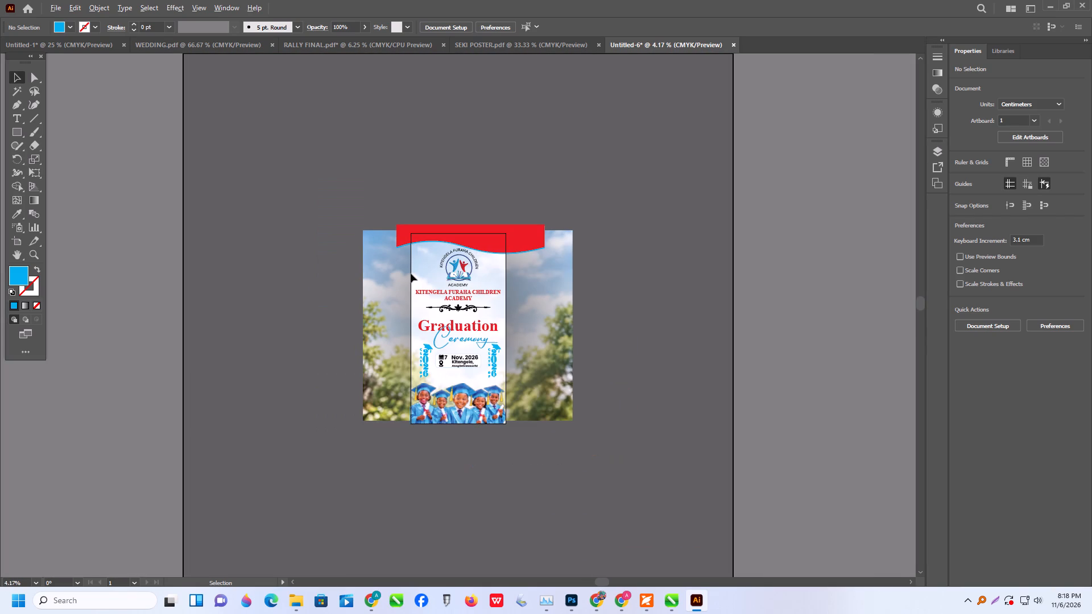
Unlock all locked objects in the graduation banner, including the sky-and-trees background image.
{"action": "scroll", "coordinate": [409, 280], "scroll_direction": "down", "scroll_amount": 1}
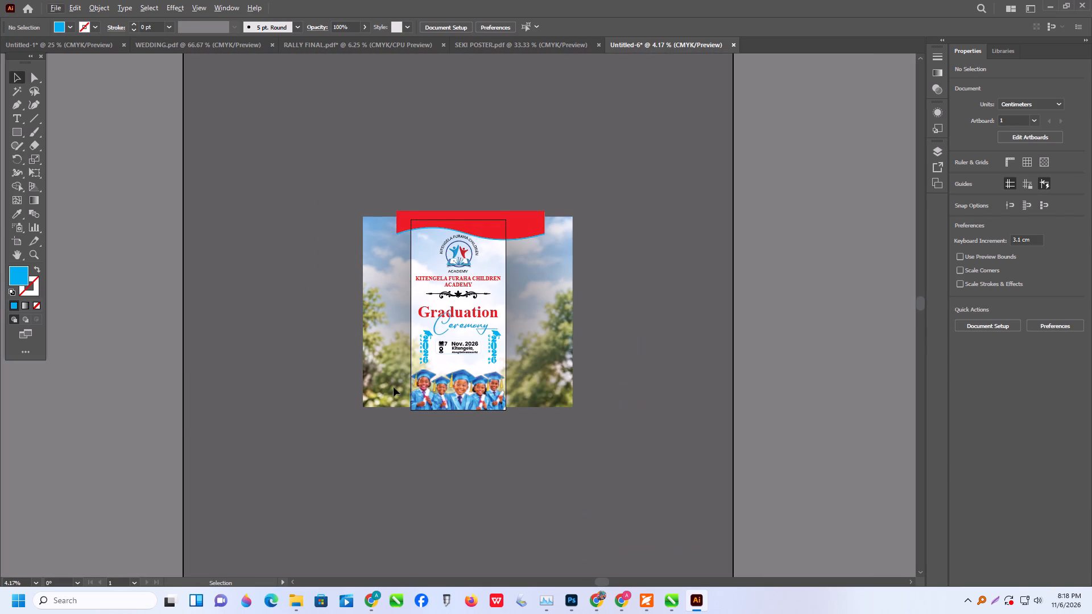
{"action": "scroll", "coordinate": [394, 387], "scroll_direction": "down", "scroll_amount": 1}
{"action": "left_click", "coordinate": [295, 163]}
{"action": "left_click_drag", "start_coordinate": [275, 146], "coordinate": [642, 477]}
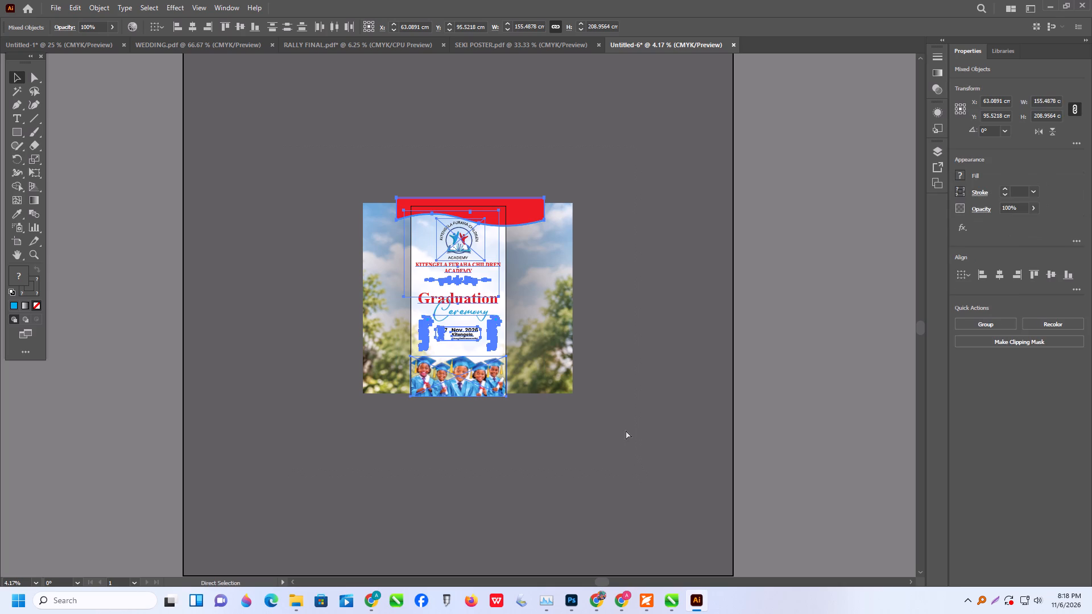
{"action": "key", "text": "ctrl+alt+2"}
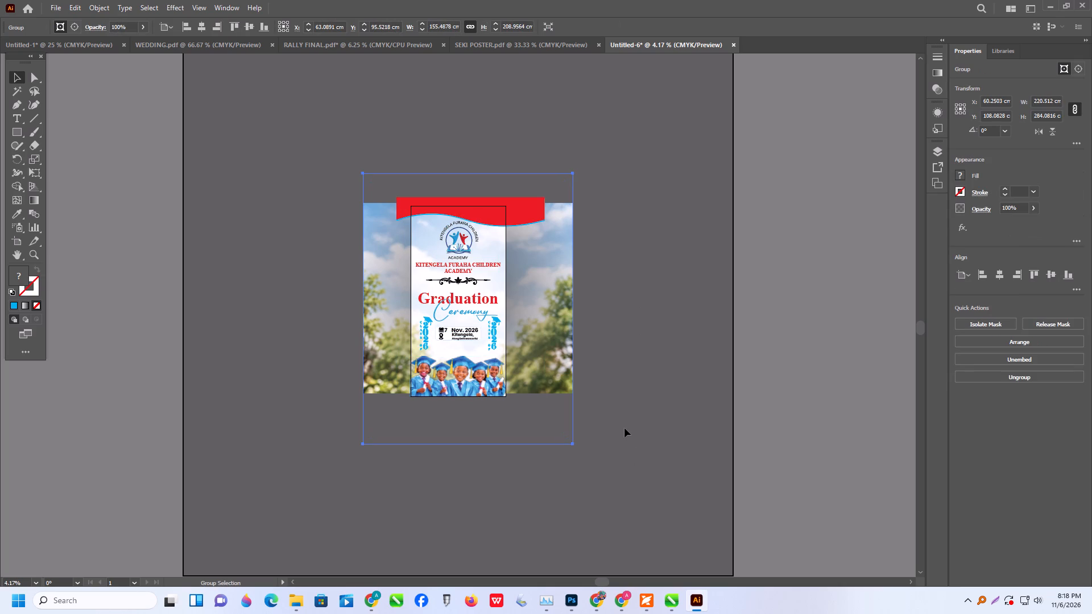
{"action": "left_click", "coordinate": [265, 115]}
{"action": "left_click_drag", "start_coordinate": [233, 100], "coordinate": [690, 474]}
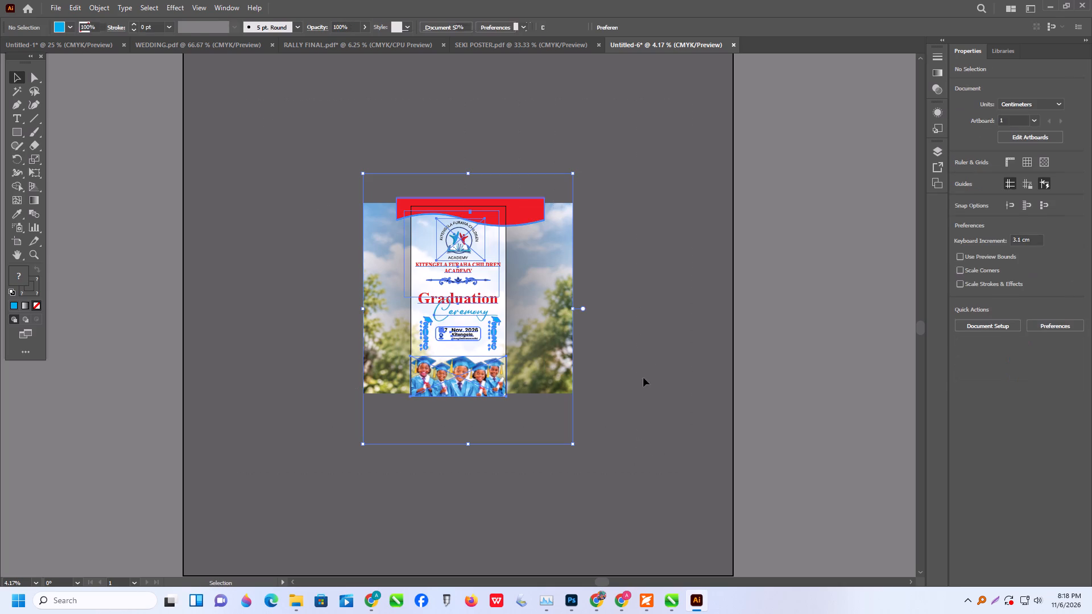
{"action": "left_click_drag", "start_coordinate": [653, 354], "coordinate": [648, 343]}
Centre the academy logo horizontally on the artboard.
{"action": "left_click", "coordinate": [463, 244]}
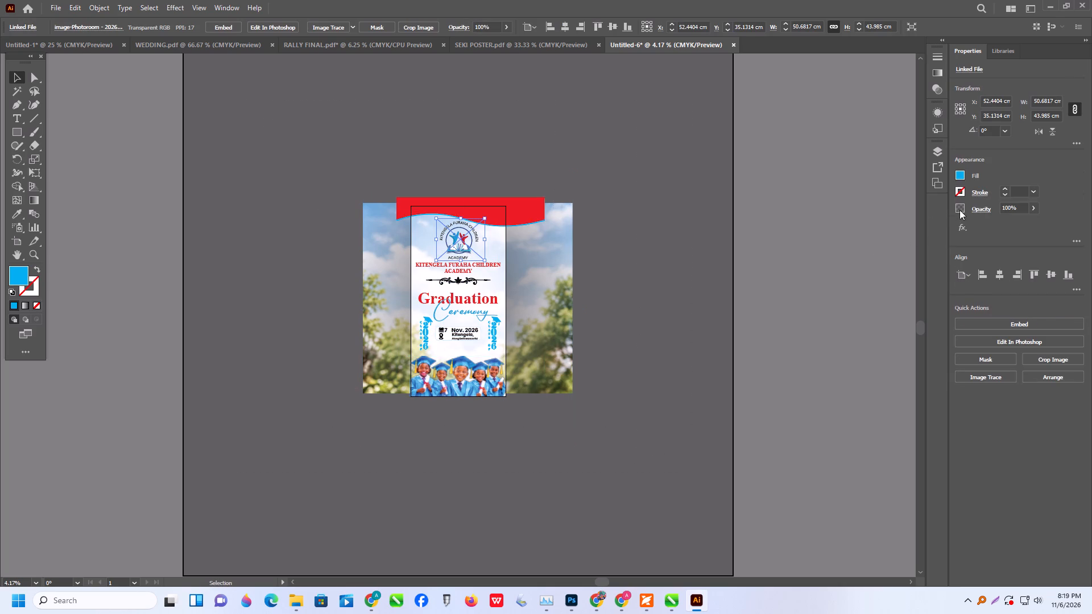
{"action": "left_click", "coordinate": [1001, 274]}
{"action": "left_click", "coordinate": [370, 143]}
{"action": "left_click_drag", "start_coordinate": [253, 140], "coordinate": [256, 148]}
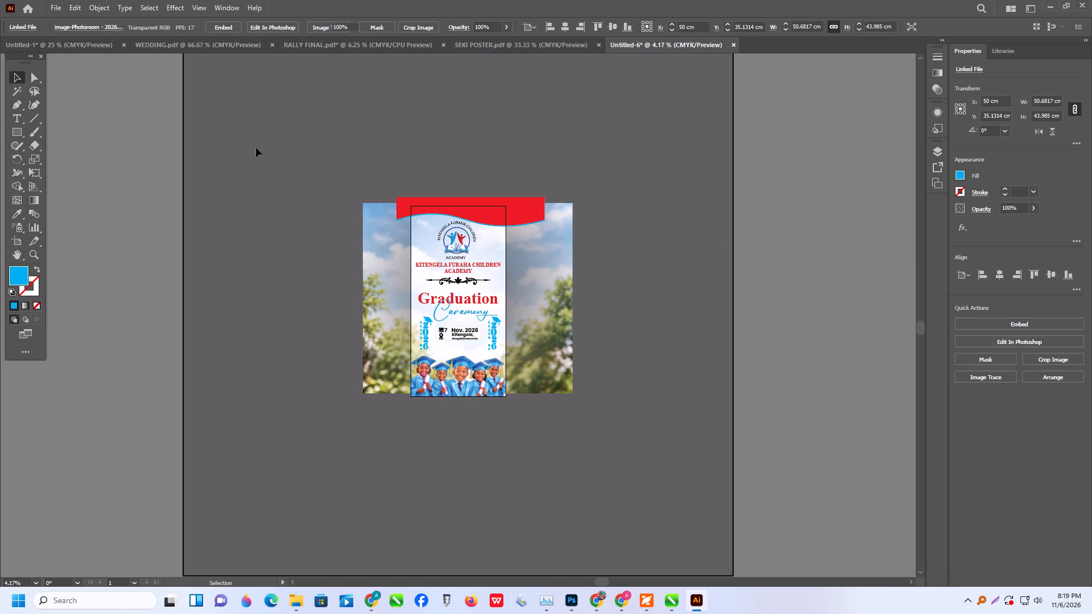
Group all of the graduation banner's artwork, including the background, into one group.
{"action": "left_click_drag", "start_coordinate": [256, 148], "coordinate": [694, 493]}
{"action": "key", "text": "ctrl+g"}
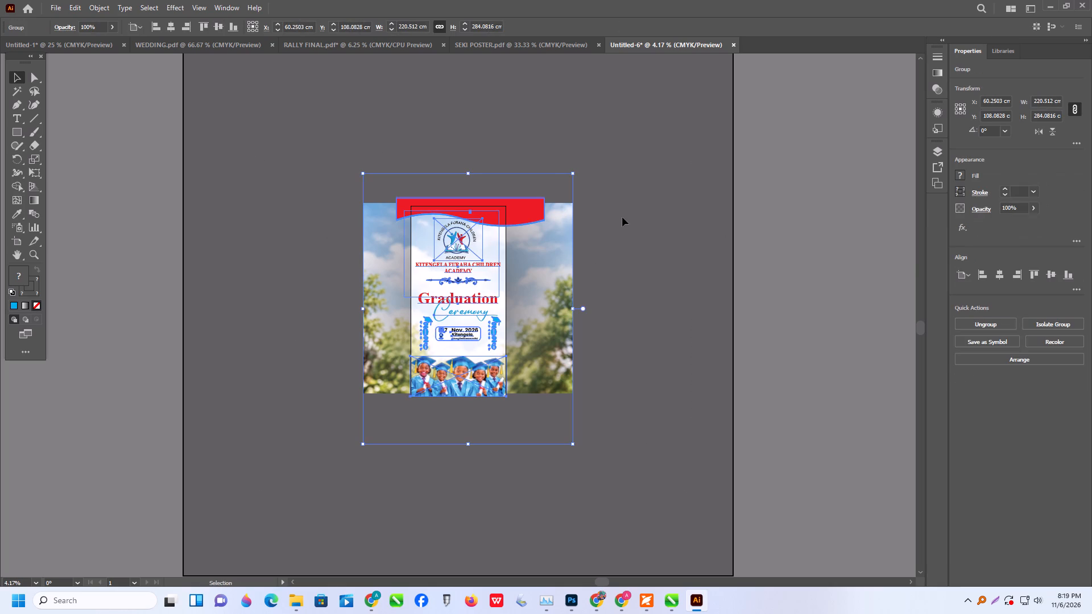
{"action": "left_click", "coordinate": [622, 217]}
Draw a 100 by 200 cm rectangle and align it to the artboard's left and top edges.
{"action": "left_click", "coordinate": [15, 127]}
{"action": "left_click", "coordinate": [406, 124]}
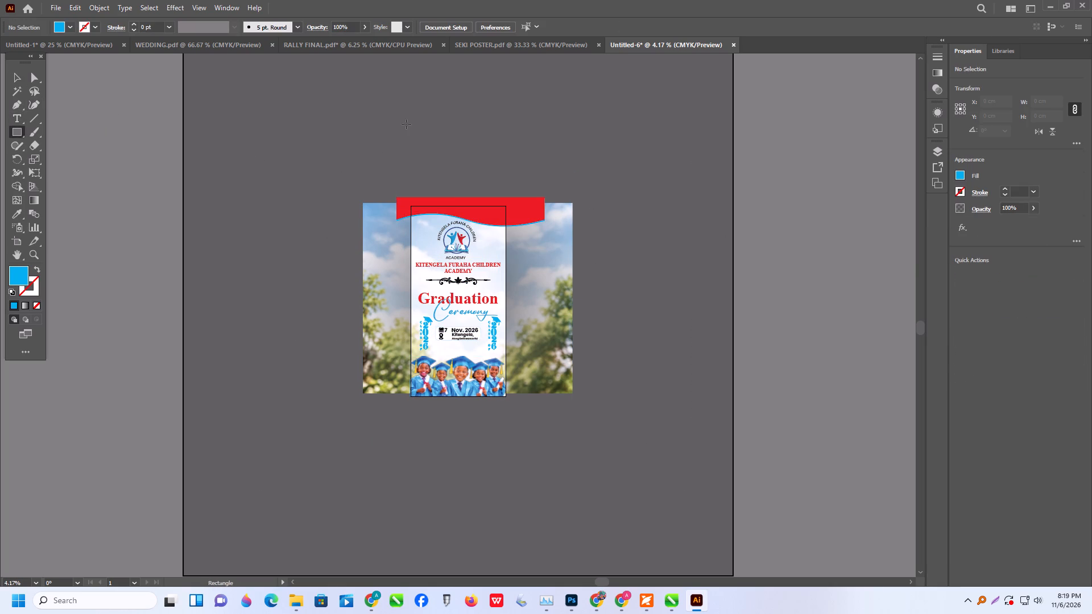
{"action": "type", "text": "100"}
{"action": "key", "text": "Tab"}
{"action": "type", "text": "200"}
{"action": "key", "text": "Return"}
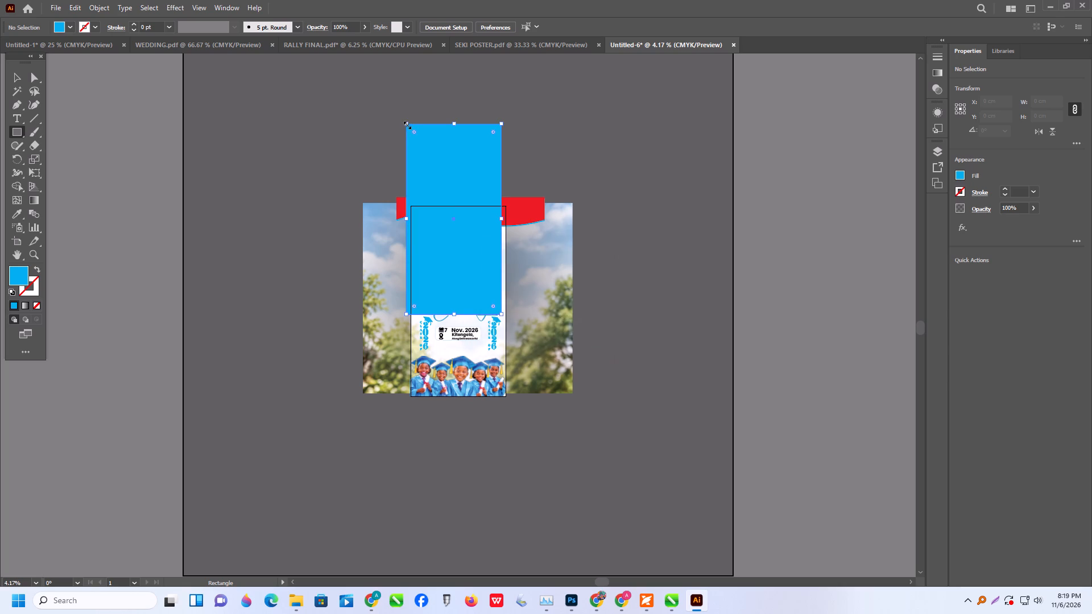
{"action": "left_click", "coordinate": [982, 273]}
{"action": "left_click", "coordinate": [1030, 277]}
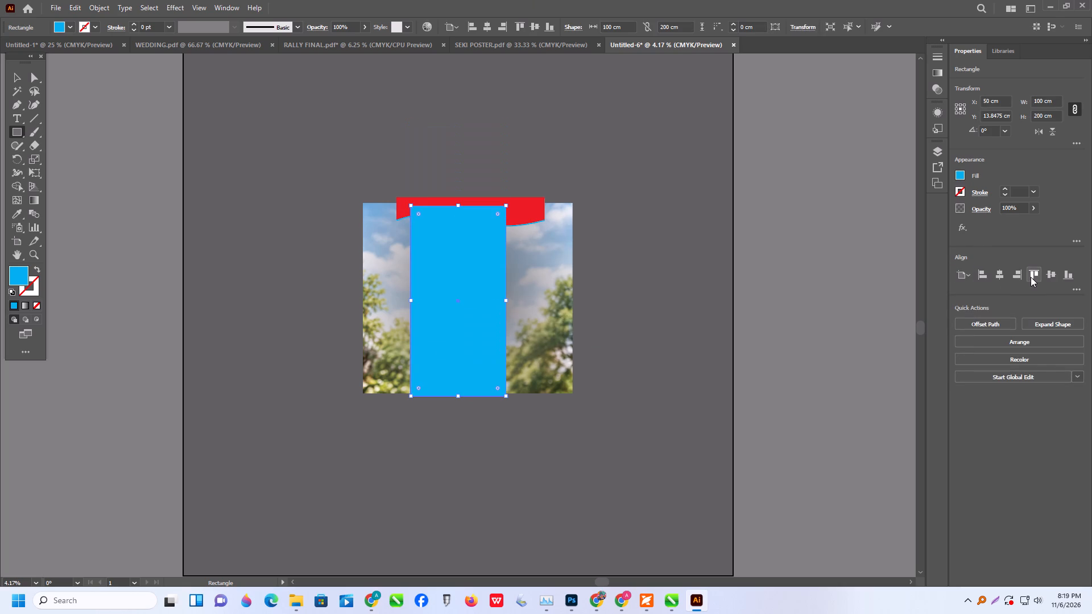
Make a clipping mask from the 100 by 200 cm rectangle over the grouped banner artwork.
{"action": "left_click", "coordinate": [15, 76]}
{"action": "left_click_drag", "start_coordinate": [320, 103], "coordinate": [507, 400]}
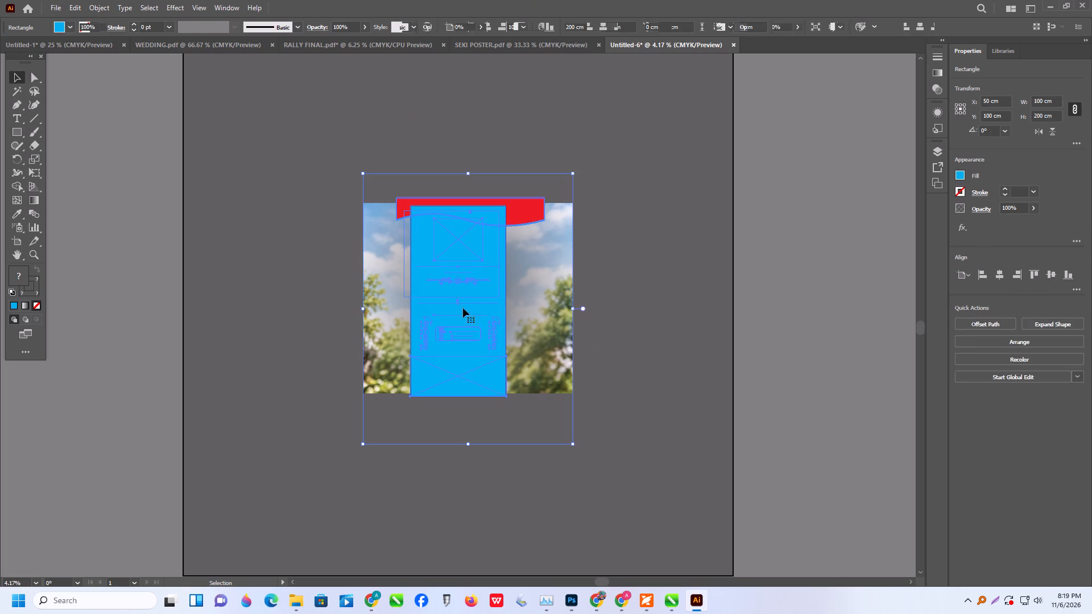
{"action": "right_click", "coordinate": [463, 298]}
{"action": "left_click", "coordinate": [523, 460]}
{"action": "left_click", "coordinate": [523, 460]}
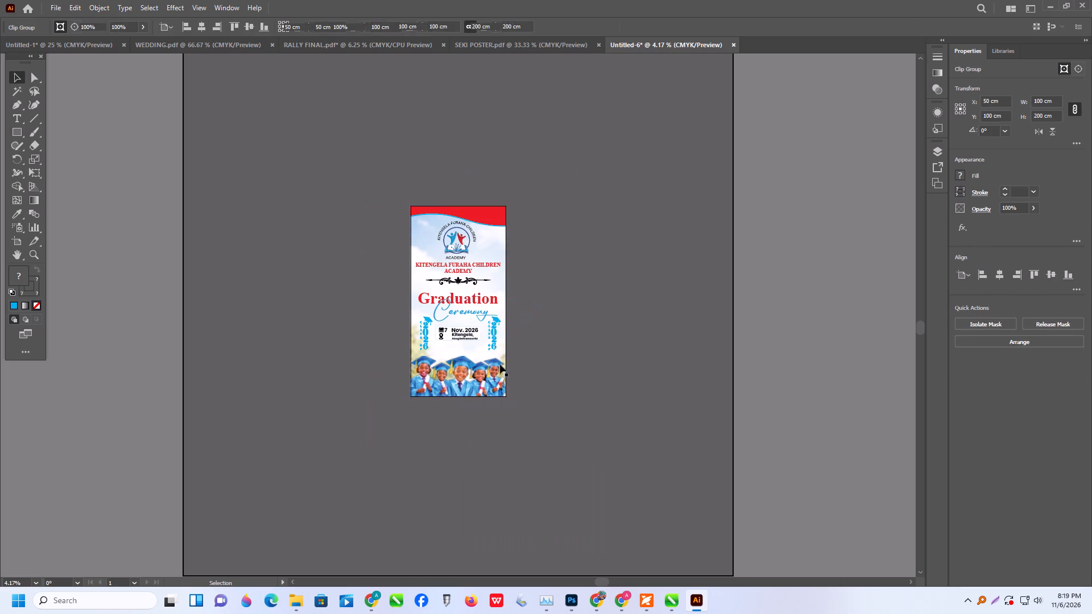
Isolate the artwork inside the clip group and fill the header's light blue wavy edge shape with red.
{"action": "scroll", "coordinate": [473, 314], "scroll_direction": "up", "scroll_amount": 2, "text": "alt"}
{"action": "scroll", "coordinate": [474, 352], "scroll_direction": "up", "scroll_amount": 2}
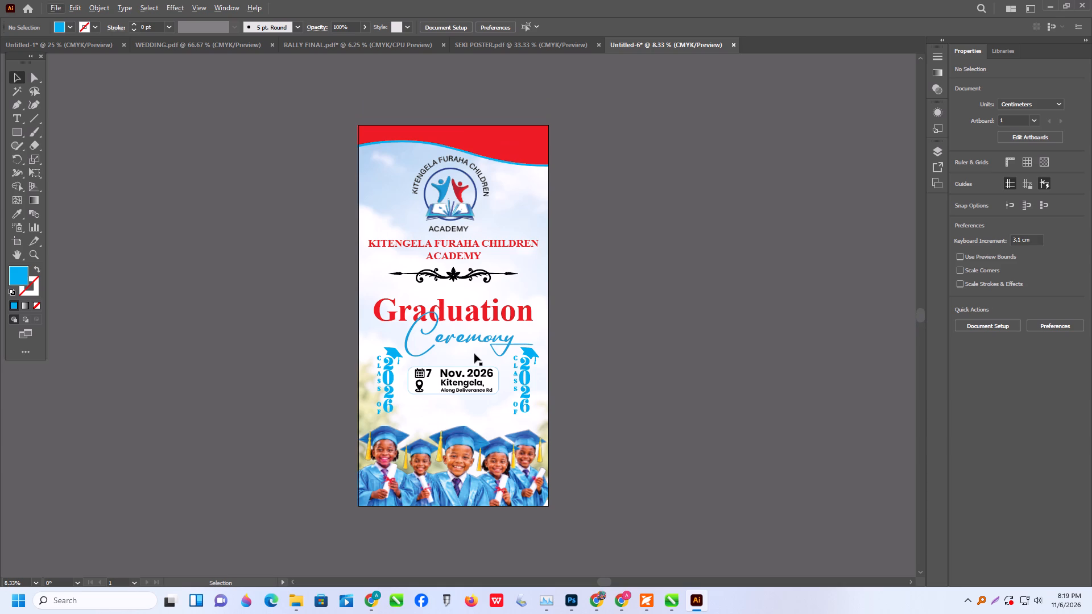
{"action": "triple_click", "coordinate": [495, 138]}
{"action": "triple_click", "coordinate": [495, 138]}
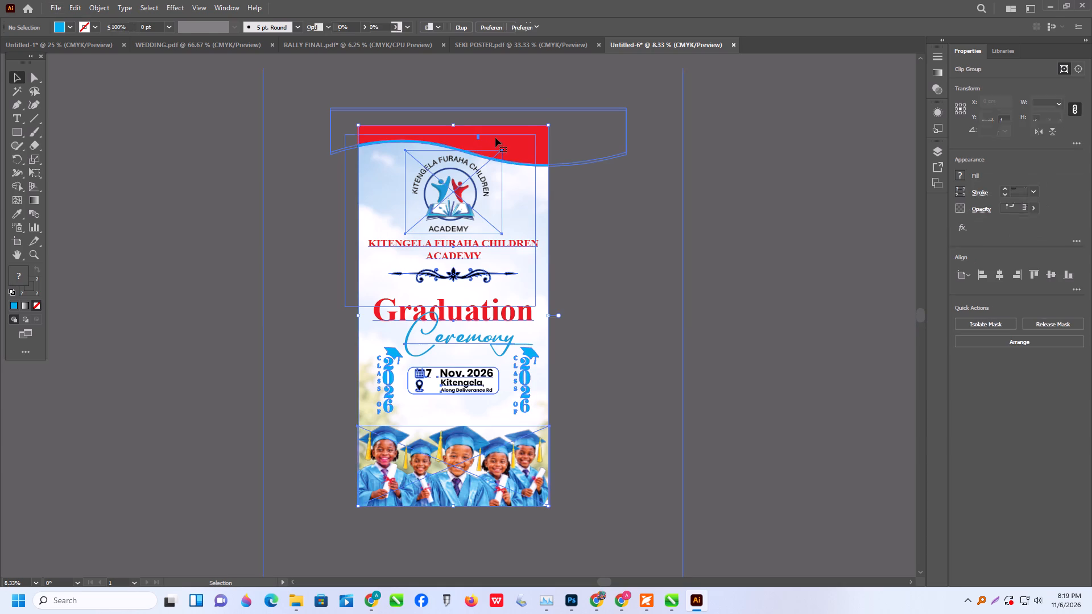
{"action": "triple_click", "coordinate": [495, 138]}
{"action": "triple_click", "coordinate": [495, 138]}
{"action": "left_click", "coordinate": [497, 138]}
{"action": "triple_click", "coordinate": [526, 135]}
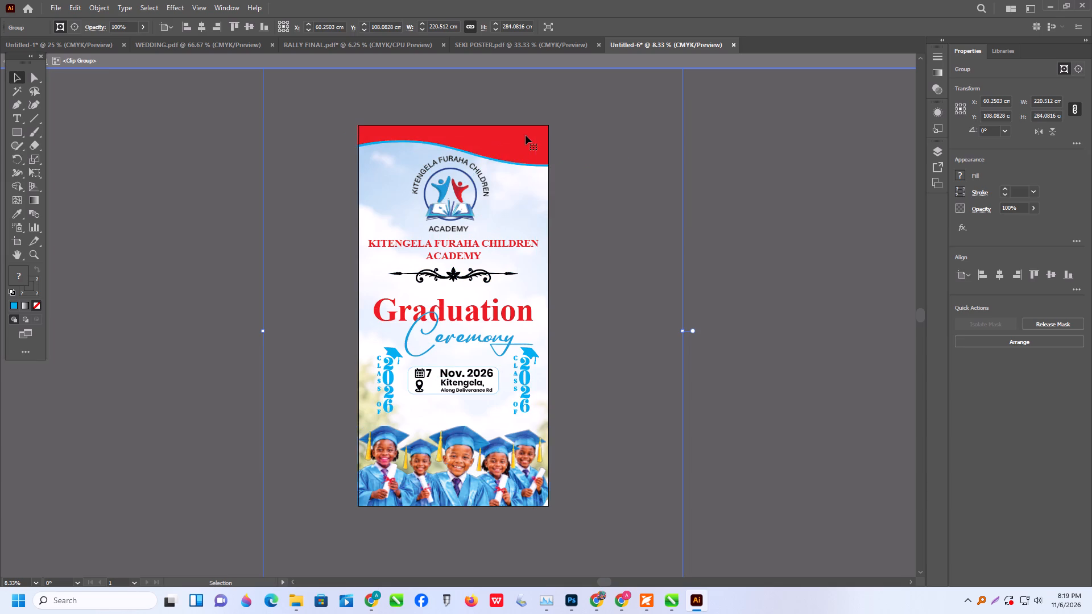
{"action": "left_click", "coordinate": [526, 135]}
{"action": "scroll", "coordinate": [526, 136], "scroll_direction": "up", "scroll_amount": 2, "text": "alt"}
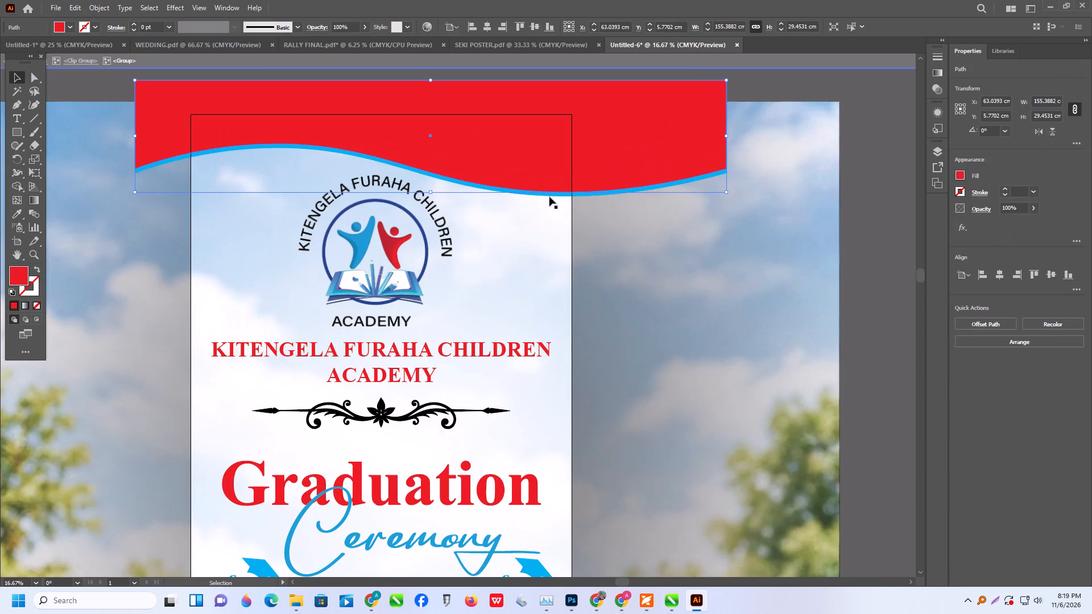
{"action": "left_click", "coordinate": [552, 195]}
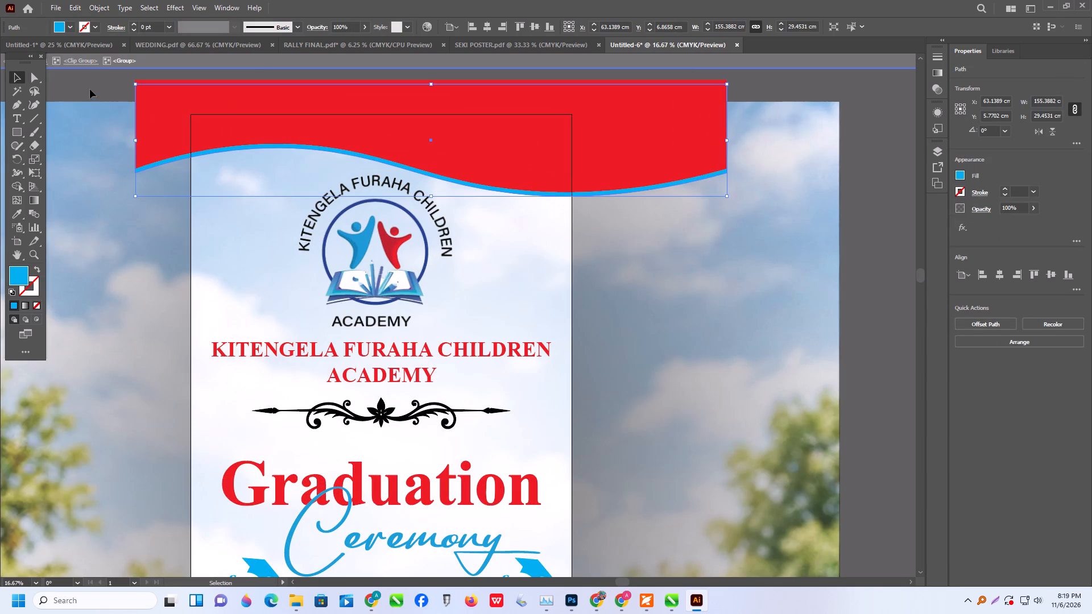
{"action": "left_click", "coordinate": [68, 25]}
{"action": "left_click", "coordinate": [38, 47]}
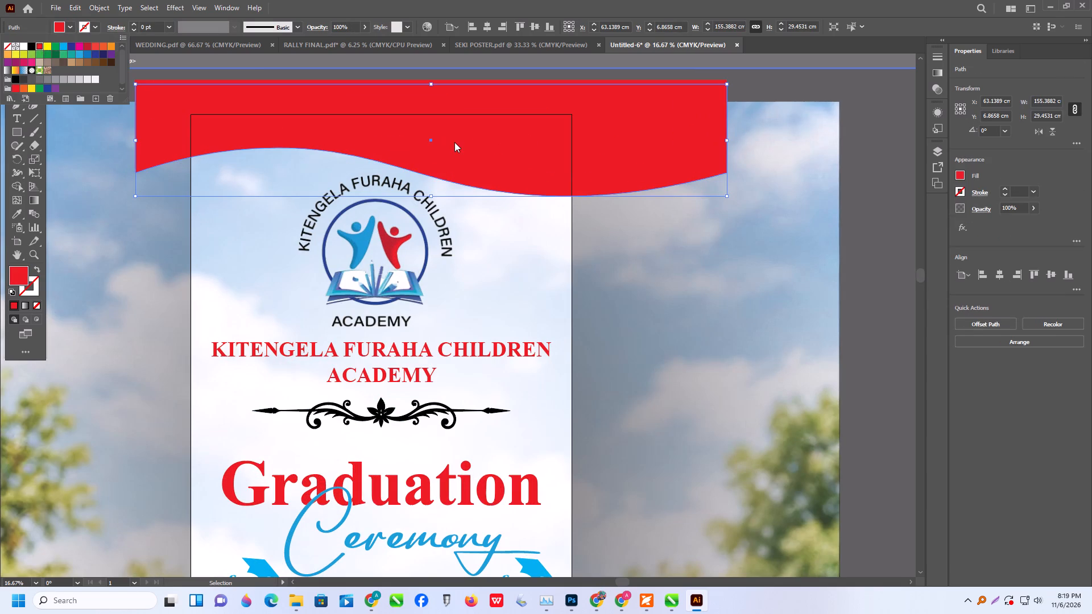
{"action": "left_click", "coordinate": [454, 142]}
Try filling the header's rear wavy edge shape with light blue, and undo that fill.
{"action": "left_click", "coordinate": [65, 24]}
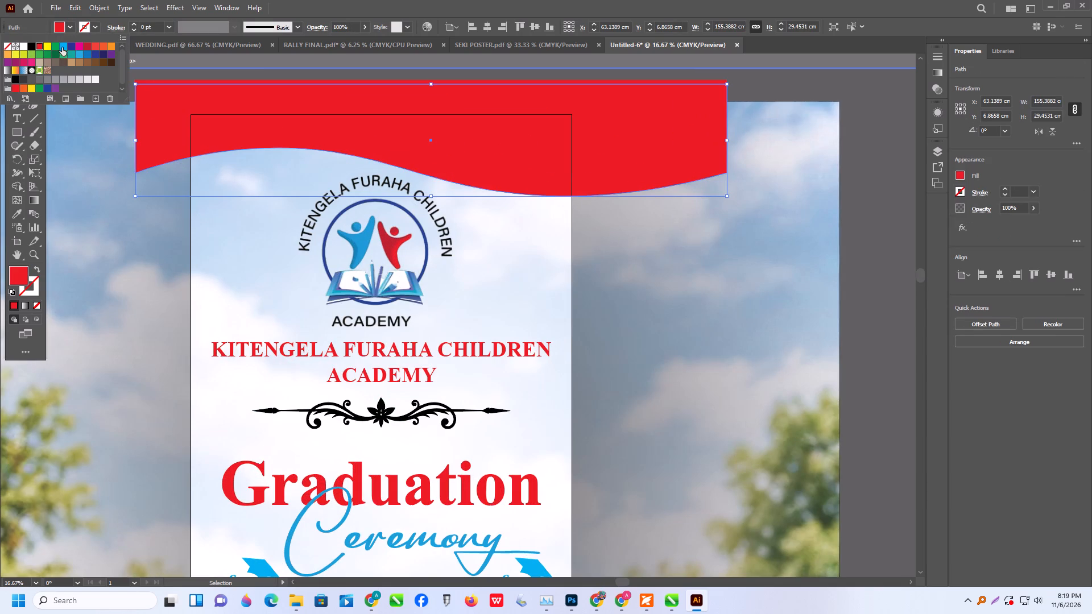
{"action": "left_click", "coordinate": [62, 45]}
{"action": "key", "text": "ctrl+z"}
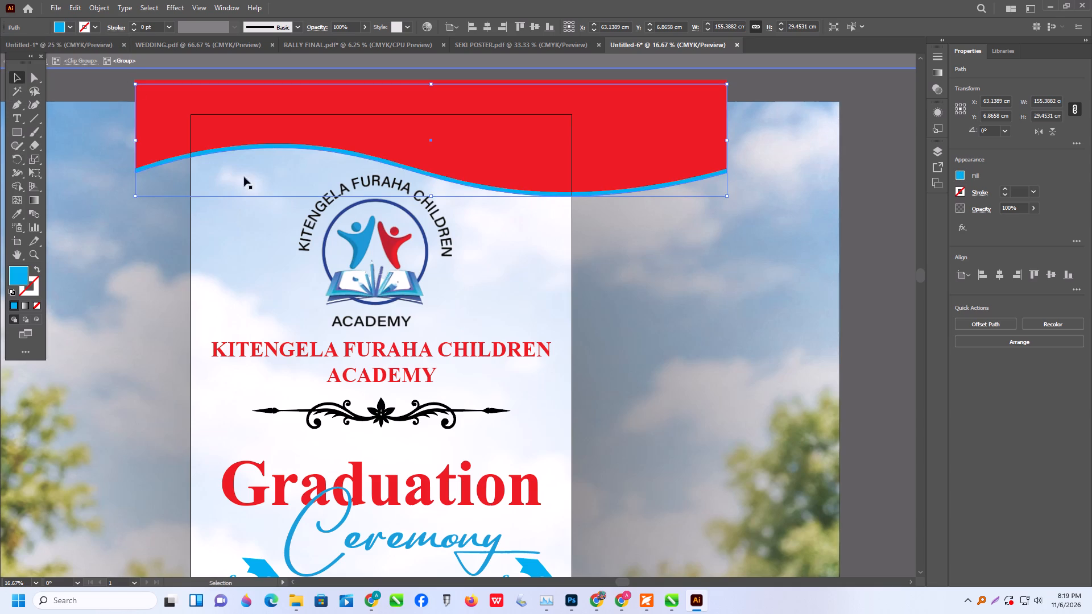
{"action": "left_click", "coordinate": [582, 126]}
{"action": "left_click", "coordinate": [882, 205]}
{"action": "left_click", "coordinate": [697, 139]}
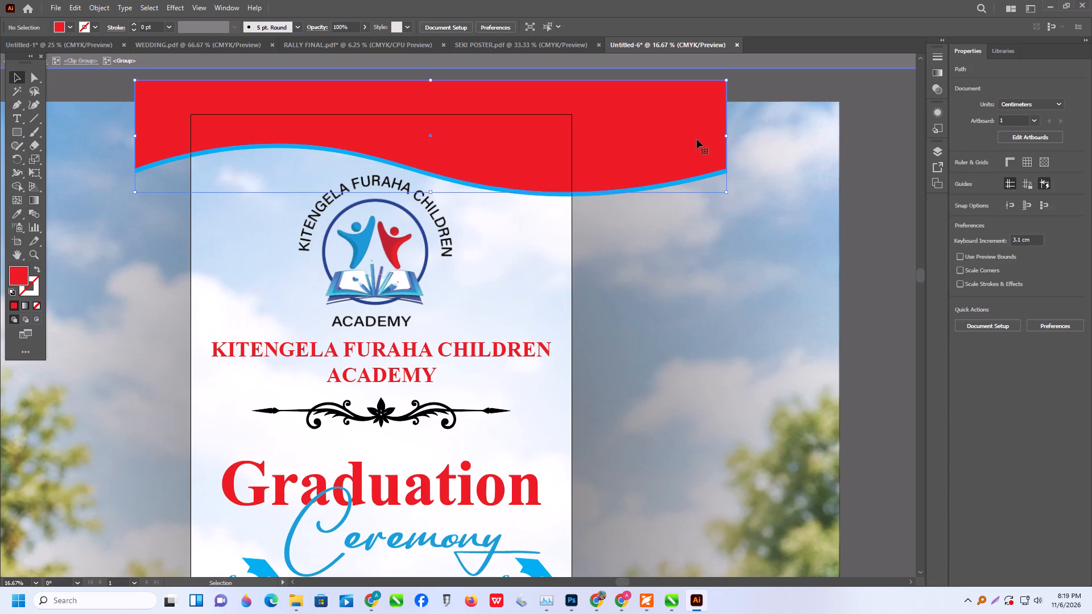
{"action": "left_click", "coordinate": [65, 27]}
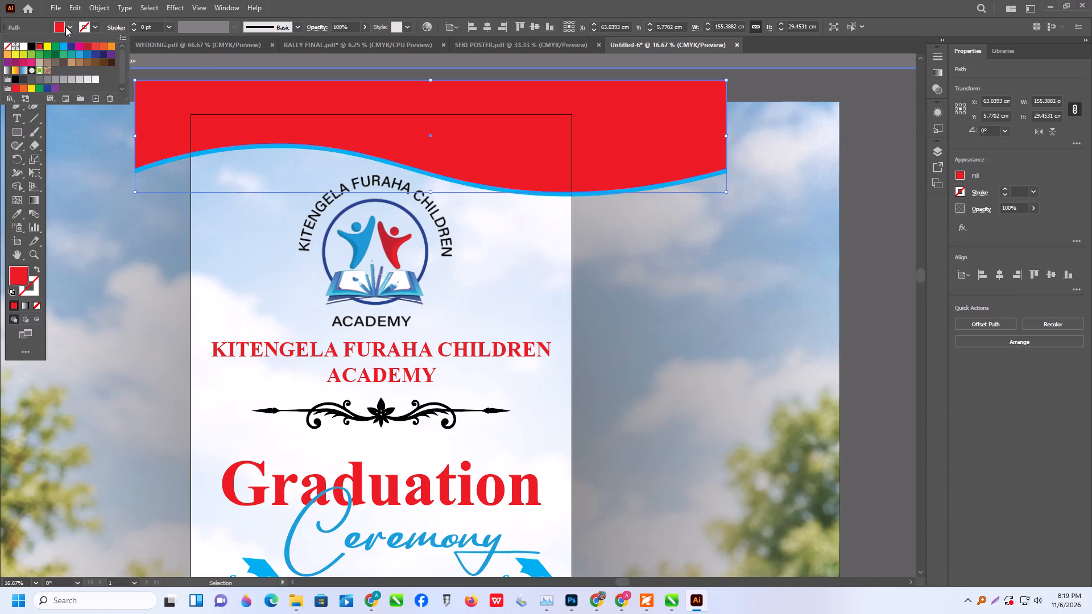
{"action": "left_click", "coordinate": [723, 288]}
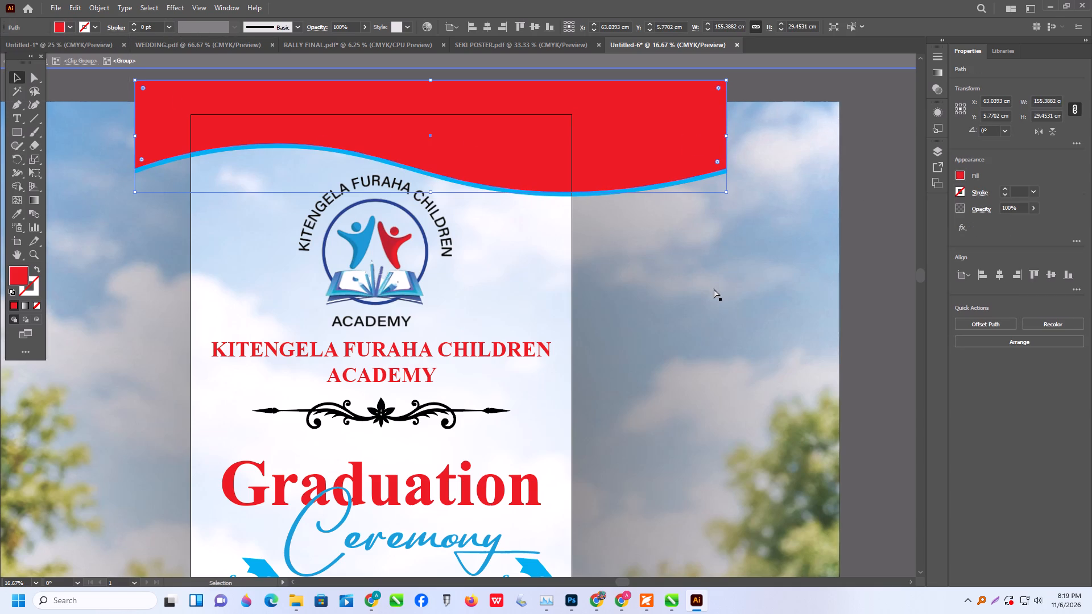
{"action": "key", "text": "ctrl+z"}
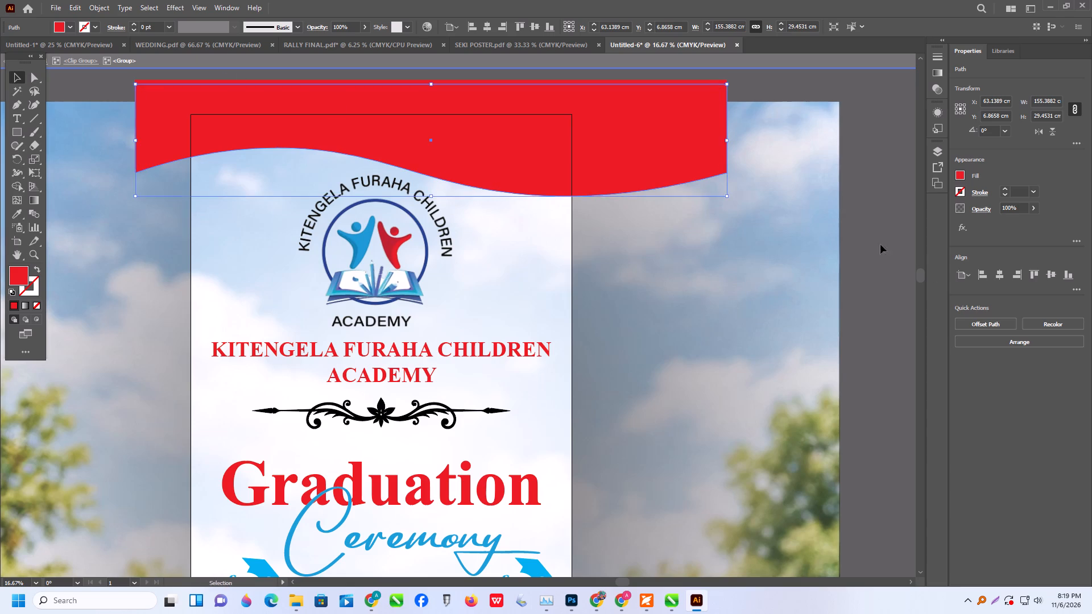
Fill the front red header shape with light blue and leave group isolation.
{"action": "left_click", "coordinate": [869, 238]}
{"action": "left_click", "coordinate": [656, 122]}
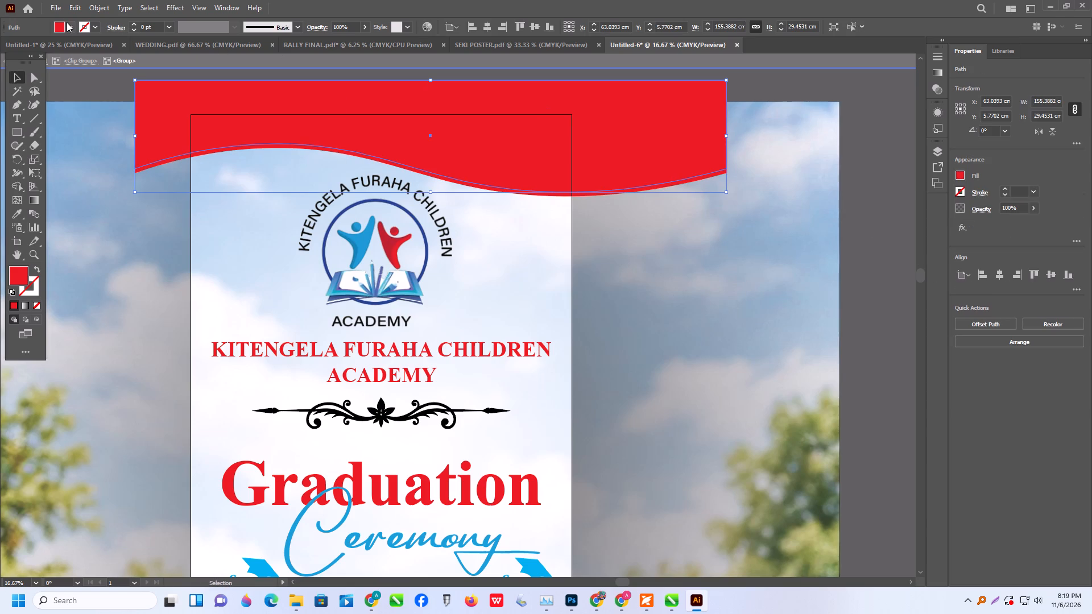
{"action": "left_click", "coordinate": [68, 23]}
{"action": "left_click", "coordinate": [62, 46]}
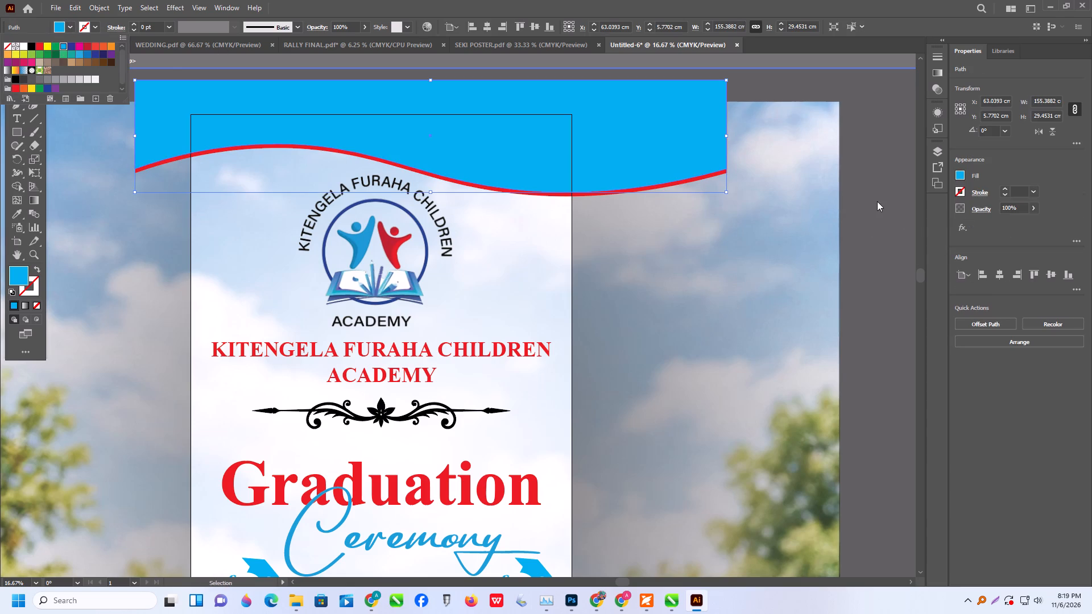
{"action": "triple_click", "coordinate": [877, 200]}
{"action": "left_click", "coordinate": [877, 200]}
Isolate the banner artwork and delete the "Along Deliverance Rd" line and the location pin icon from the date box.
{"action": "scroll", "coordinate": [559, 281], "scroll_direction": "down", "scroll_amount": 3, "text": "alt"}
{"action": "scroll", "coordinate": [552, 292], "scroll_direction": "down", "scroll_amount": 4}
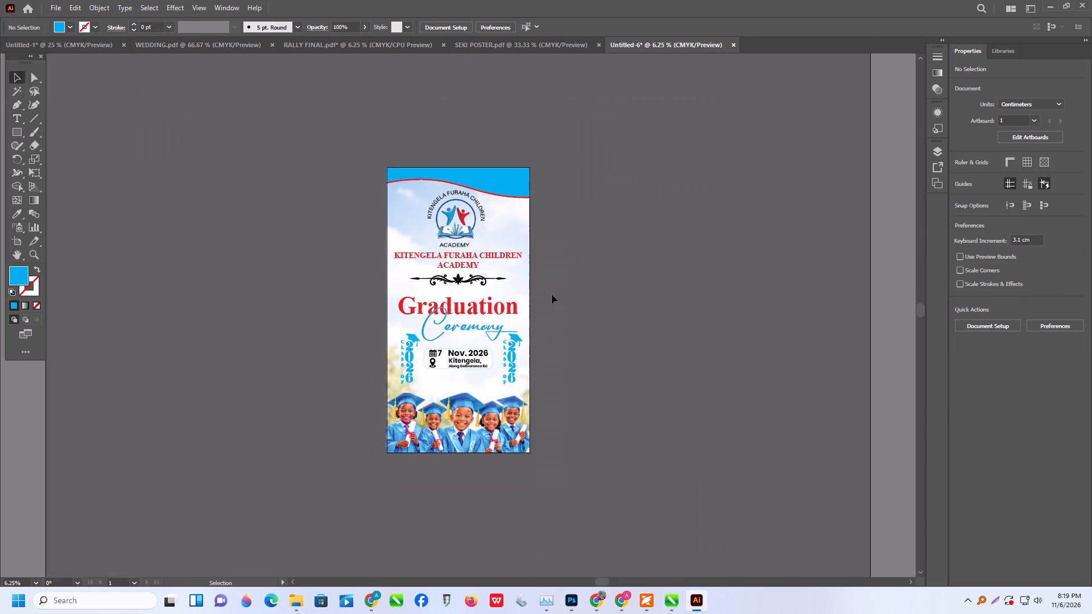
{"action": "scroll", "coordinate": [553, 300], "scroll_direction": "down", "scroll_amount": 1}
{"action": "scroll", "coordinate": [407, 356], "scroll_direction": "down", "scroll_amount": 3}
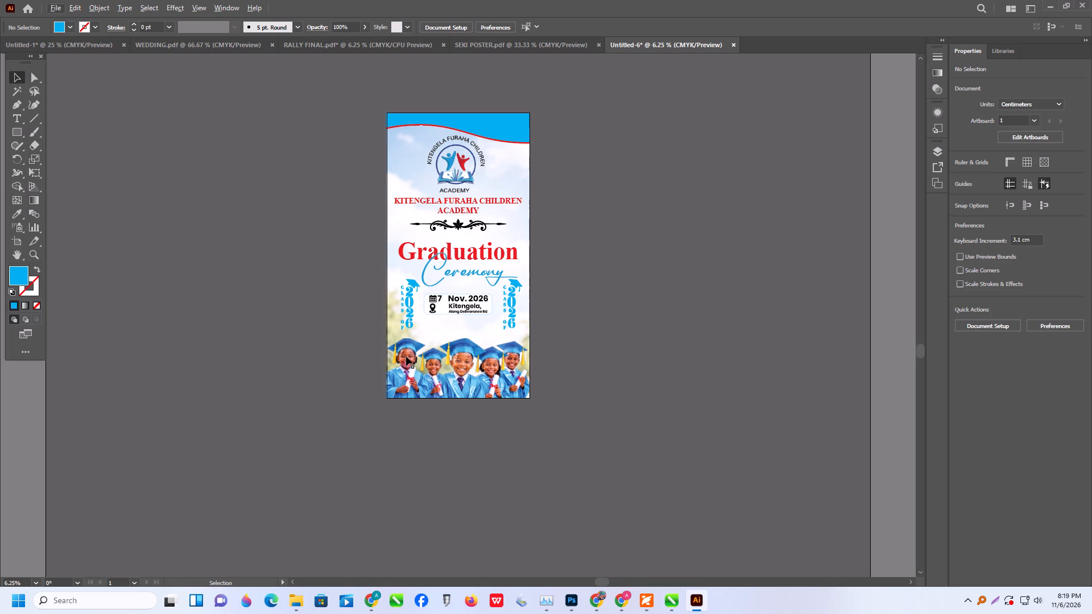
{"action": "scroll", "coordinate": [406, 356], "scroll_direction": "down", "scroll_amount": 2}
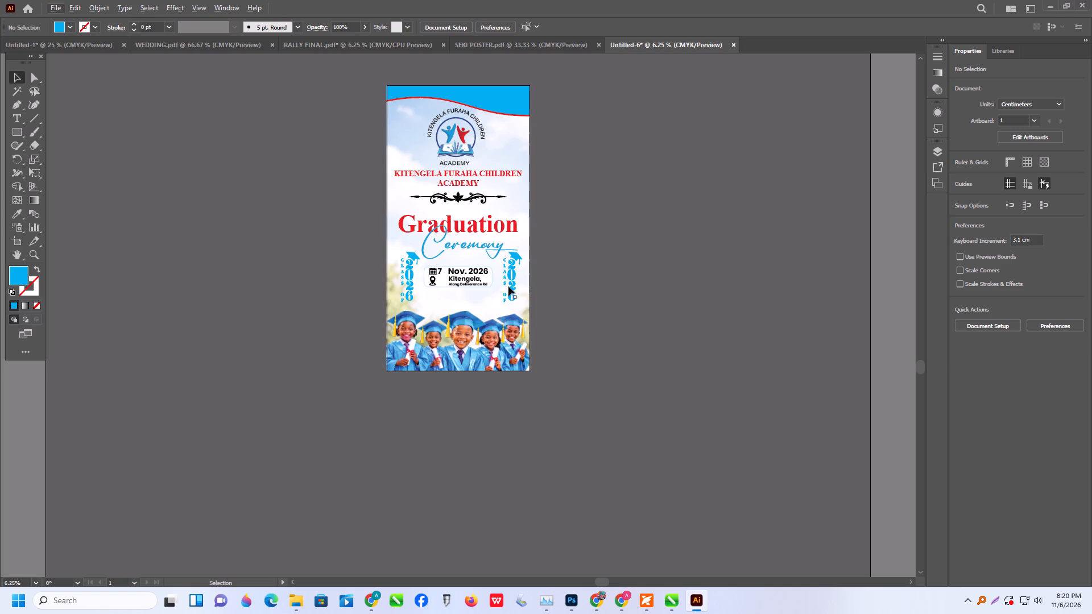
{"action": "left_click", "coordinate": [705, 277]}
{"action": "scroll", "coordinate": [443, 279], "scroll_direction": "up", "scroll_amount": 2, "text": "alt"}
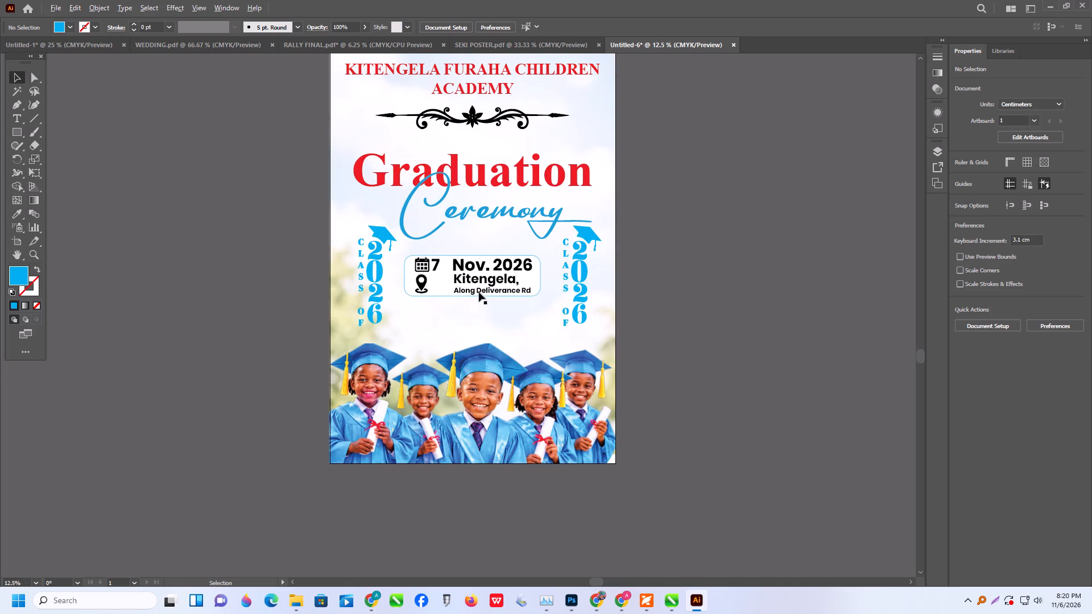
{"action": "left_click", "coordinate": [503, 288]}
{"action": "triple_click", "coordinate": [504, 289]}
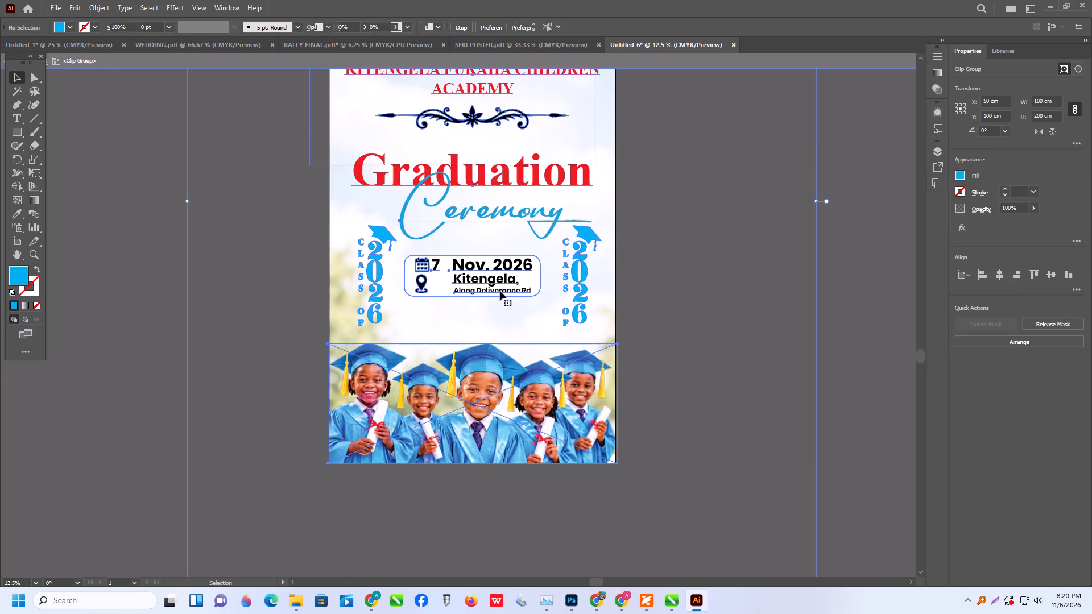
{"action": "triple_click", "coordinate": [500, 291]}
{"action": "left_click", "coordinate": [500, 291]}
{"action": "key", "text": "Delete"}
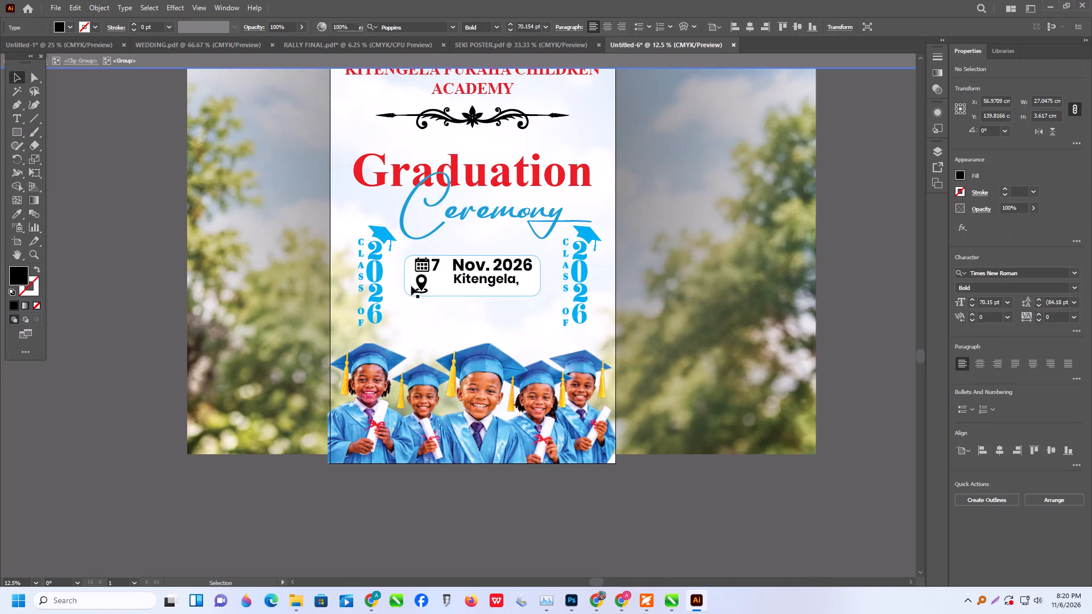
{"action": "left_click", "coordinate": [421, 284]}
{"action": "key", "text": "Delete"}
Shorten the white date box from its bottom edge to about 11.5 cm high.
{"action": "left_click", "coordinate": [463, 294]}
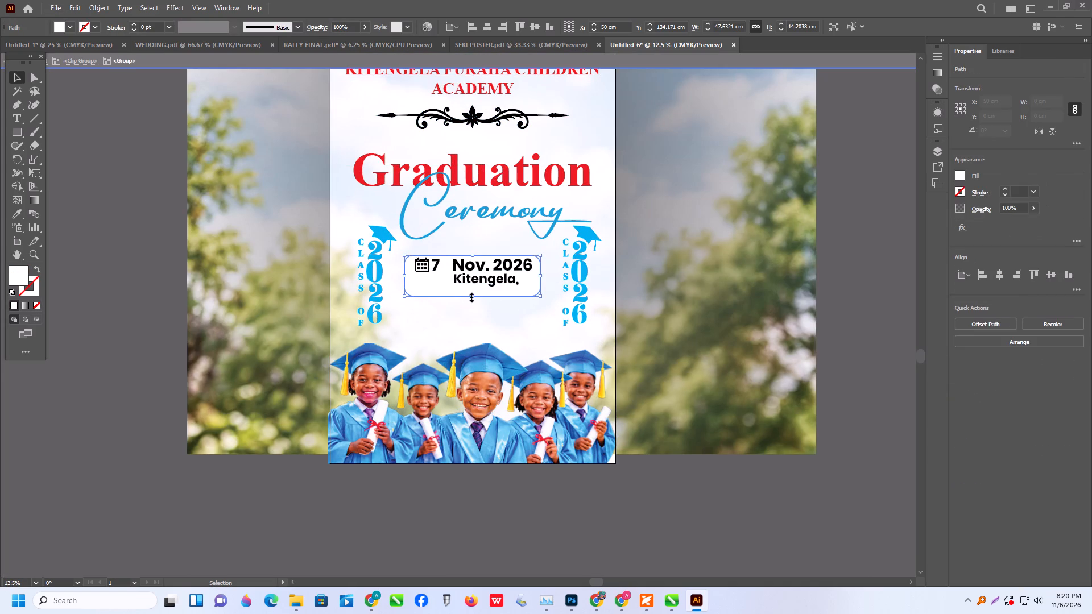
{"action": "left_click_drag", "start_coordinate": [471, 296], "coordinate": [474, 288]}
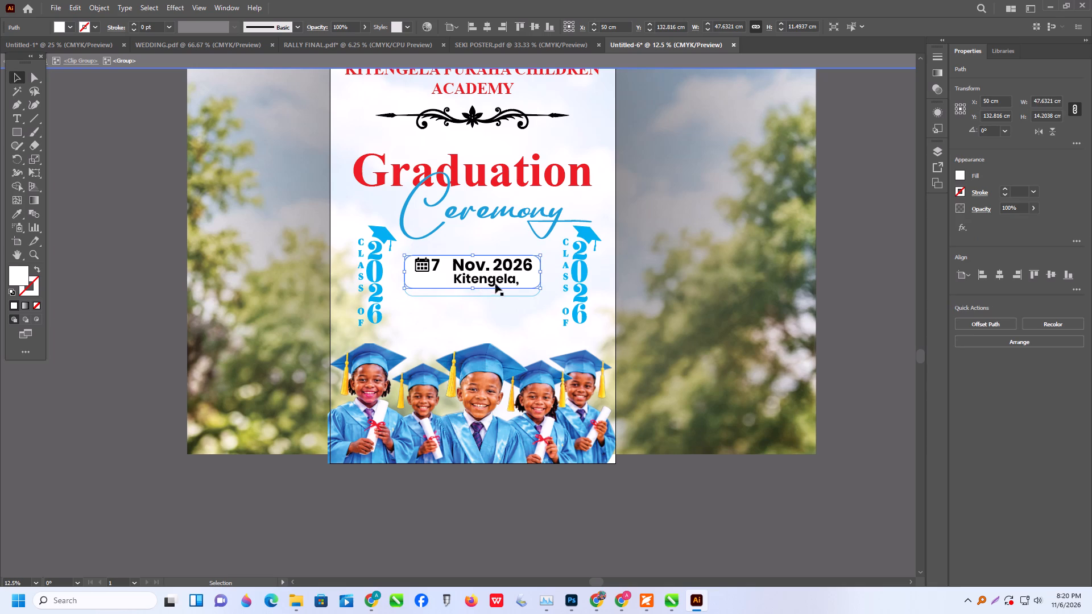
{"action": "left_click", "coordinate": [539, 468]}
{"action": "left_click", "coordinate": [572, 512]}
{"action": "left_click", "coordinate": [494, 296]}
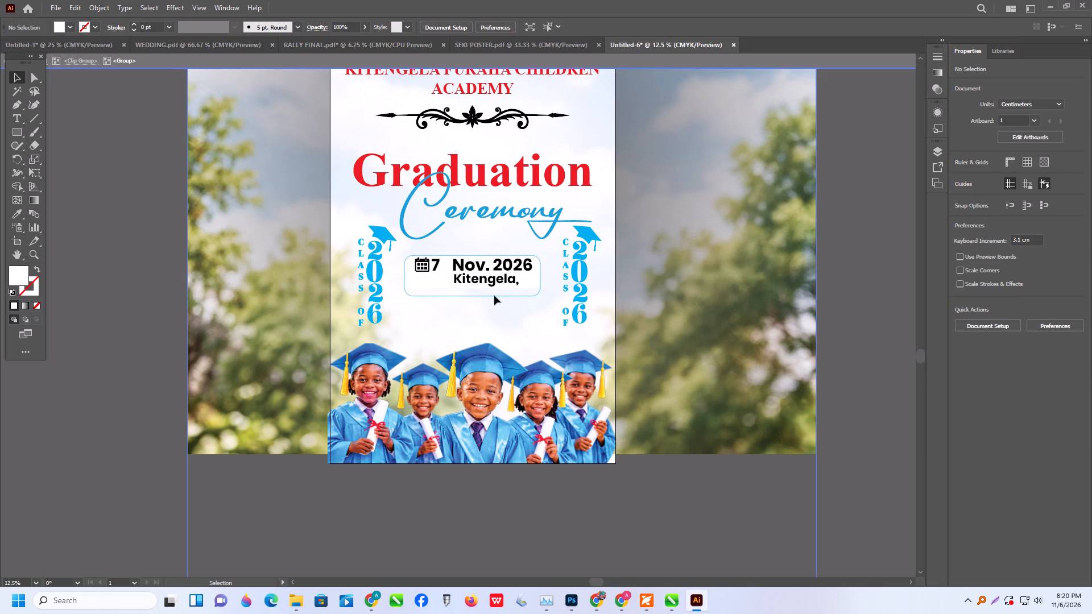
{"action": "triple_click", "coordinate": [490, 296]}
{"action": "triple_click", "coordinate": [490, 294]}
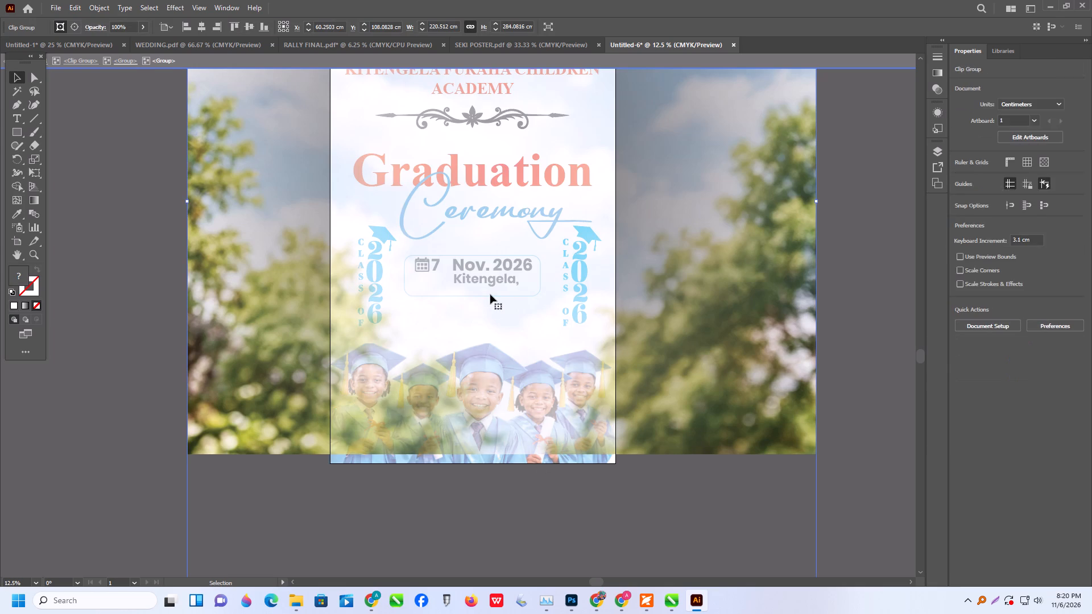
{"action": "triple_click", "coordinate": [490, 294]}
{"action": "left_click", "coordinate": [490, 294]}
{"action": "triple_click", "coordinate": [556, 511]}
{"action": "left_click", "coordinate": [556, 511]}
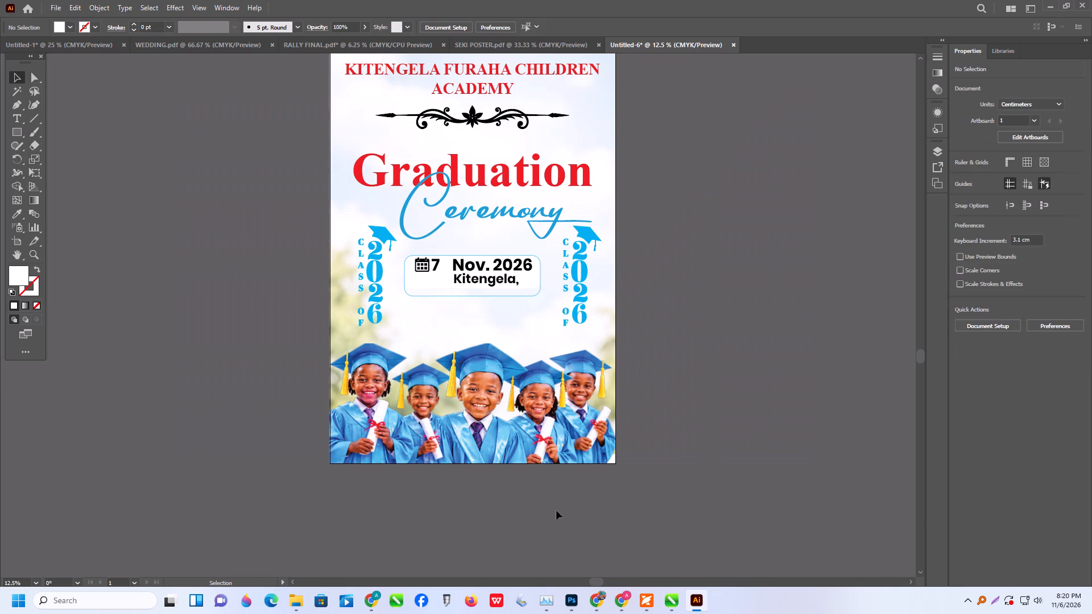
Isolate the banner artwork and shorten the date box's blue outline from its bottom edge to about 11.6 cm high, matching the white box.
{"action": "scroll", "coordinate": [457, 287], "scroll_direction": "up", "scroll_amount": 3, "text": "alt"}
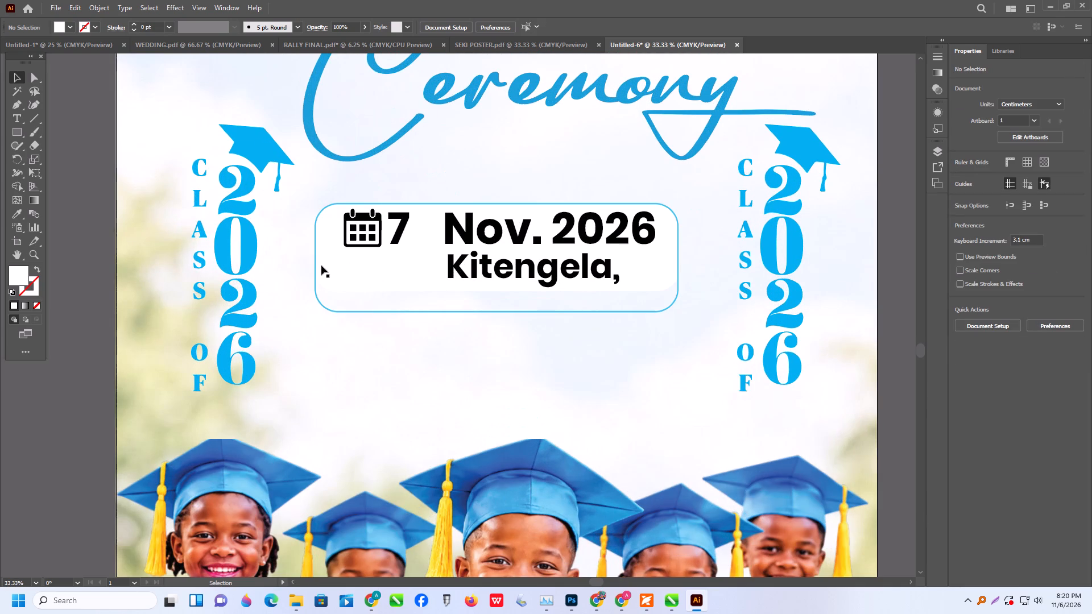
{"action": "triple_click", "coordinate": [316, 258]}
{"action": "triple_click", "coordinate": [316, 258]}
{"action": "triple_click", "coordinate": [316, 257]}
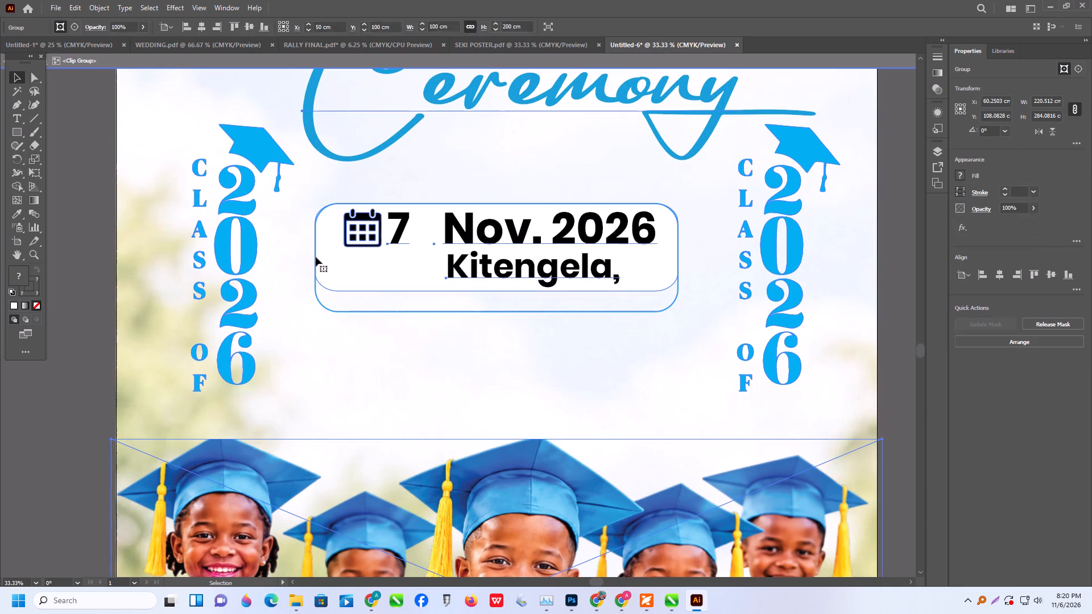
{"action": "left_click_drag", "start_coordinate": [497, 310], "coordinate": [497, 308]}
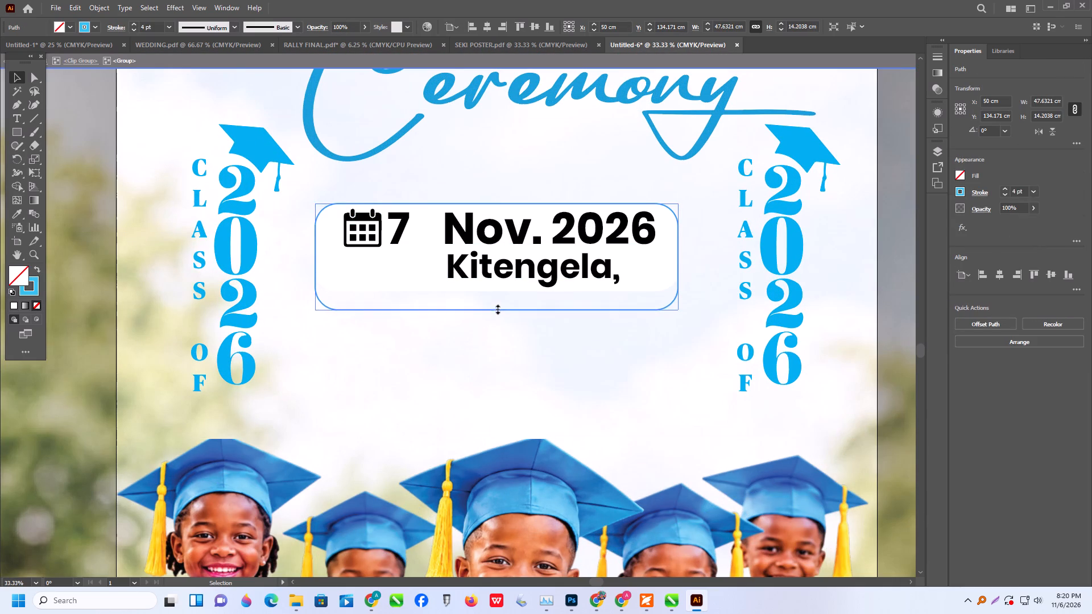
{"action": "left_click_drag", "start_coordinate": [497, 308], "coordinate": [500, 291]}
Change the date box outline's stroke colour to red (FF0000) and leave group isolation.
{"action": "scroll", "coordinate": [500, 291], "scroll_direction": "down", "scroll_amount": 3, "text": "alt"}
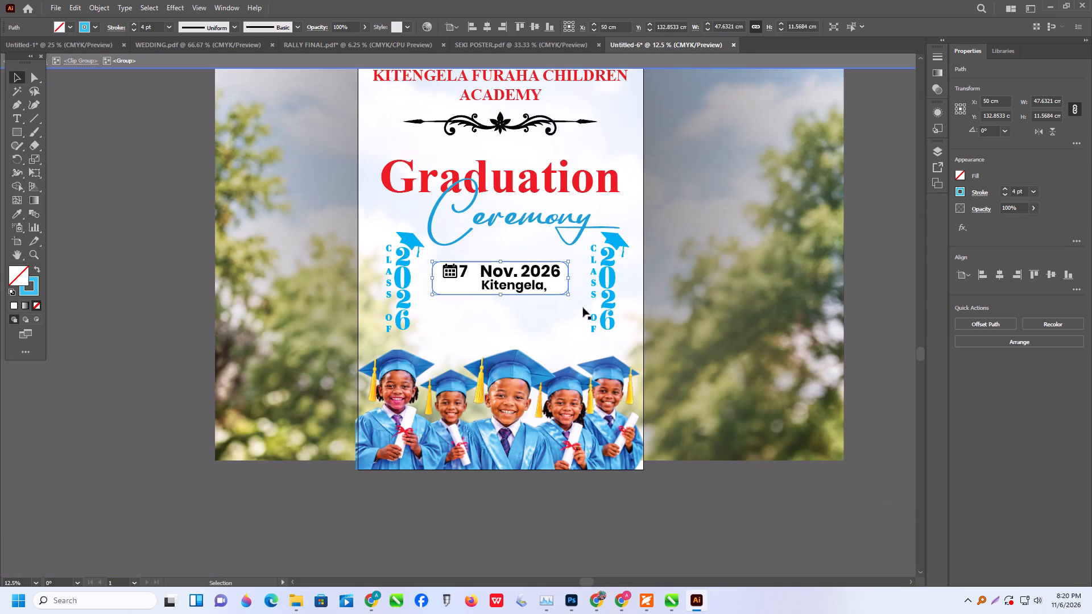
{"action": "triple_click", "coordinate": [35, 288]}
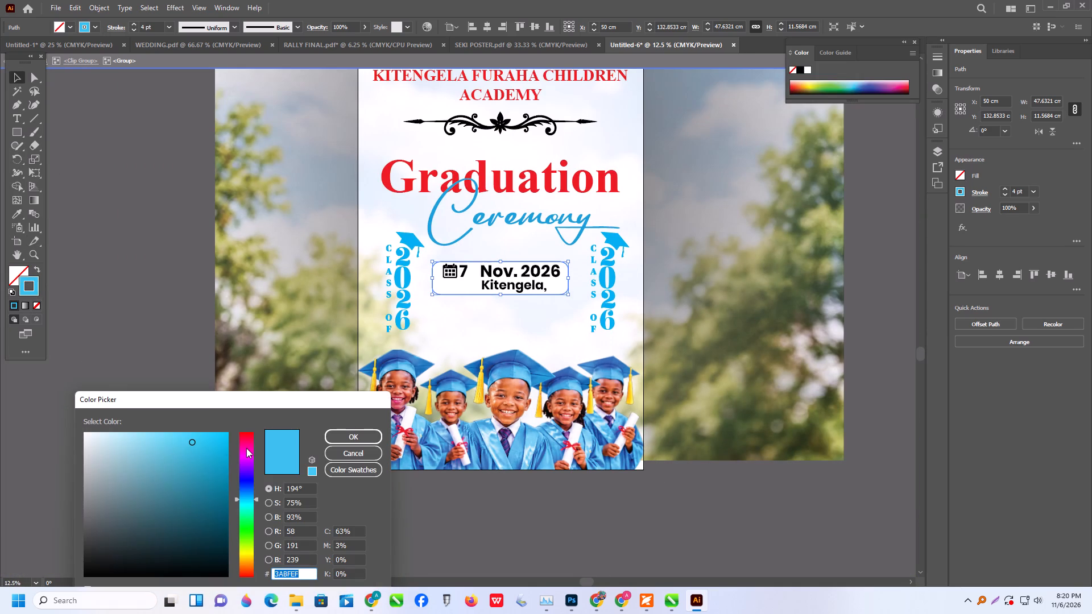
{"action": "left_click_drag", "start_coordinate": [246, 441], "coordinate": [249, 411]}
{"action": "left_click_drag", "start_coordinate": [224, 437], "coordinate": [267, 424]}
{"action": "left_click", "coordinate": [349, 435]}
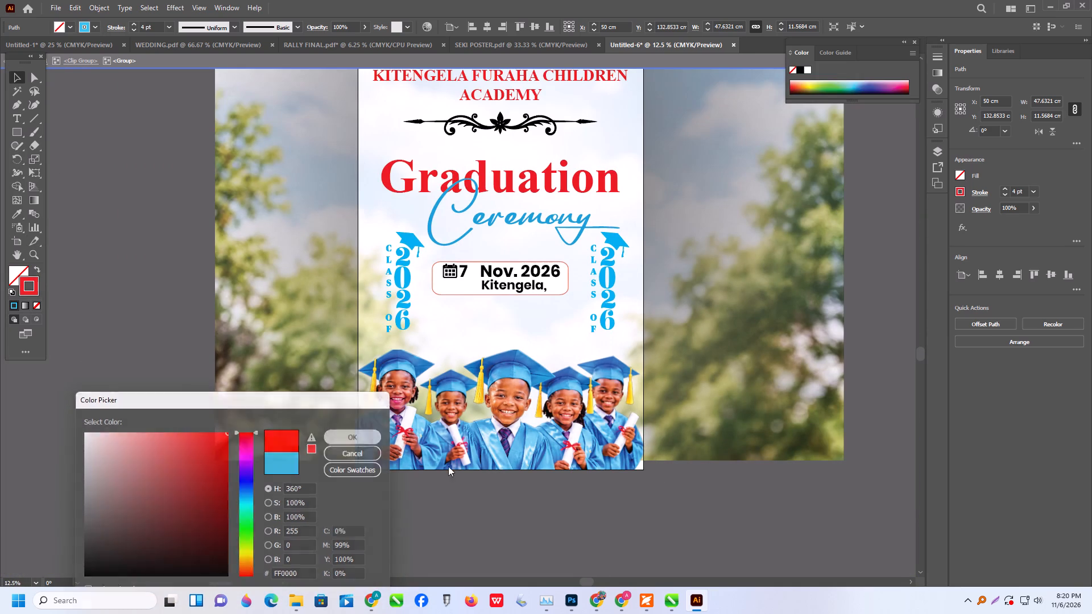
{"action": "triple_click", "coordinate": [533, 534]}
{"action": "scroll", "coordinate": [493, 478], "scroll_direction": "down", "scroll_amount": 2, "text": "alt"}
{"action": "scroll", "coordinate": [487, 426], "scroll_direction": "down", "scroll_amount": 3}
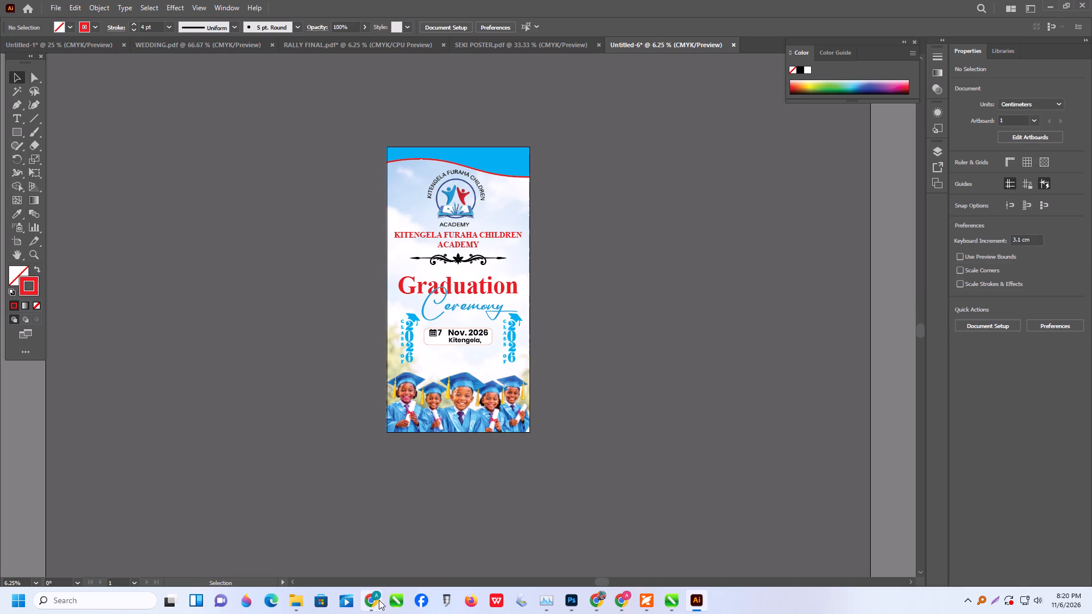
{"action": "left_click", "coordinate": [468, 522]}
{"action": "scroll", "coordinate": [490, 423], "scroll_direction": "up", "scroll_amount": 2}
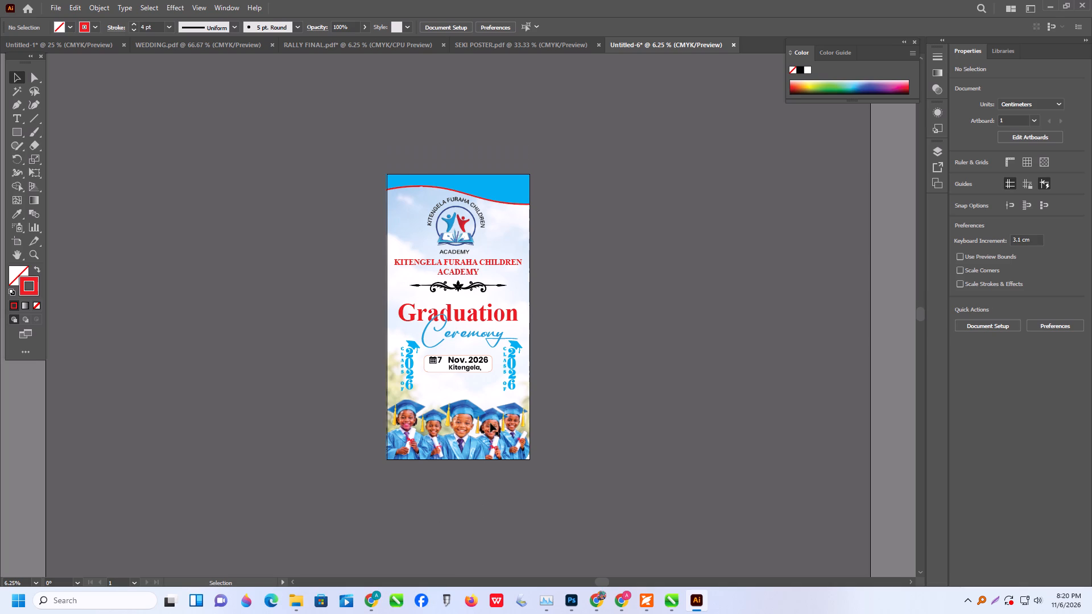
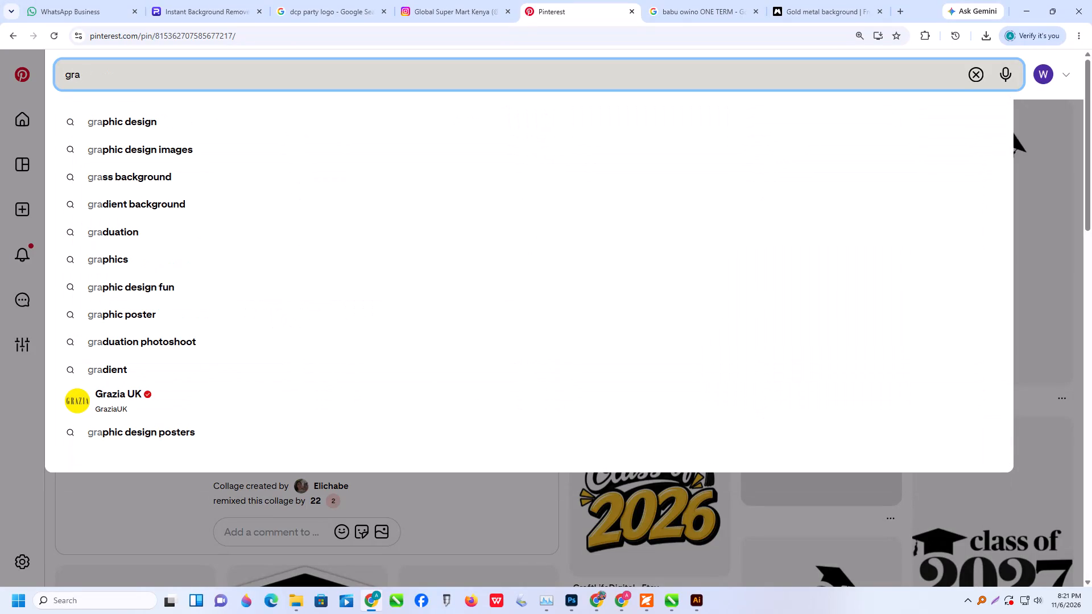
Search Pinterest for "graduation background".
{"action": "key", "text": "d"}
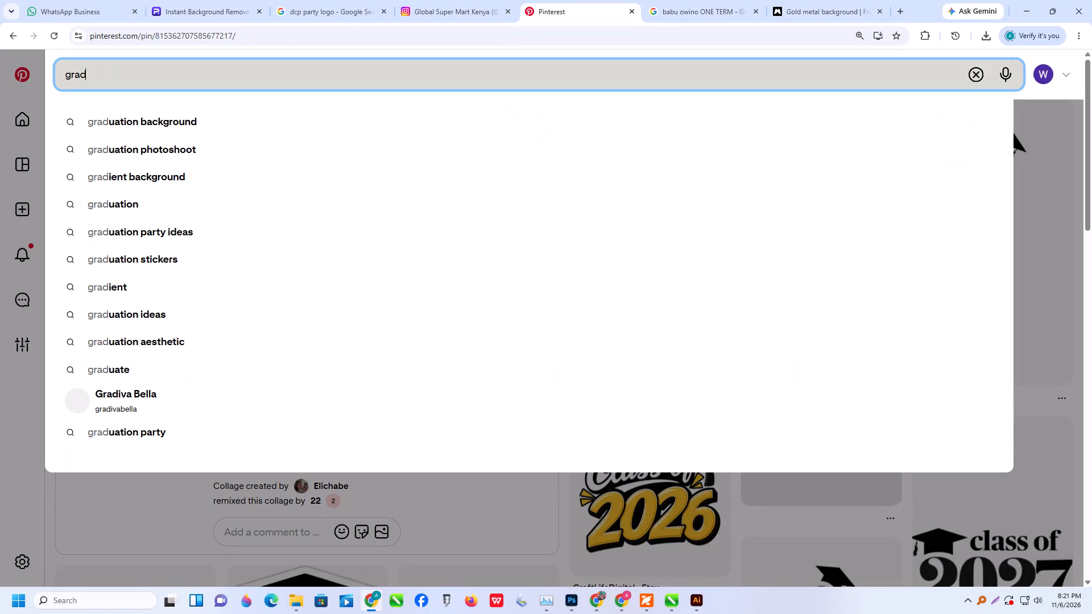
{"action": "left_click", "coordinate": [155, 122]}
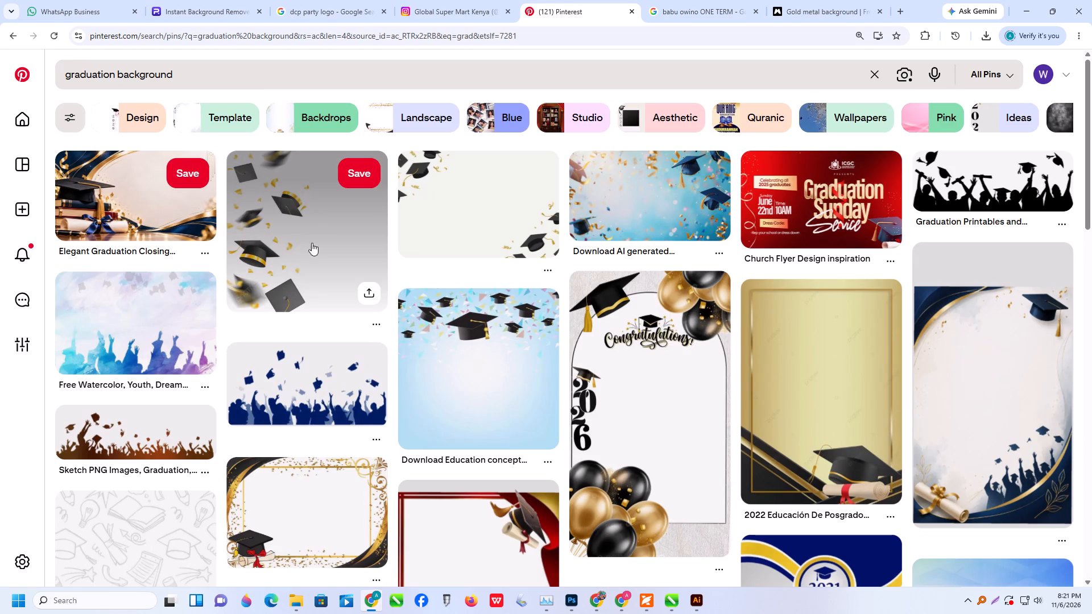
Copy the graduation caps and gold confetti image from its Pinterest pin and paste it into the Illustrator graduation banner.
{"action": "left_click", "coordinate": [461, 237]}
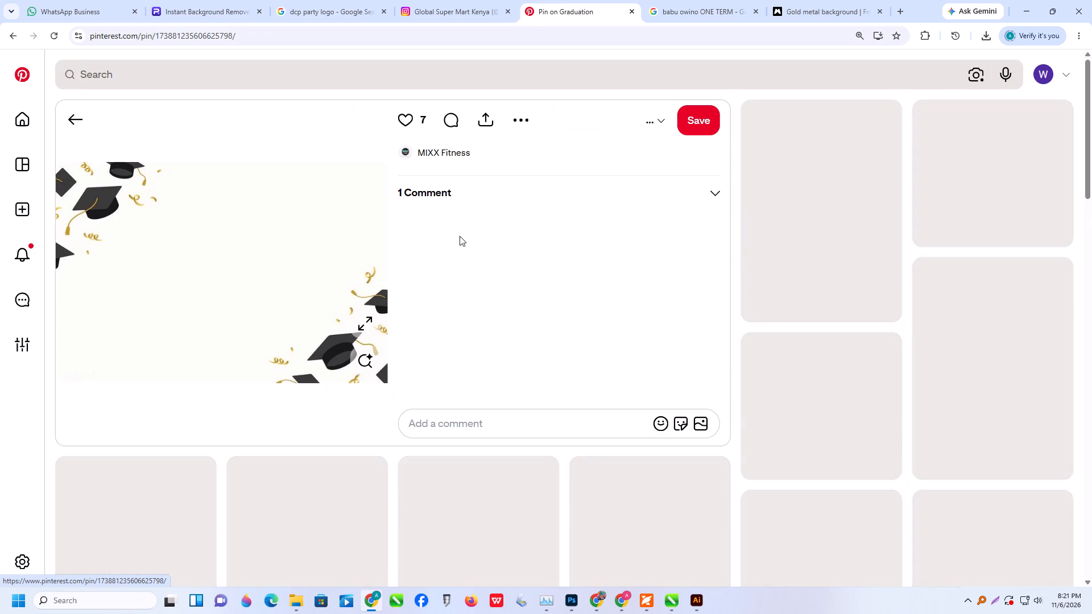
{"action": "right_click", "coordinate": [324, 287]}
{"action": "left_click", "coordinate": [352, 333]}
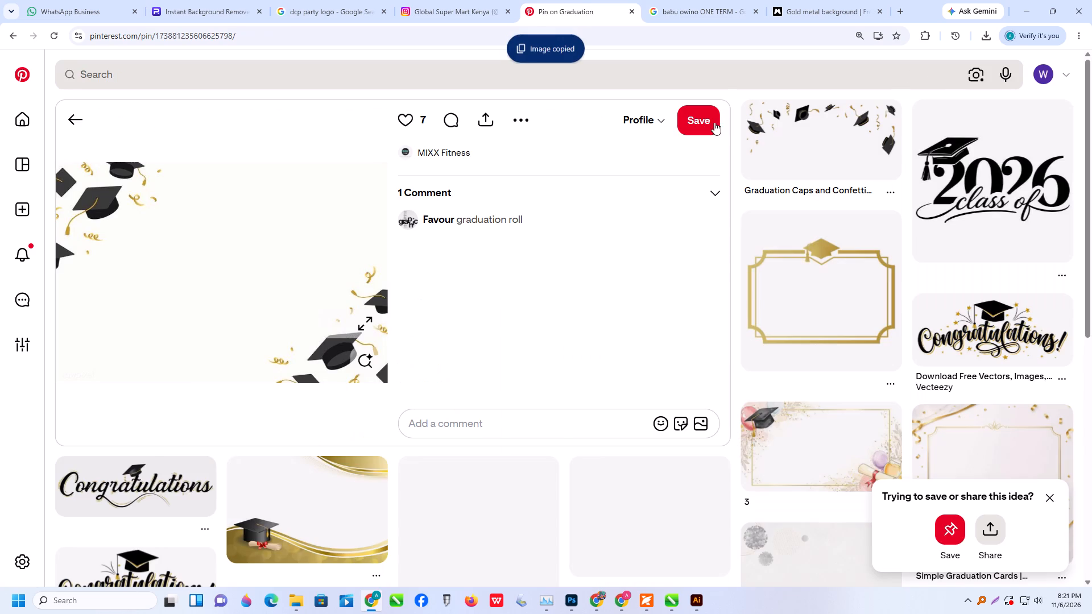
{"action": "left_click", "coordinate": [1019, 17]}
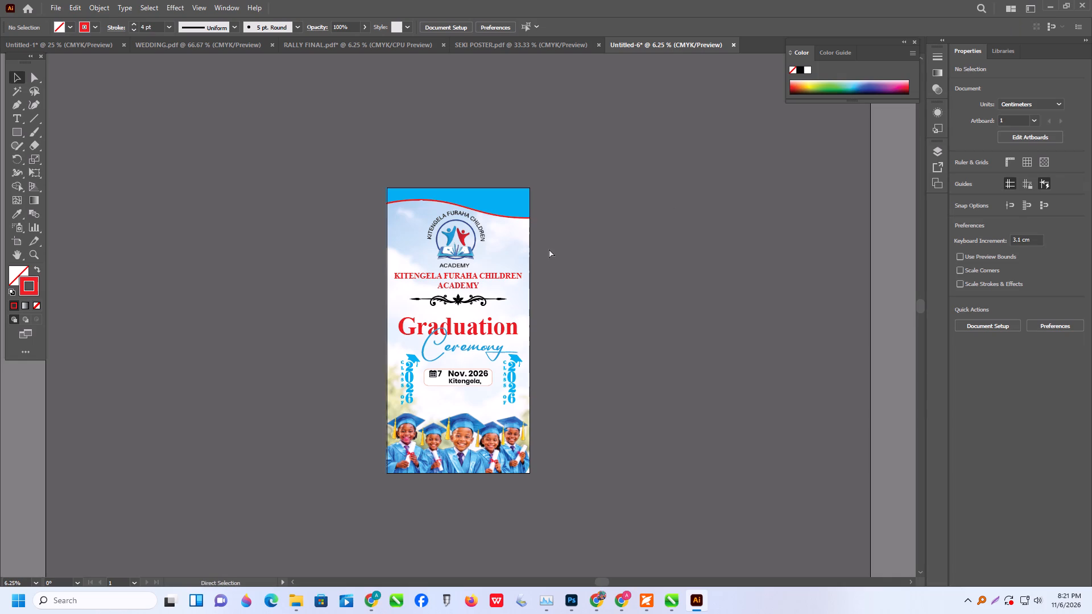
{"action": "key", "text": "ctrl+v"}
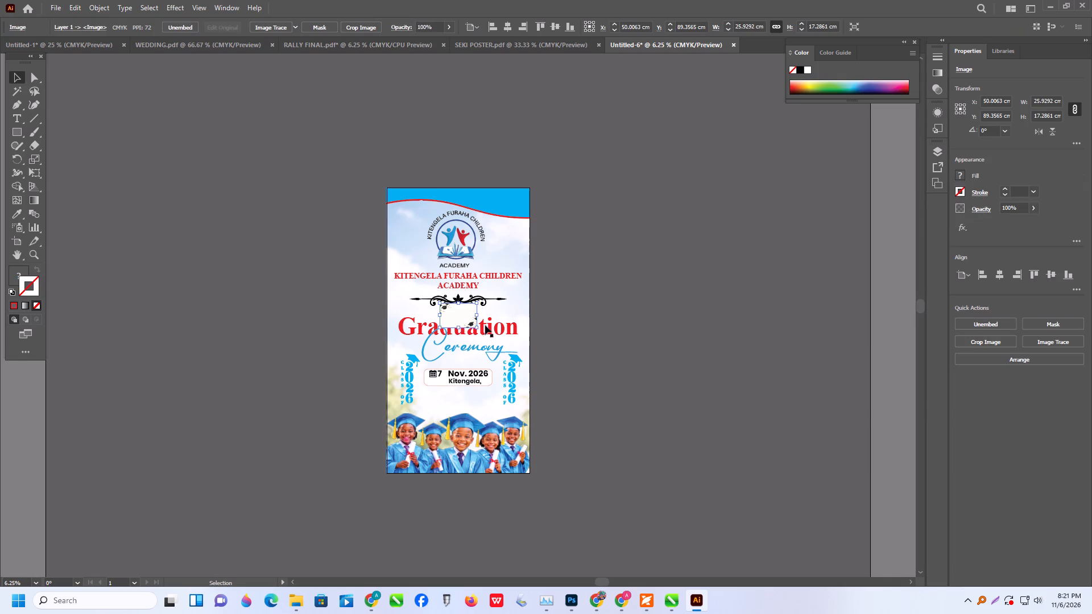
Enlarge the pasted caps image to about 137.6 by 91.7 cm and place it at the banner's top-left corner.
{"action": "left_click_drag", "start_coordinate": [479, 297], "coordinate": [487, 416], "text": "shift"}
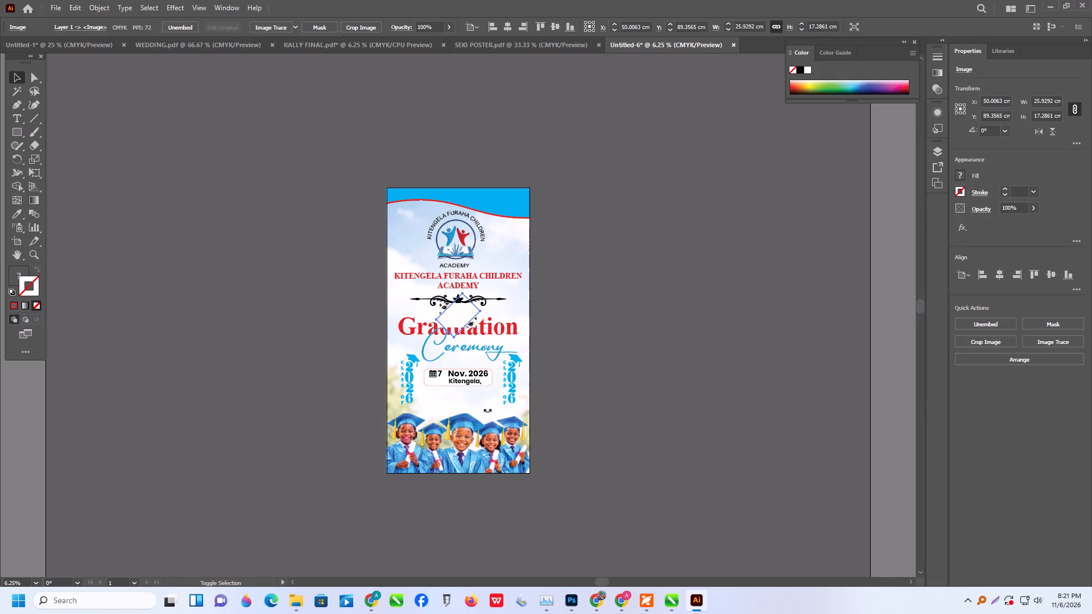
{"action": "key", "text": "ctrl+z"}
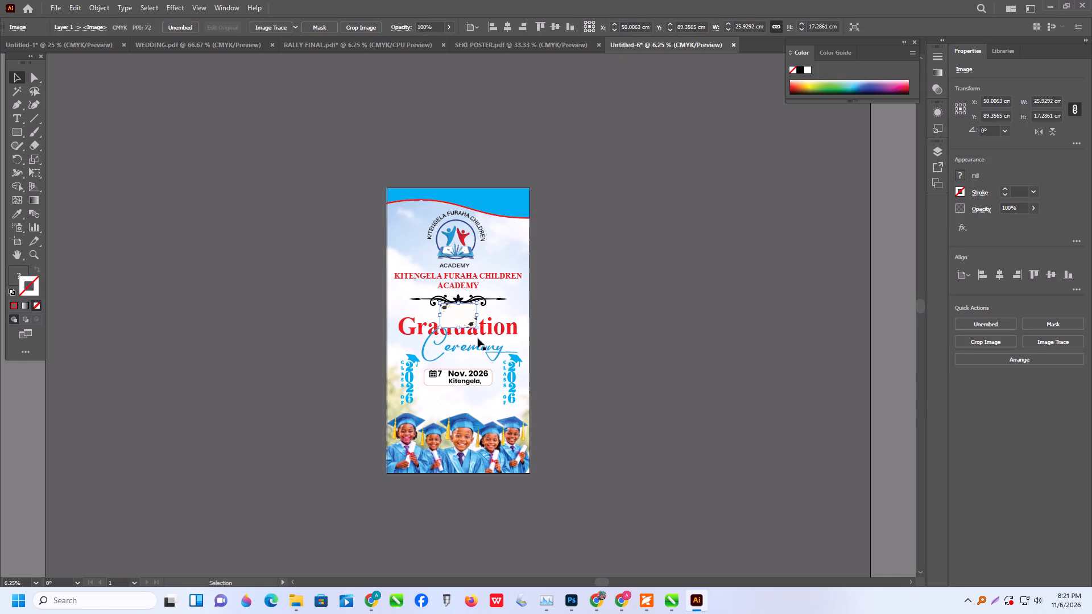
{"action": "left_click_drag", "start_coordinate": [458, 328], "coordinate": [458, 426], "text": "shift"}
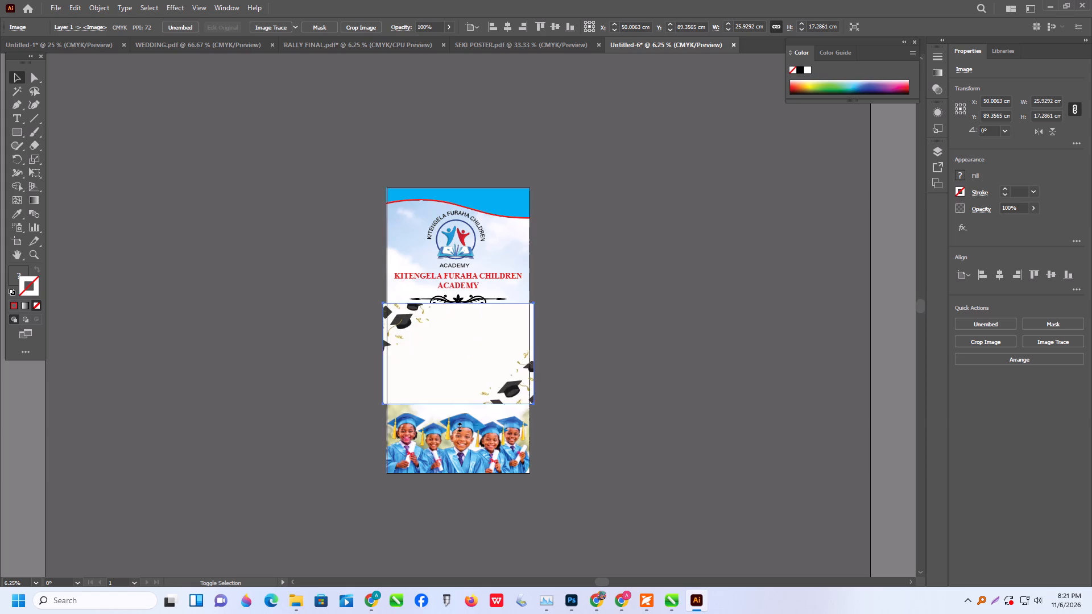
{"action": "left_click_drag", "start_coordinate": [458, 426], "coordinate": [466, 431], "text": "shift"}
{"action": "left_click_drag", "start_coordinate": [464, 388], "coordinate": [493, 277]}
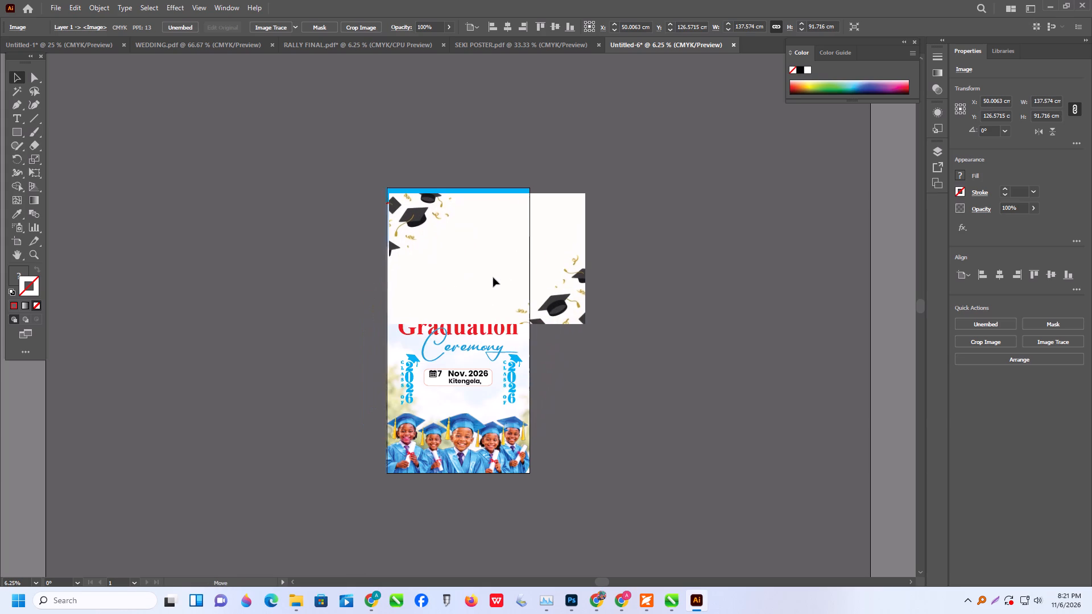
{"action": "left_click_drag", "start_coordinate": [493, 277], "coordinate": [490, 273]}
Send the caps image behind the banner artwork.
{"action": "right_click", "coordinate": [490, 259]}
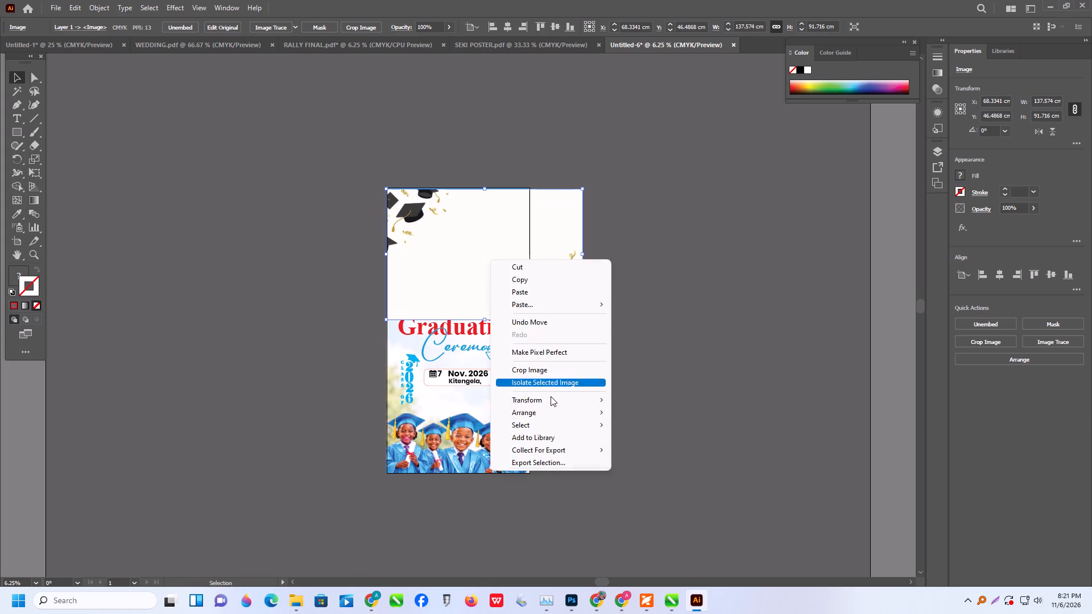
{"action": "left_click", "coordinate": [547, 409]}
{"action": "left_click", "coordinate": [626, 445]}
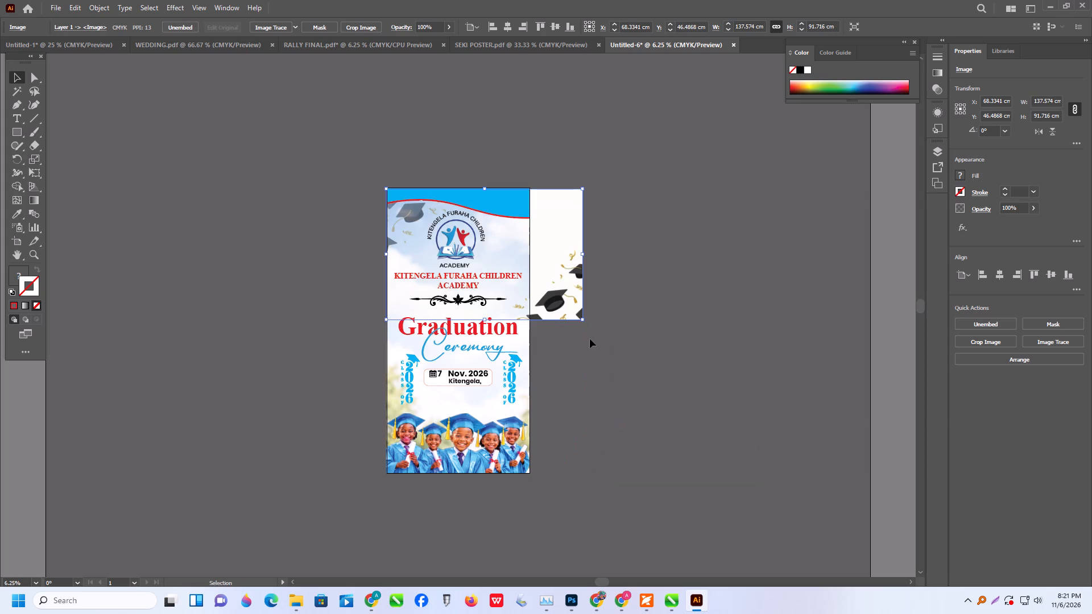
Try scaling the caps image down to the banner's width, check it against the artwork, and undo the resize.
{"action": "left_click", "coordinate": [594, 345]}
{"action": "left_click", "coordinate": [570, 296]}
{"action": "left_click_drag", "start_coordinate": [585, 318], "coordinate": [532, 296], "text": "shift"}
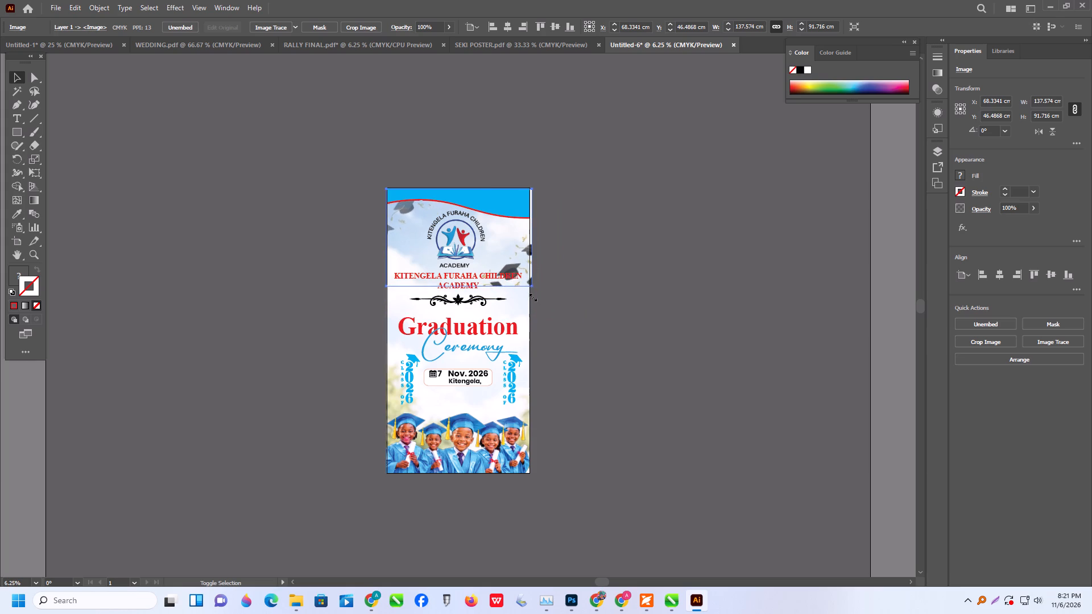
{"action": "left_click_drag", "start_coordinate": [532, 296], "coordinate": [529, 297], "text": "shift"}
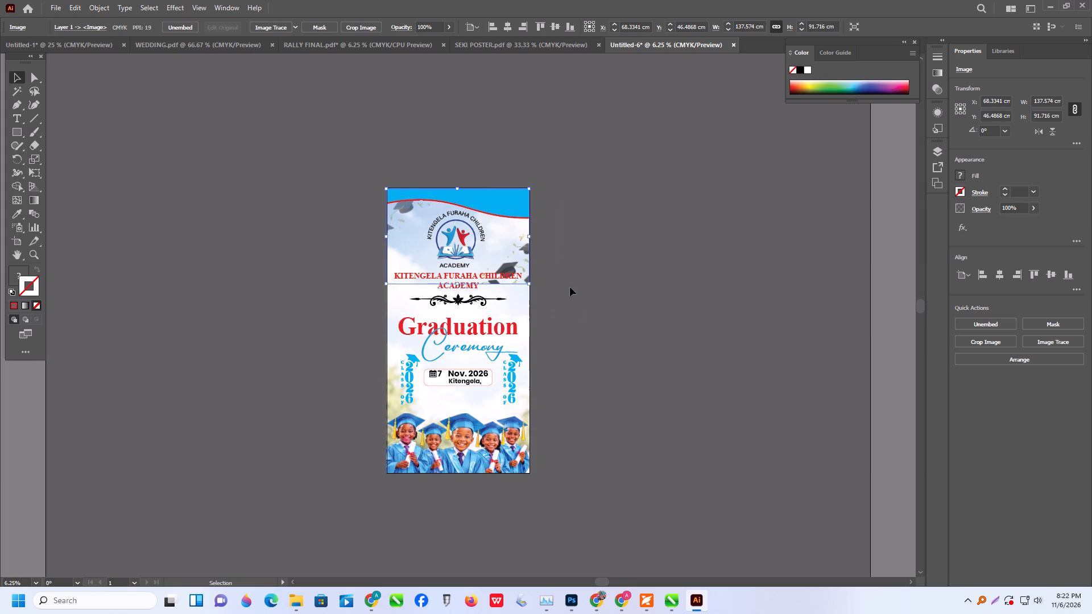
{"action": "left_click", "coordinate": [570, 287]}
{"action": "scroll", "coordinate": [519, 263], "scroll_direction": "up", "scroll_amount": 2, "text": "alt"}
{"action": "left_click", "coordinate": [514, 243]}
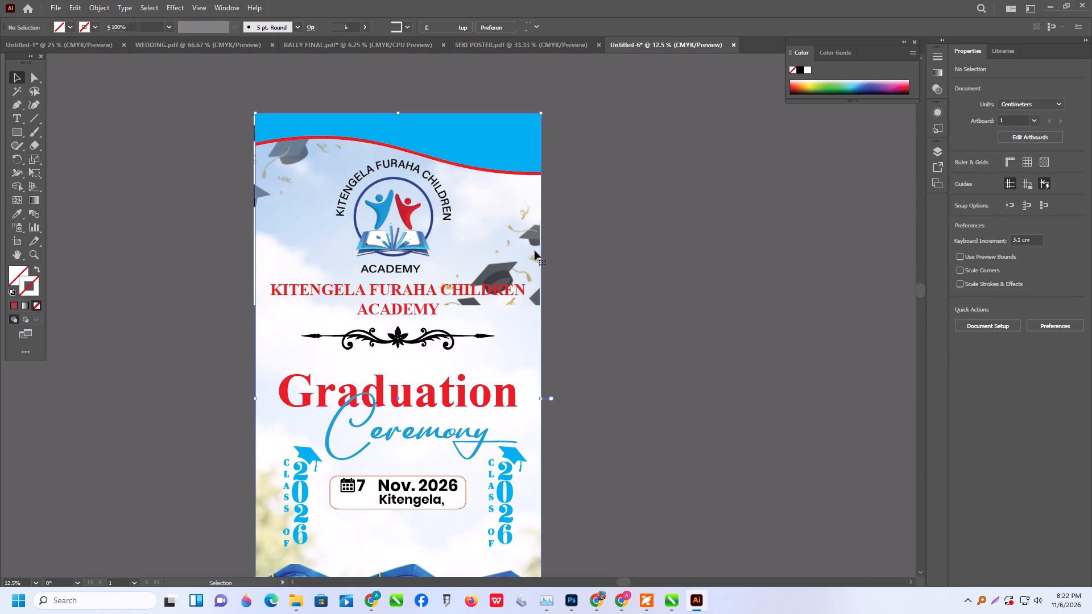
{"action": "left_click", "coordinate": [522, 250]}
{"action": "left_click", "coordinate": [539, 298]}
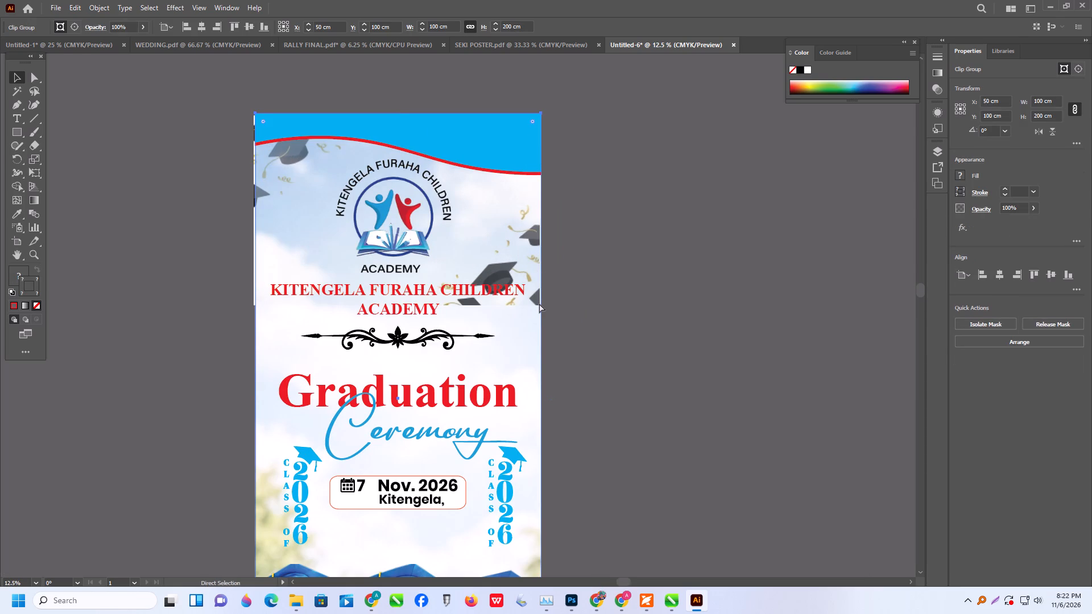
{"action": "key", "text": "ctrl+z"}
Shift the caps image slightly down and right, centring it at about X 69.5 cm, Y 49.3 cm.
{"action": "left_click_drag", "start_coordinate": [605, 335], "coordinate": [609, 341]}
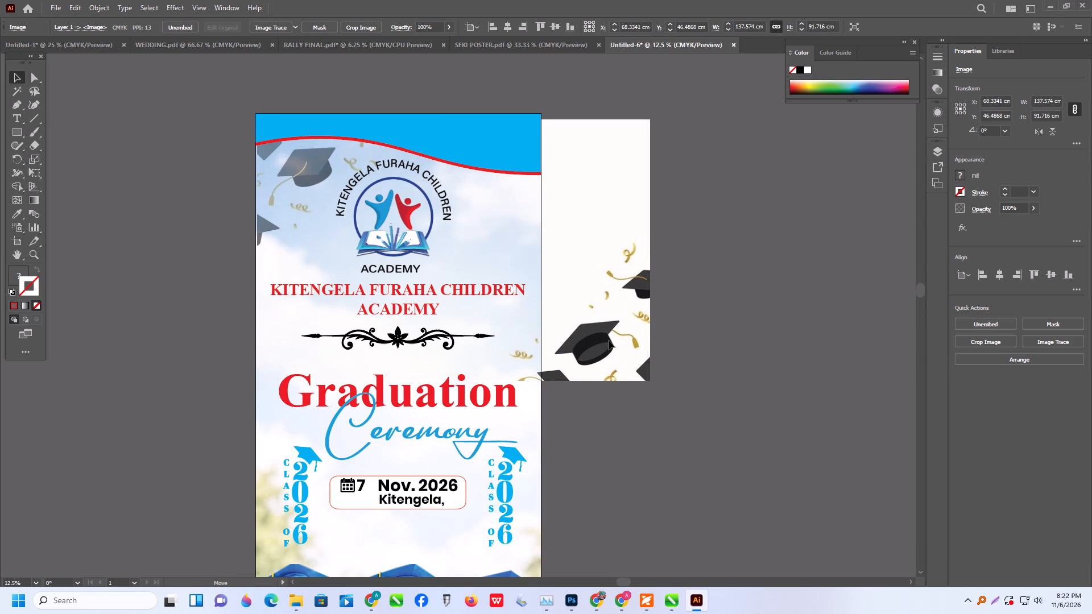
{"action": "left_click_drag", "start_coordinate": [609, 341], "coordinate": [609, 343]}
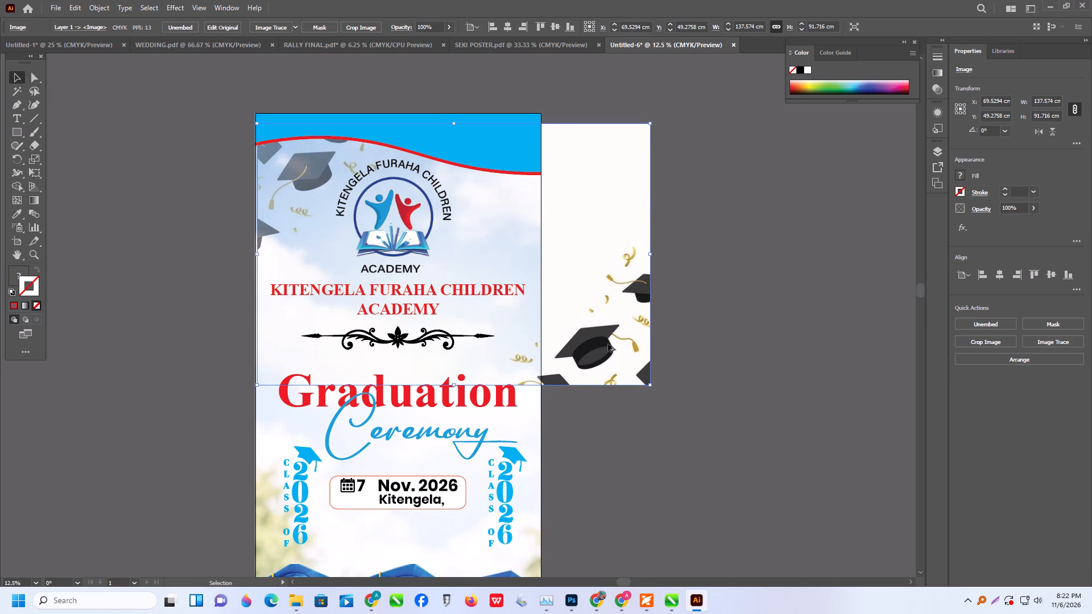
Duplicate the caps image onto the lower banner at about X 30.1 cm, Y 132.9 cm, with its corner caps above the right-hand graduates.
{"action": "scroll", "coordinate": [608, 344], "scroll_direction": "down", "scroll_amount": 1, "text": "alt"}
{"action": "scroll", "coordinate": [603, 341], "scroll_direction": "down", "scroll_amount": 6}
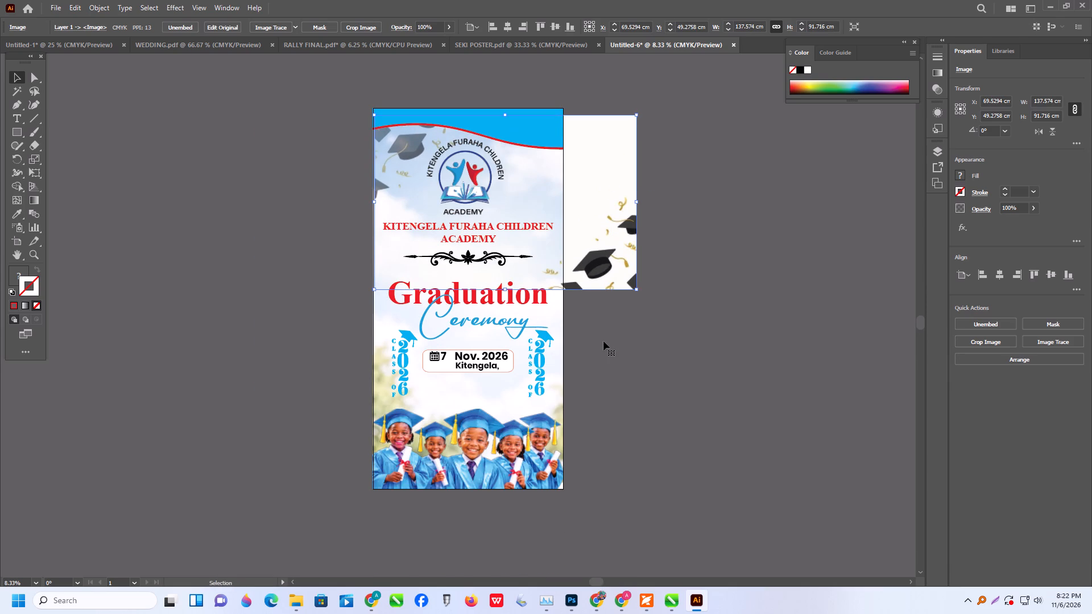
{"action": "left_click_drag", "start_coordinate": [596, 258], "coordinate": [582, 417], "text": "alt"}
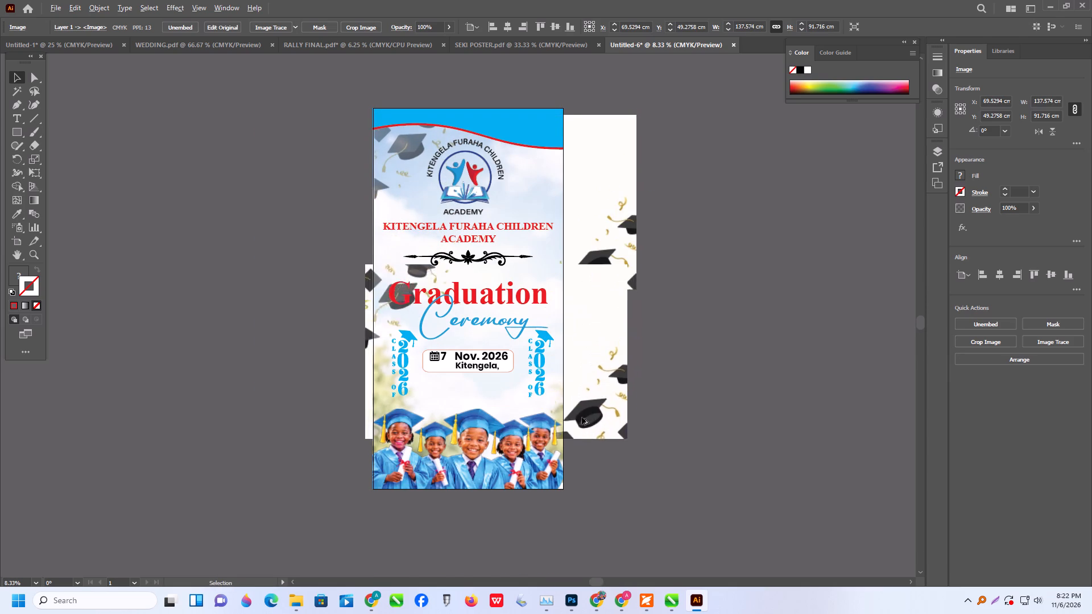
{"action": "left_click_drag", "start_coordinate": [582, 417], "coordinate": [518, 407], "text": "alt"}
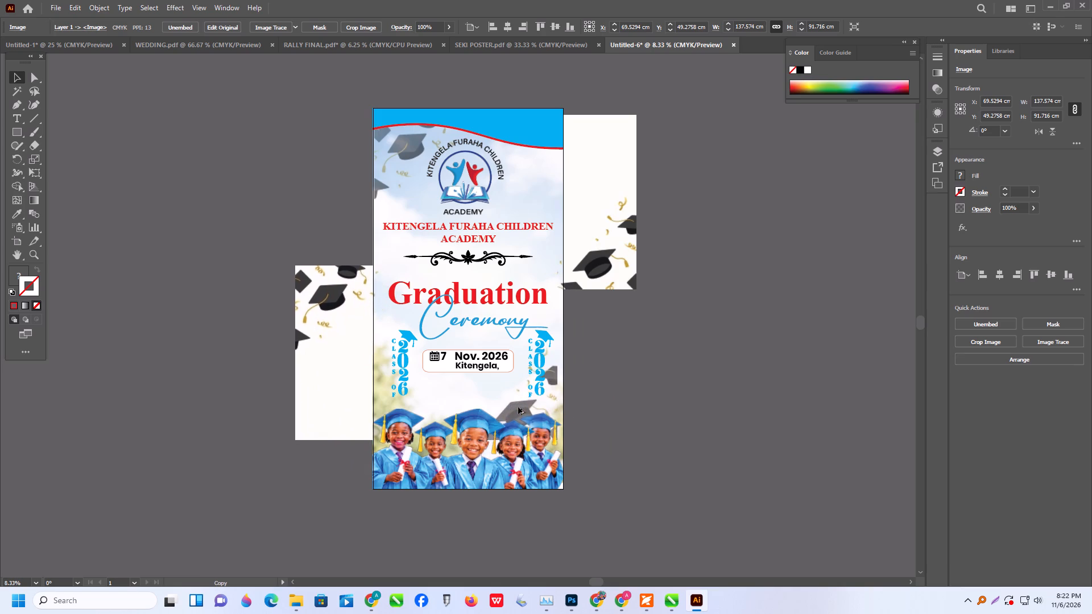
{"action": "left_click_drag", "start_coordinate": [518, 407], "coordinate": [522, 413], "text": "alt"}
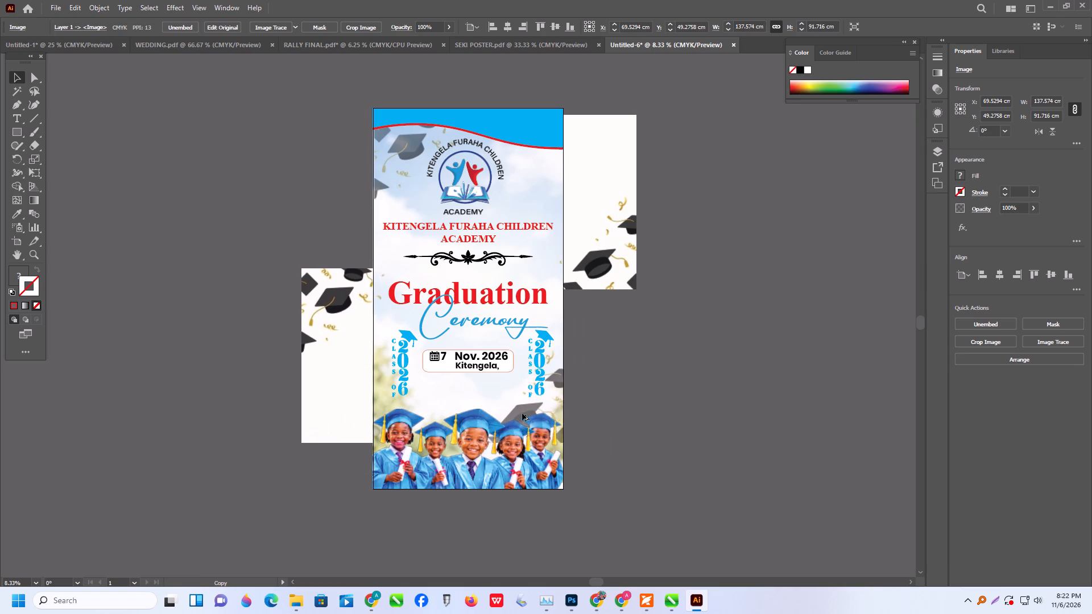
{"action": "left_click_drag", "start_coordinate": [522, 413], "coordinate": [521, 417], "text": "alt"}
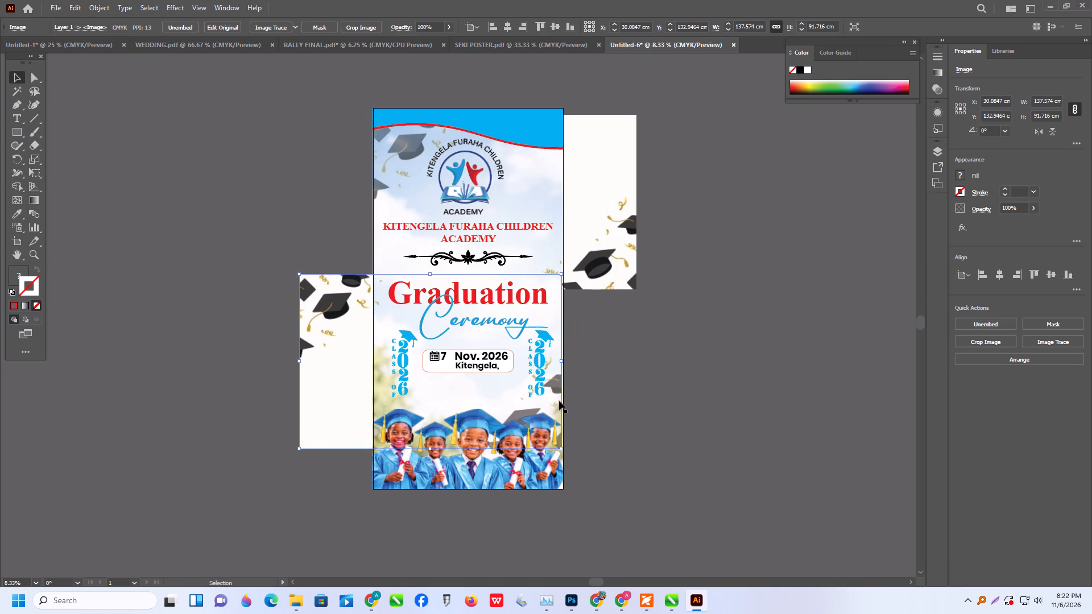
{"action": "left_click", "coordinate": [621, 402]}
{"action": "left_click", "coordinate": [660, 396]}
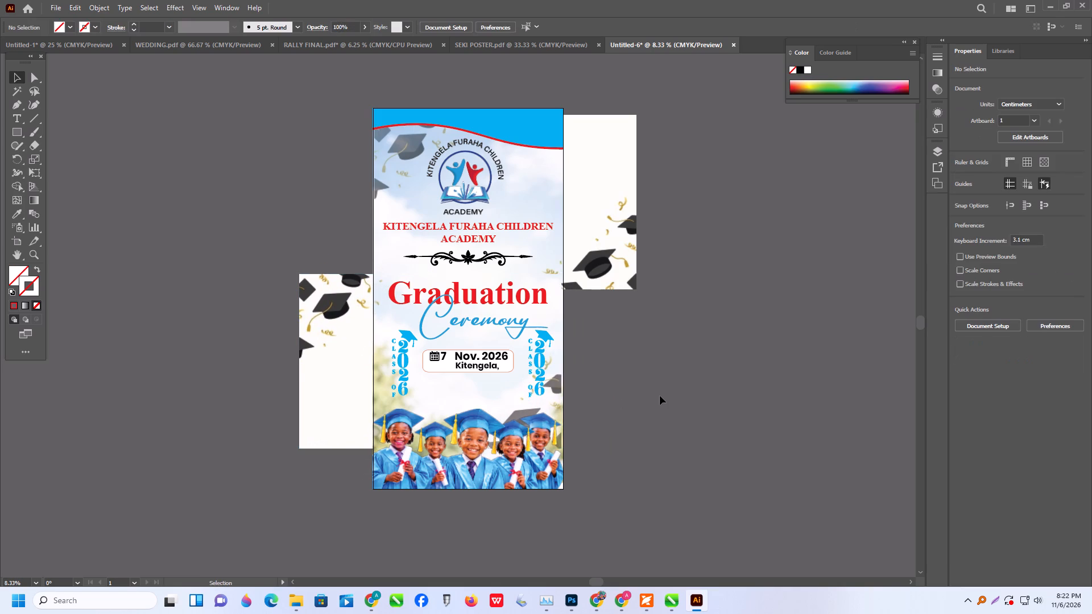
Duplicate the upper caps image to about X 32.2 cm, Y 0 cm, so its lower-right caps sit beside the school logo.
{"action": "scroll", "coordinate": [578, 375], "scroll_direction": "up", "scroll_amount": 1, "text": "alt"}
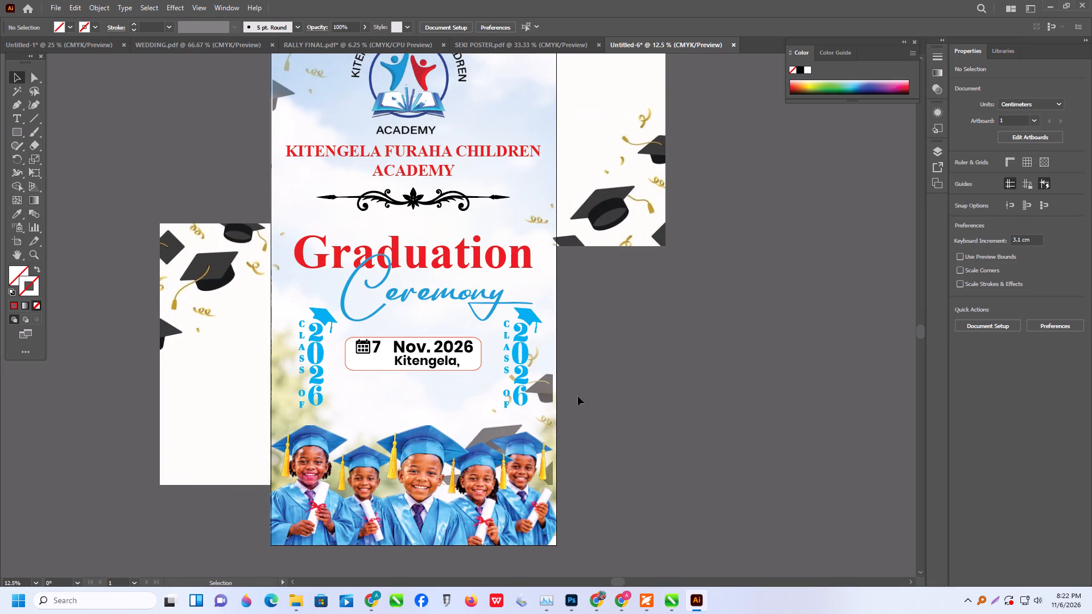
{"action": "scroll", "coordinate": [574, 409], "scroll_direction": "down", "scroll_amount": 1, "text": "alt"}
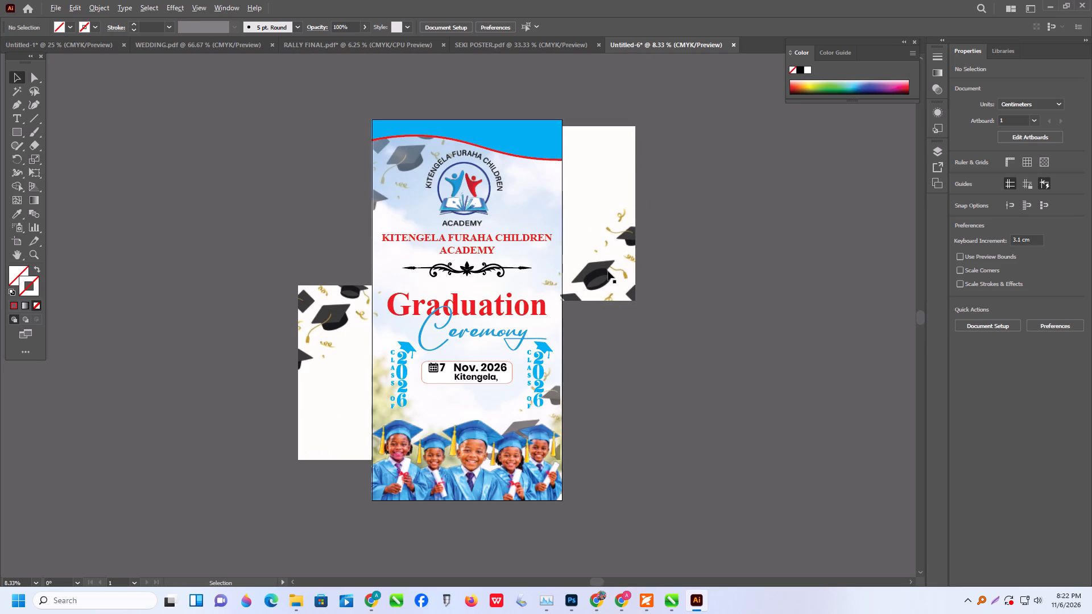
{"action": "left_click_drag", "start_coordinate": [608, 271], "coordinate": [537, 177], "text": "alt"}
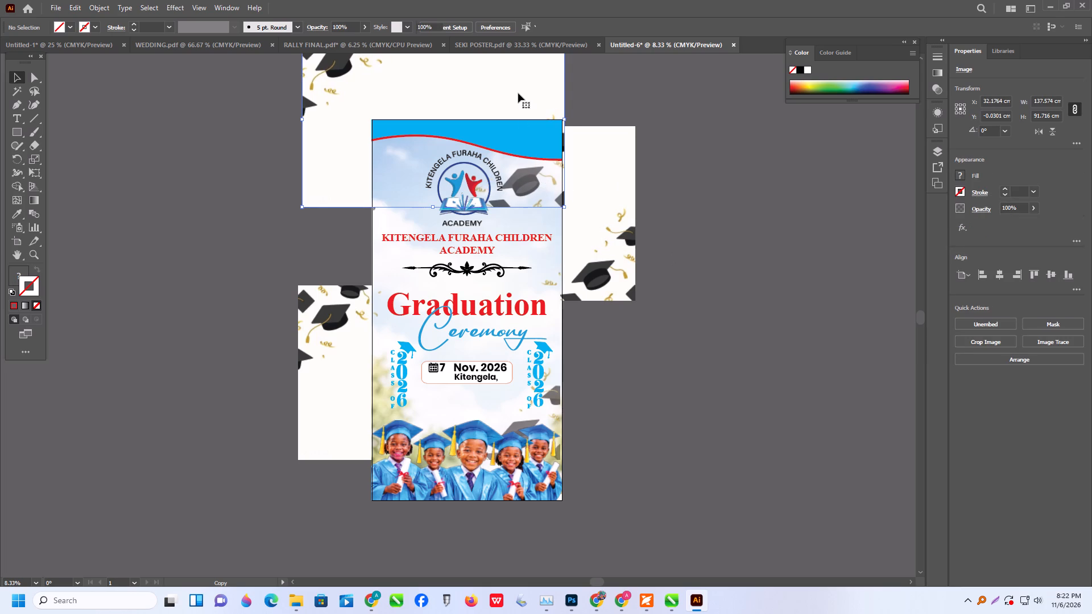
{"action": "key", "text": "Delete"}
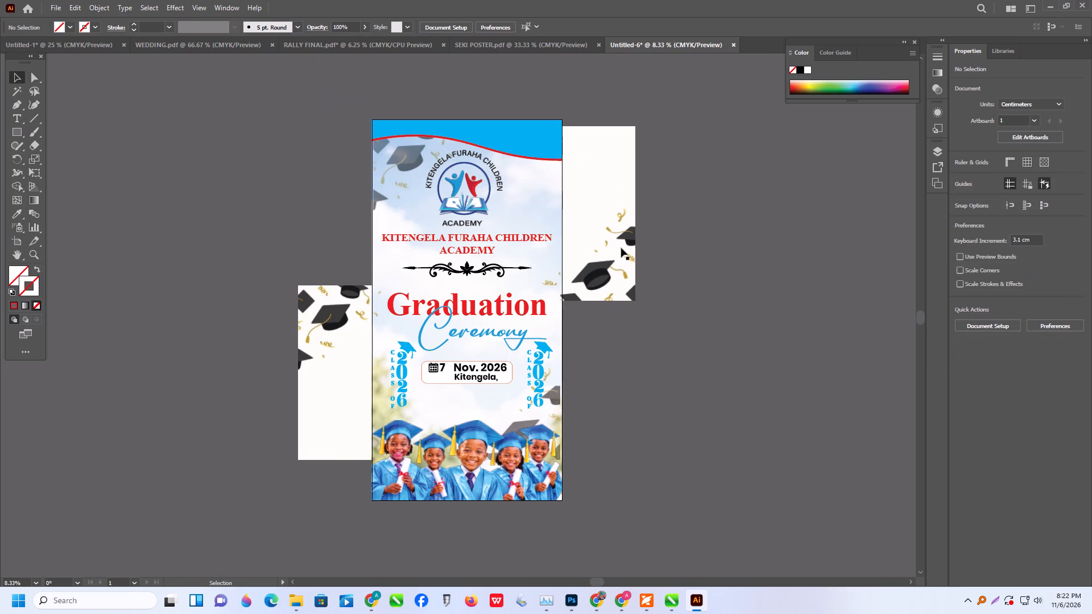
{"action": "key", "text": "ctrl+z"}
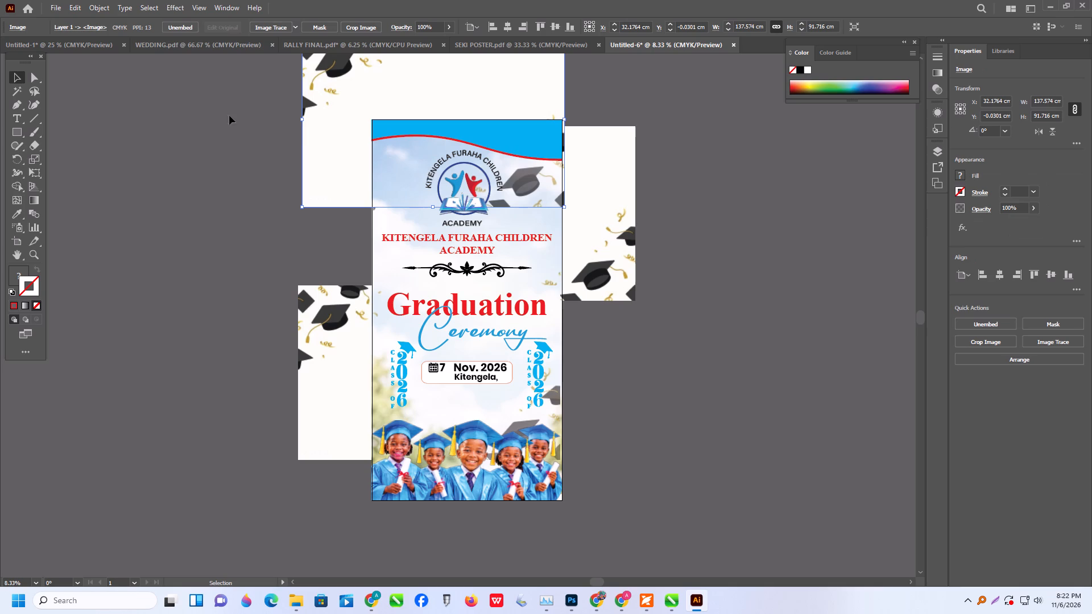
Crop the top caps copy to its lower-right corner, about 43 by 64.4 cm, keeping the caps beside the logo.
{"action": "left_click", "coordinate": [362, 30]}
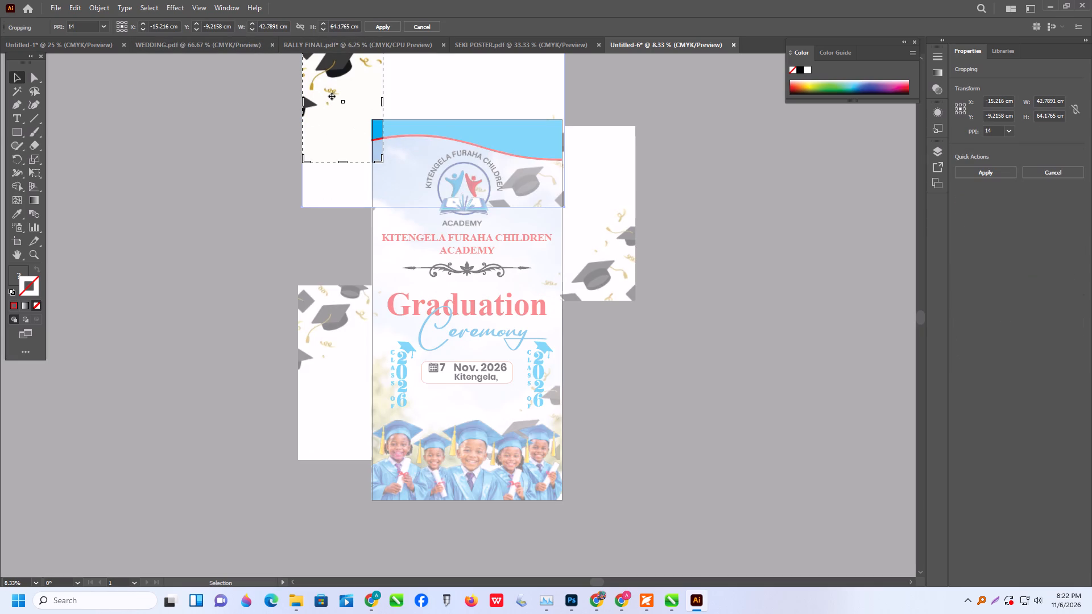
{"action": "left_click_drag", "start_coordinate": [332, 97], "coordinate": [526, 171]}
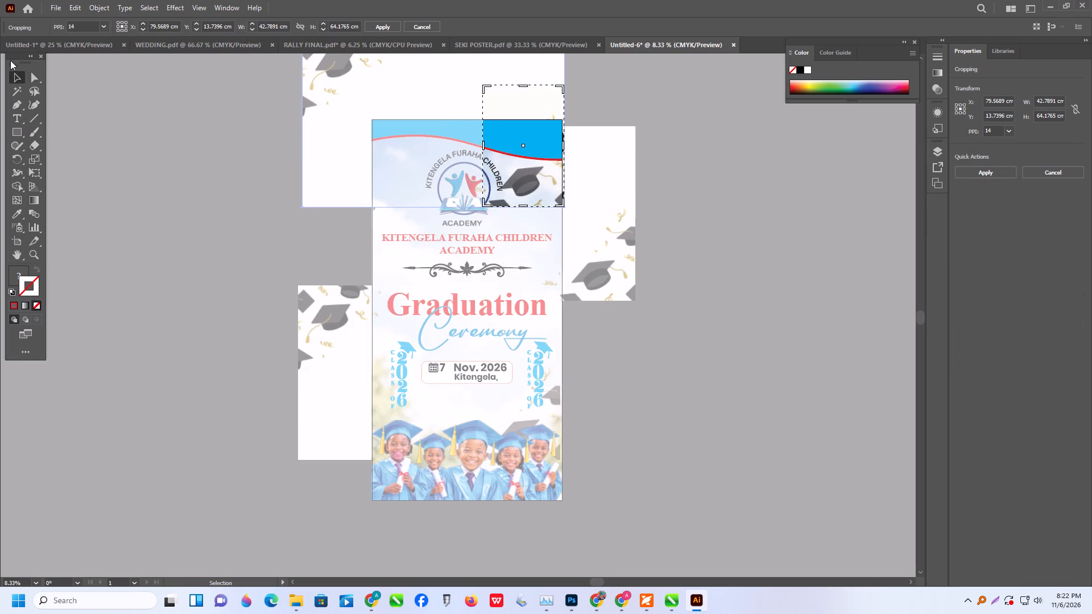
{"action": "key", "text": "Return"}
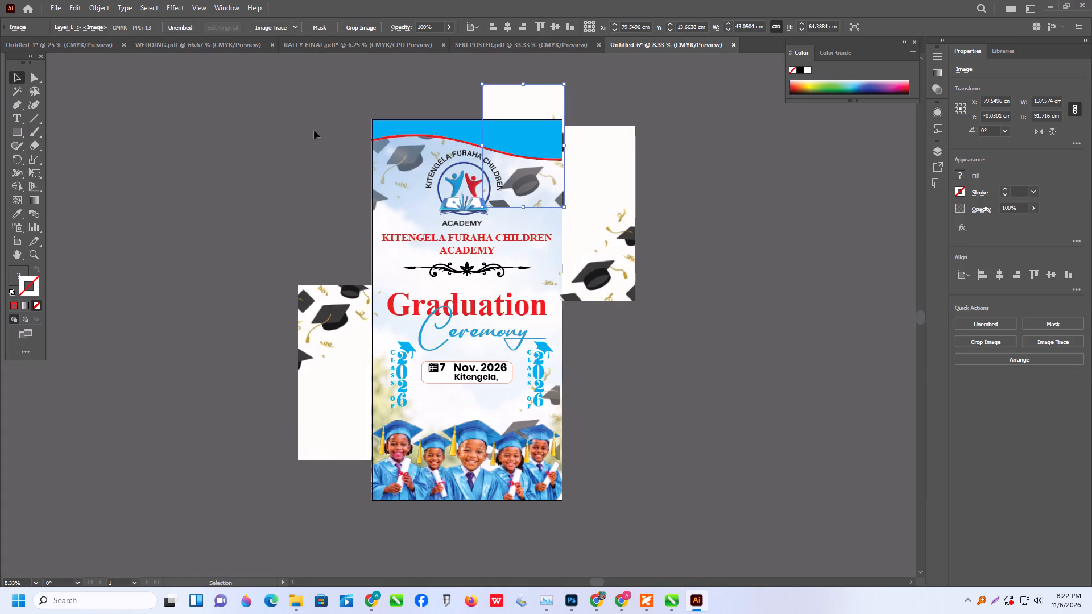
{"action": "left_click", "coordinate": [671, 147]}
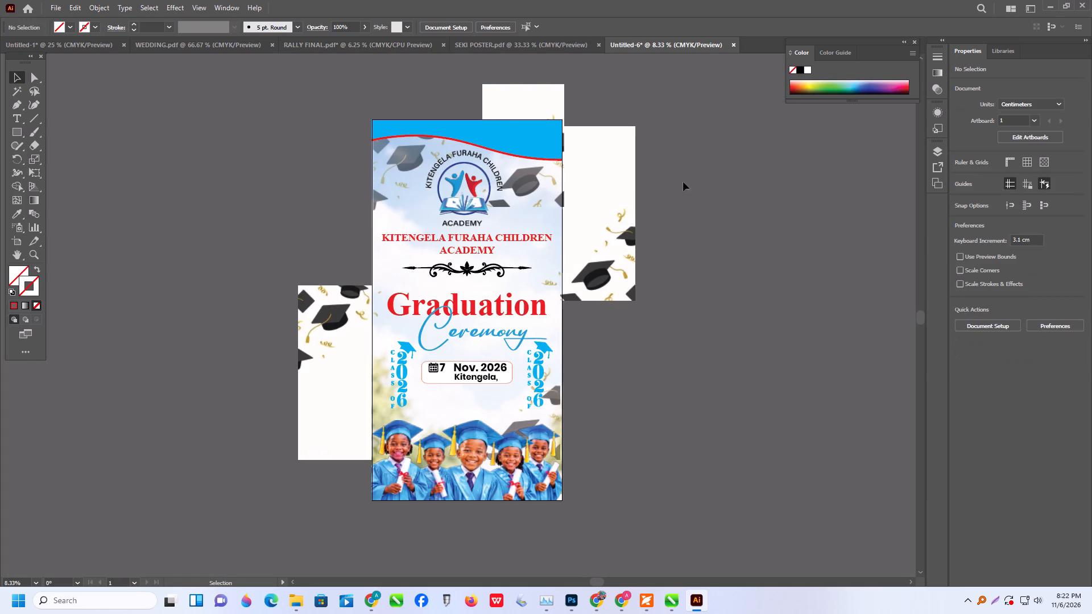
Move the cropped caps piece to about X 78.1 cm, Y 19 cm, lining it up with the banner's right edge.
{"action": "left_click_drag", "start_coordinate": [536, 101], "coordinate": [543, 107]}
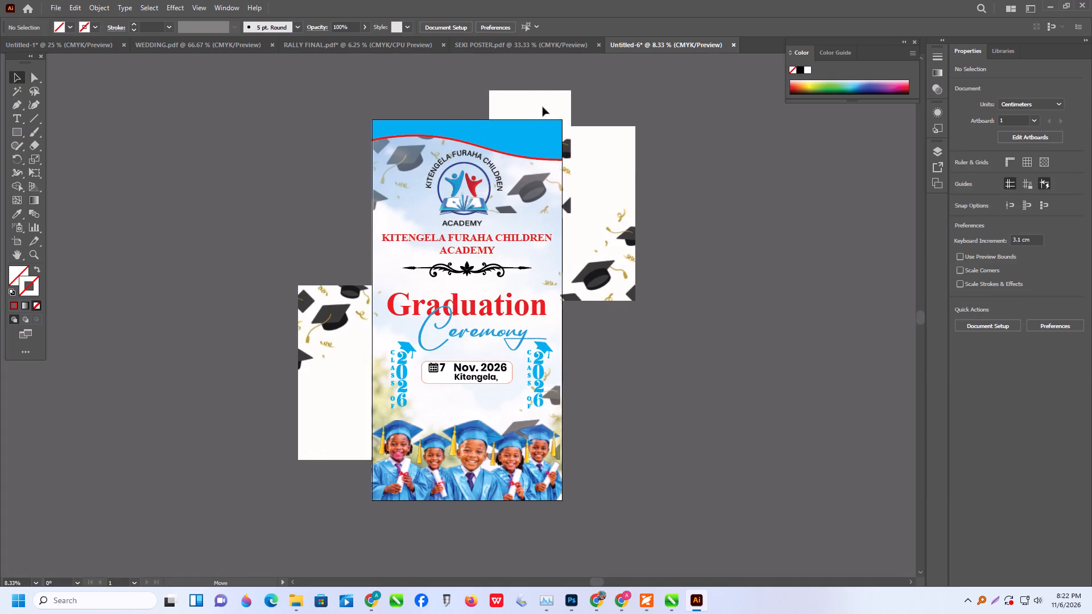
{"action": "left_click_drag", "start_coordinate": [543, 107], "coordinate": [540, 108]}
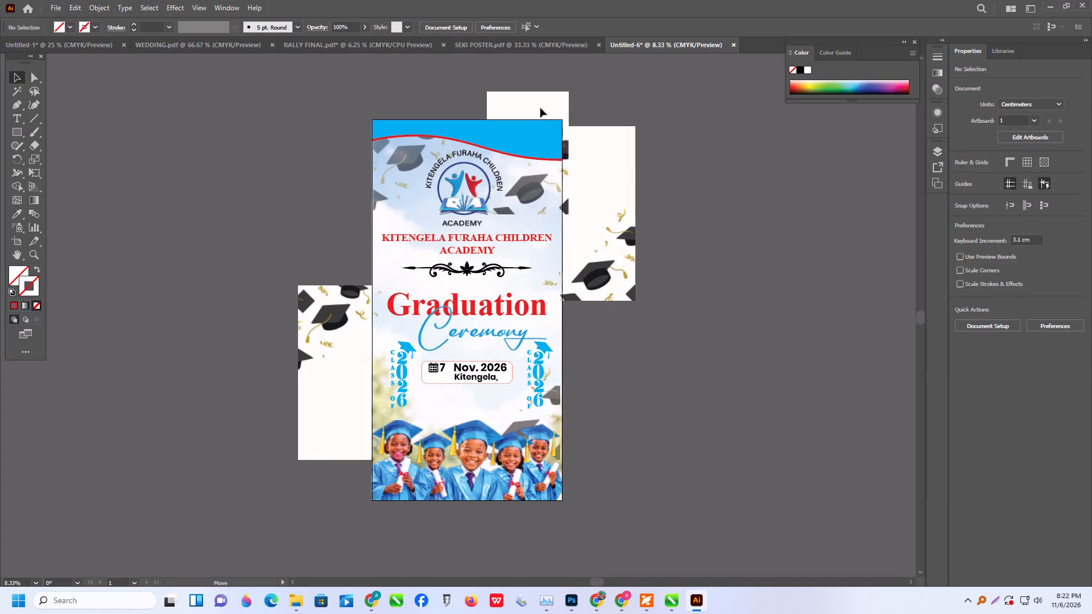
{"action": "left_click_drag", "start_coordinate": [540, 108], "coordinate": [533, 111]}
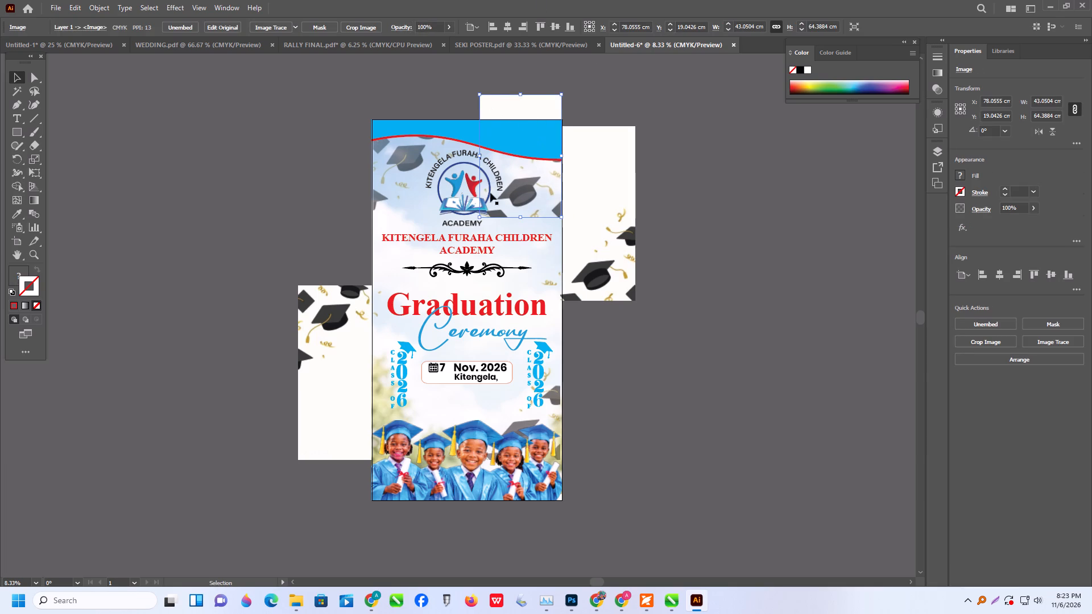
Scale the cropped caps piece beside the logo to about 40 by 59.9 cm and move it to about X 80.8 cm, Y 21.3 cm.
{"action": "left_click_drag", "start_coordinate": [479, 218], "coordinate": [486, 219], "text": "shift"}
{"action": "left_click", "coordinate": [539, 185]}
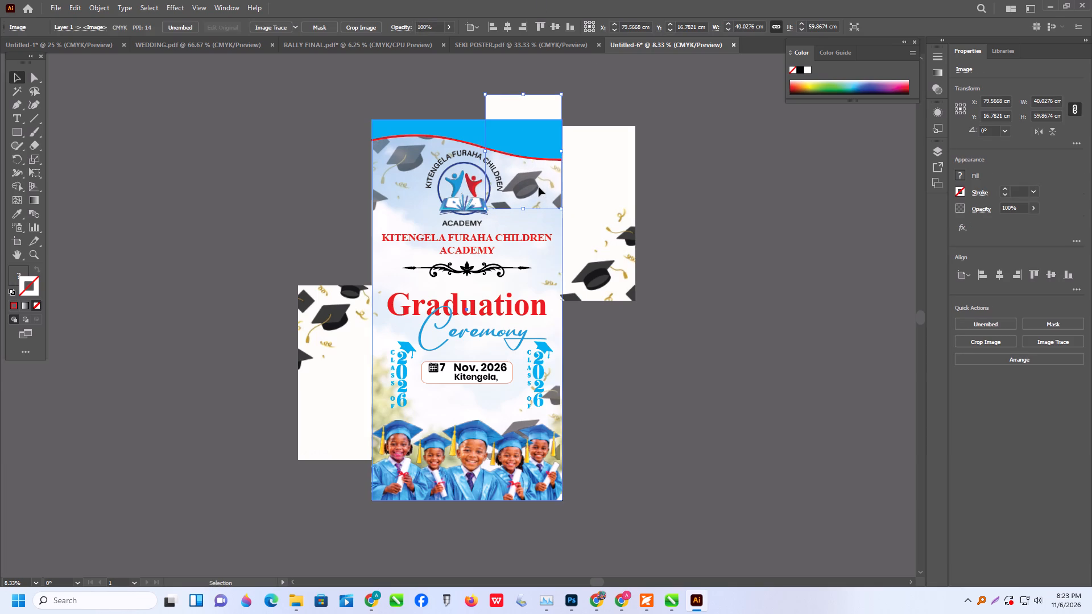
{"action": "key", "text": "ctrl+z"}
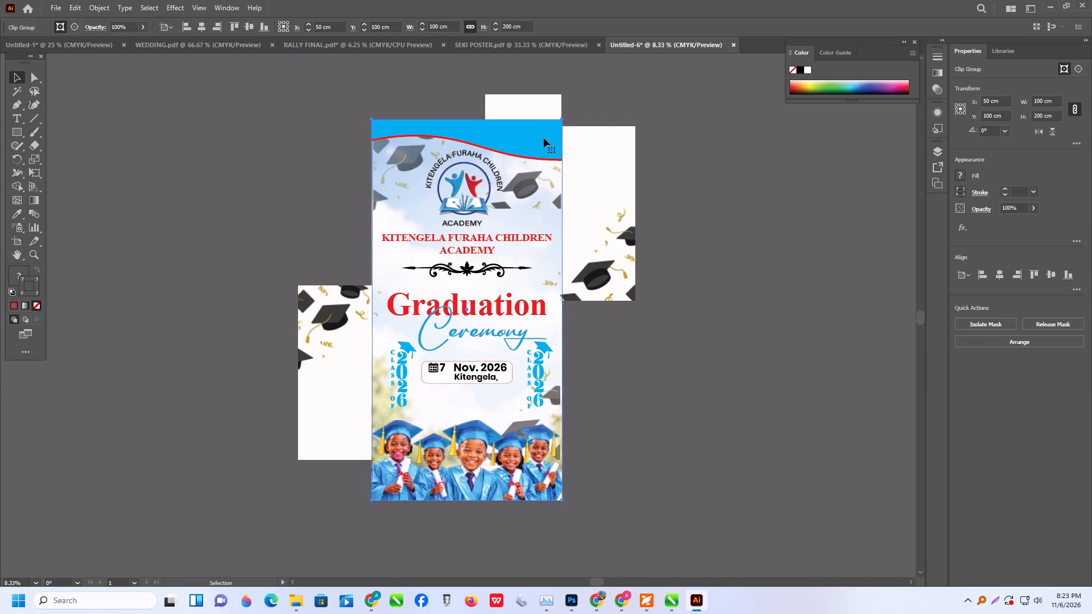
{"action": "left_click_drag", "start_coordinate": [537, 96], "coordinate": [537, 103]}
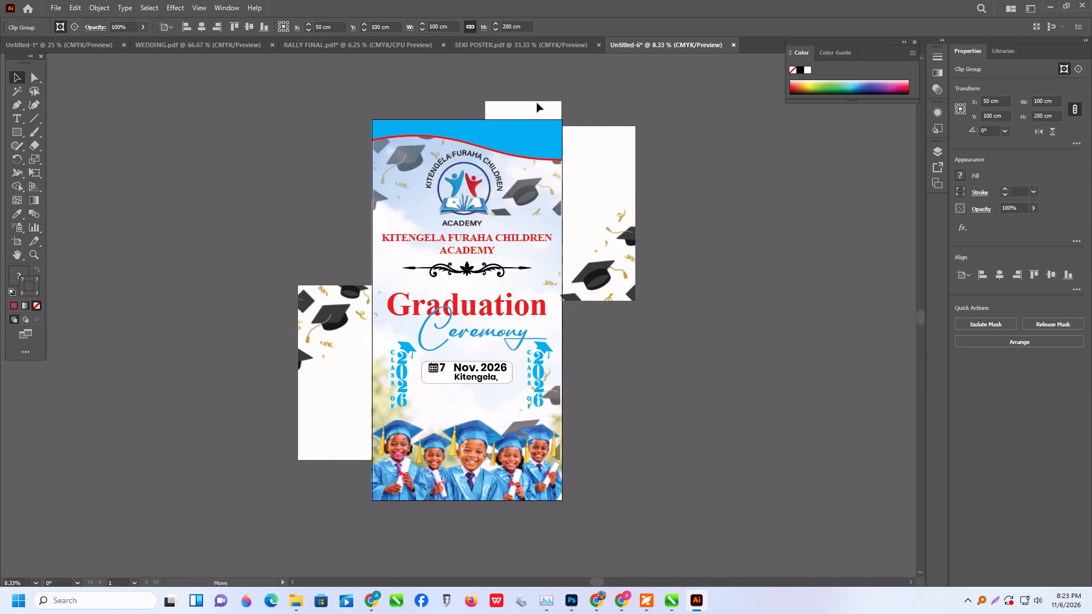
{"action": "left_click_drag", "start_coordinate": [537, 103], "coordinate": [539, 105]}
{"action": "left_click", "coordinate": [734, 181]}
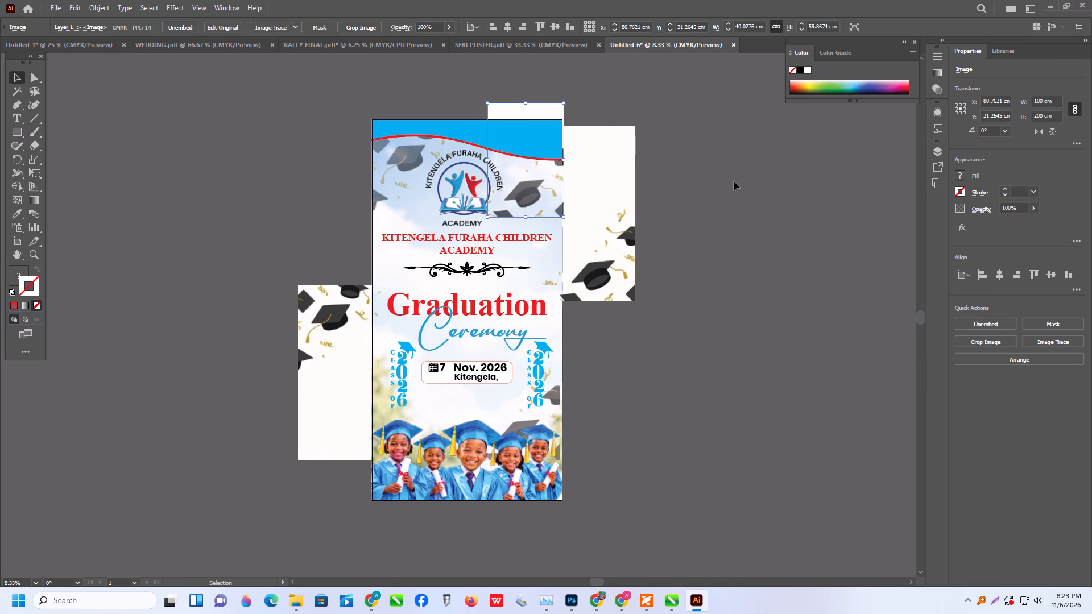
Scale the lower-left caps image down to about 99.7 by 66.5 cm so it spans the banner's width.
{"action": "scroll", "coordinate": [732, 189], "scroll_direction": "down", "scroll_amount": 3}
{"action": "left_click", "coordinate": [557, 358]}
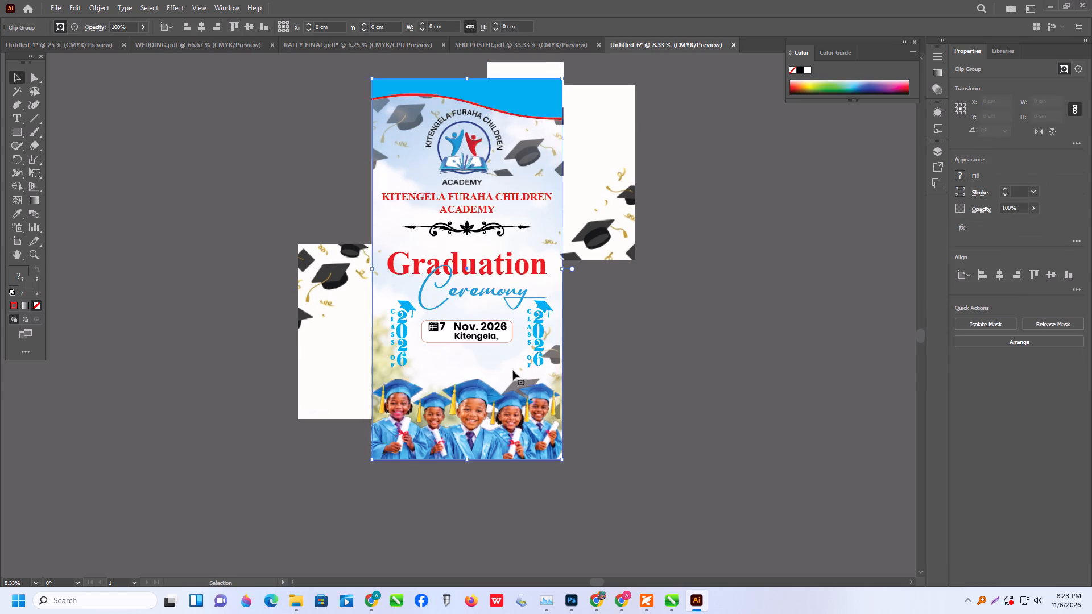
{"action": "left_click", "coordinate": [316, 360]}
{"action": "left_click", "coordinate": [316, 359]}
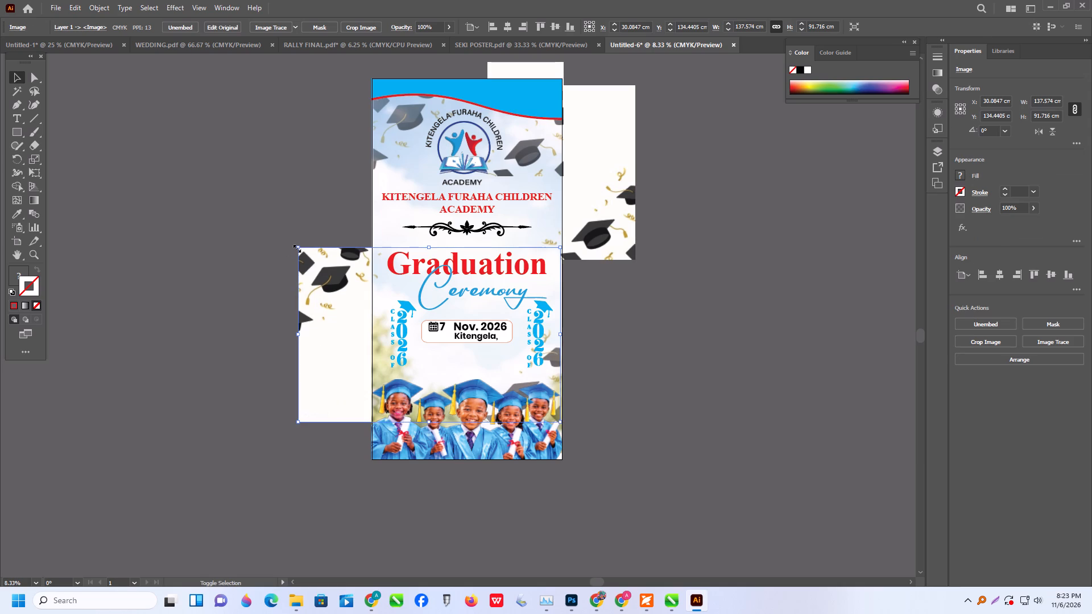
{"action": "left_click_drag", "start_coordinate": [297, 247], "coordinate": [362, 264], "text": "shift"}
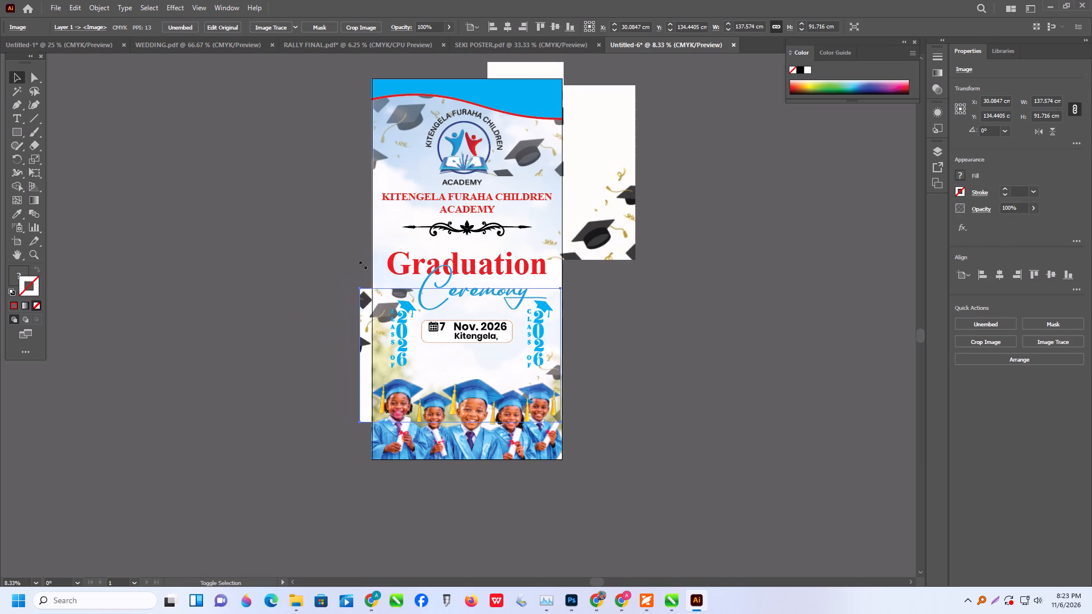
{"action": "left_click_drag", "start_coordinate": [362, 264], "coordinate": [370, 268], "text": "shift"}
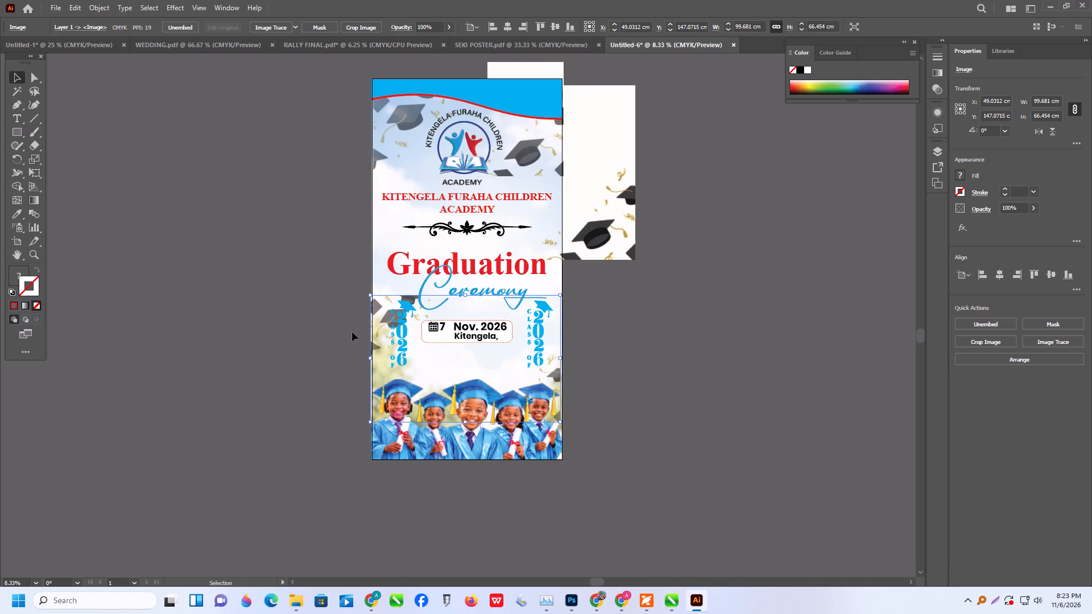
Move the scaled lower caps image down so its corner caps sit just above the left-hand graduates, flush with the banner's left edge.
{"action": "left_click_drag", "start_coordinate": [378, 335], "coordinate": [378, 345]}
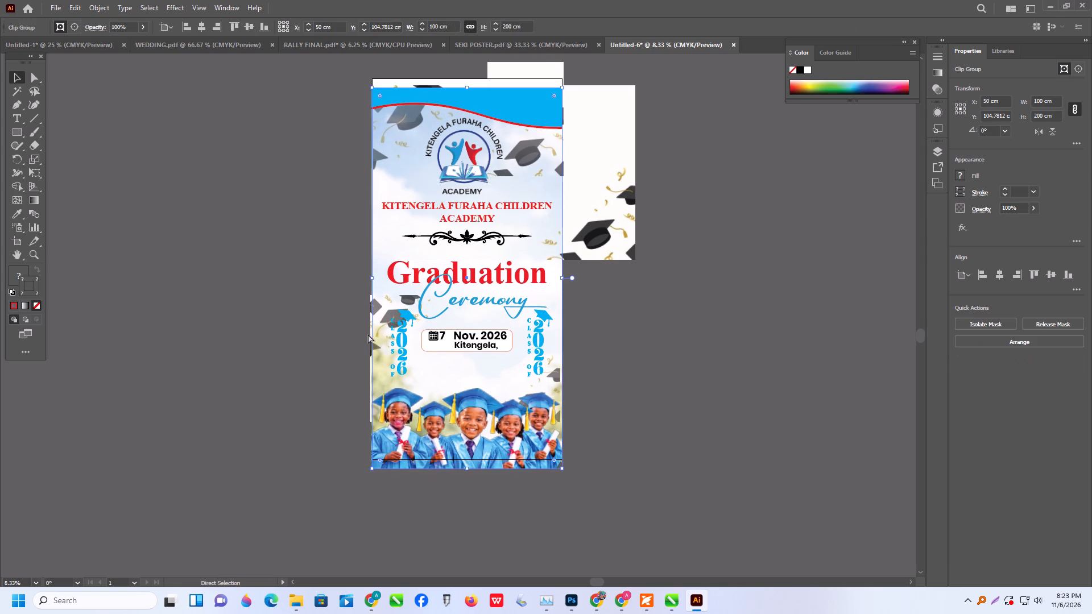
{"action": "key", "text": "ctrl+z"}
{"action": "left_click_drag", "start_coordinate": [370, 298], "coordinate": [370, 305]}
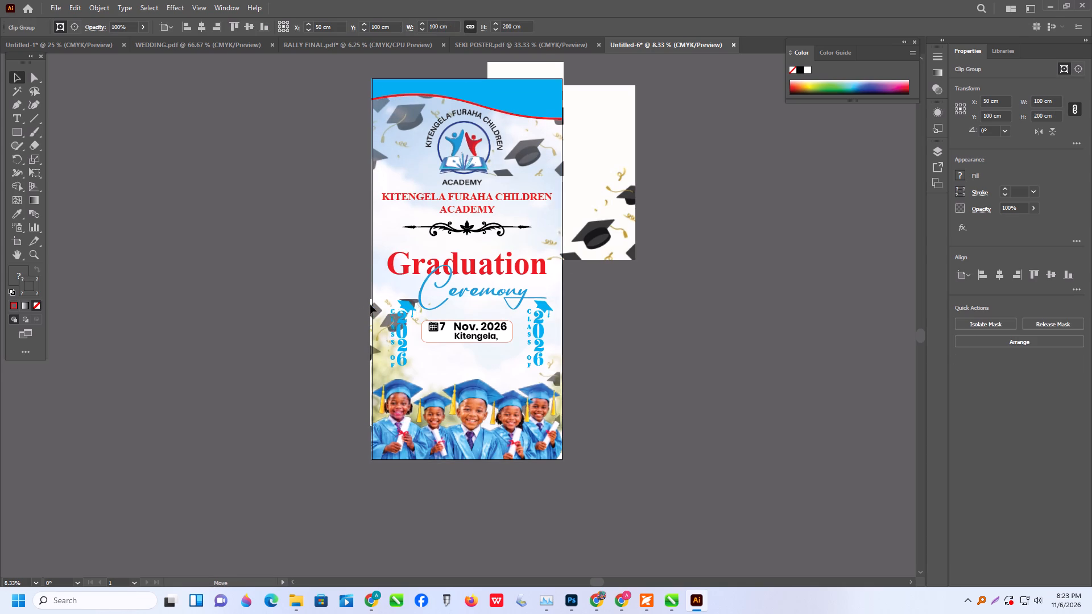
{"action": "left_click_drag", "start_coordinate": [370, 305], "coordinate": [371, 343]}
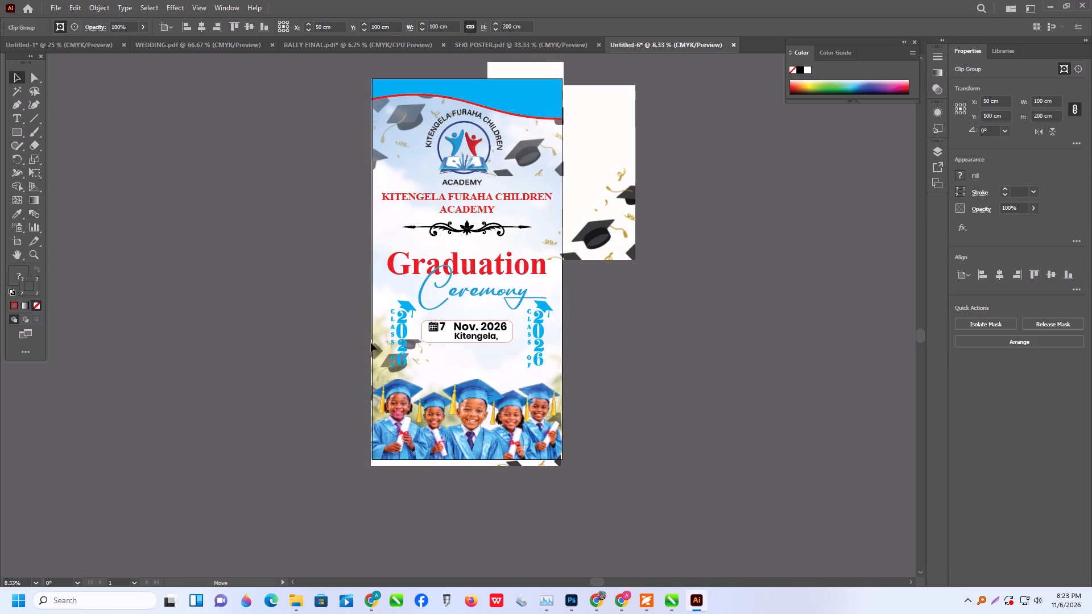
{"action": "left_click_drag", "start_coordinate": [371, 343], "coordinate": [371, 343]}
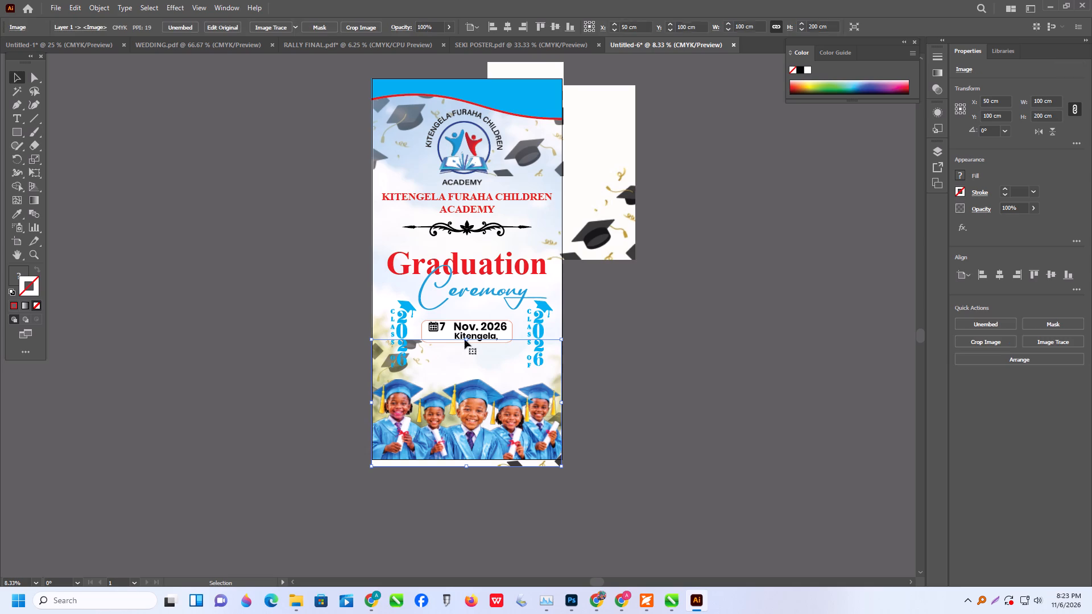
{"action": "left_click", "coordinate": [638, 346]}
Group all the banner artwork together with the overhanging caps images.
{"action": "scroll", "coordinate": [641, 373], "scroll_direction": "up", "scroll_amount": 3}
{"action": "scroll", "coordinate": [631, 377], "scroll_direction": "down", "scroll_amount": 1, "text": "alt"}
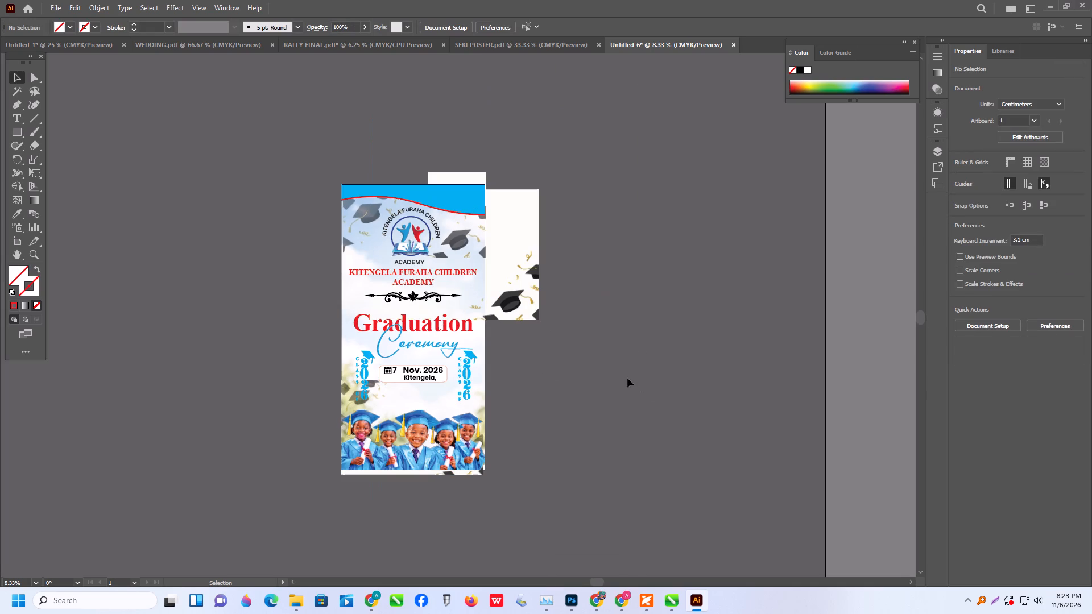
{"action": "left_click", "coordinate": [288, 161]}
{"action": "left_click_drag", "start_coordinate": [238, 131], "coordinate": [586, 525]}
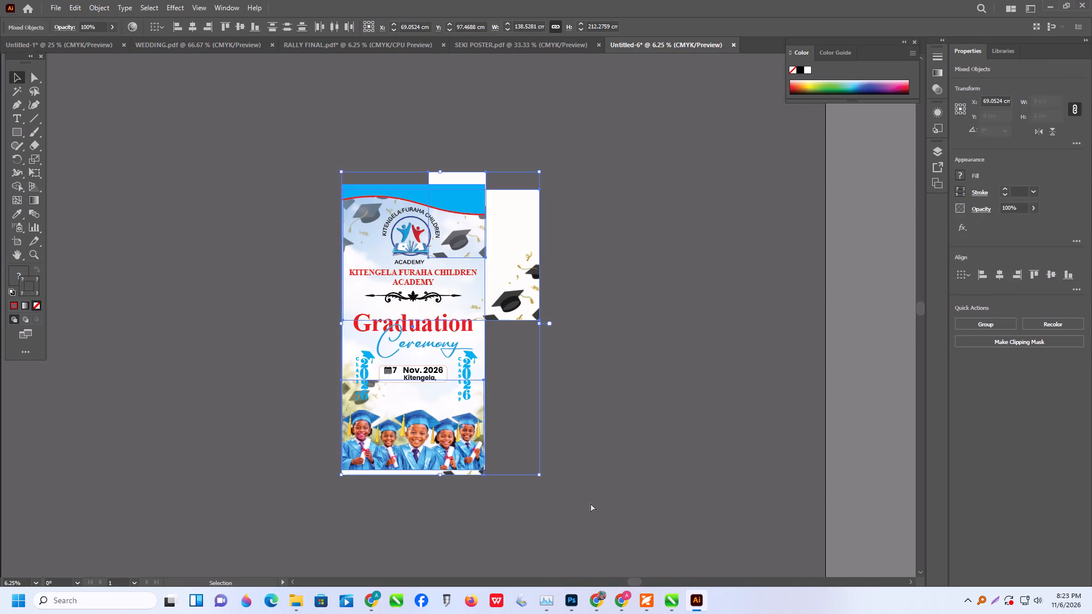
{"action": "key", "text": "ctrl+g"}
{"action": "left_click", "coordinate": [245, 306]}
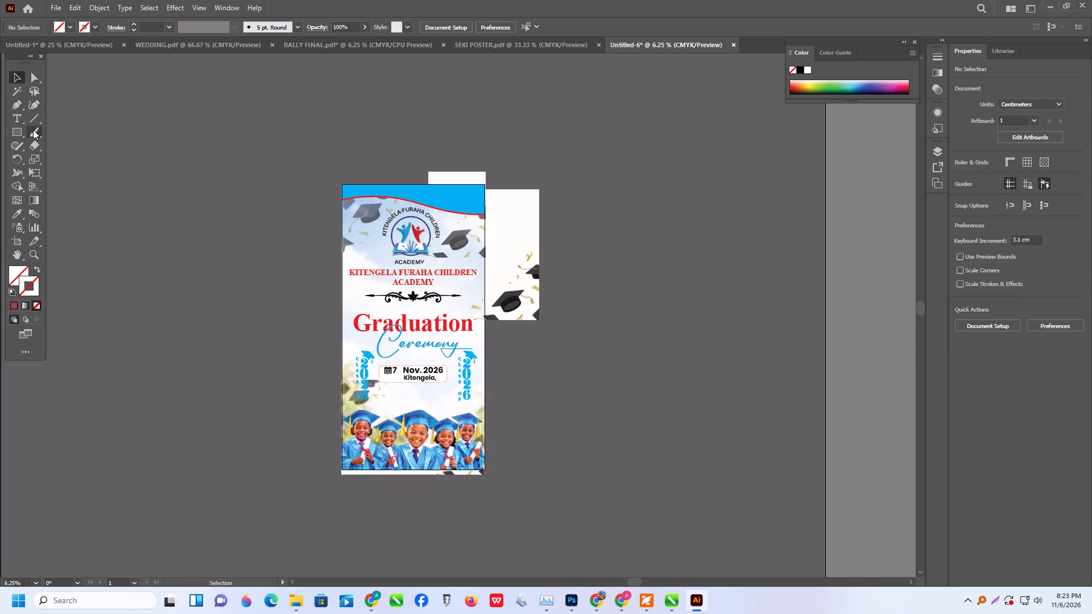
Create a 100 by 200 cm rectangle and align it to the artboard's left and top edges.
{"action": "left_click", "coordinate": [20, 130]}
{"action": "left_click", "coordinate": [201, 150]}
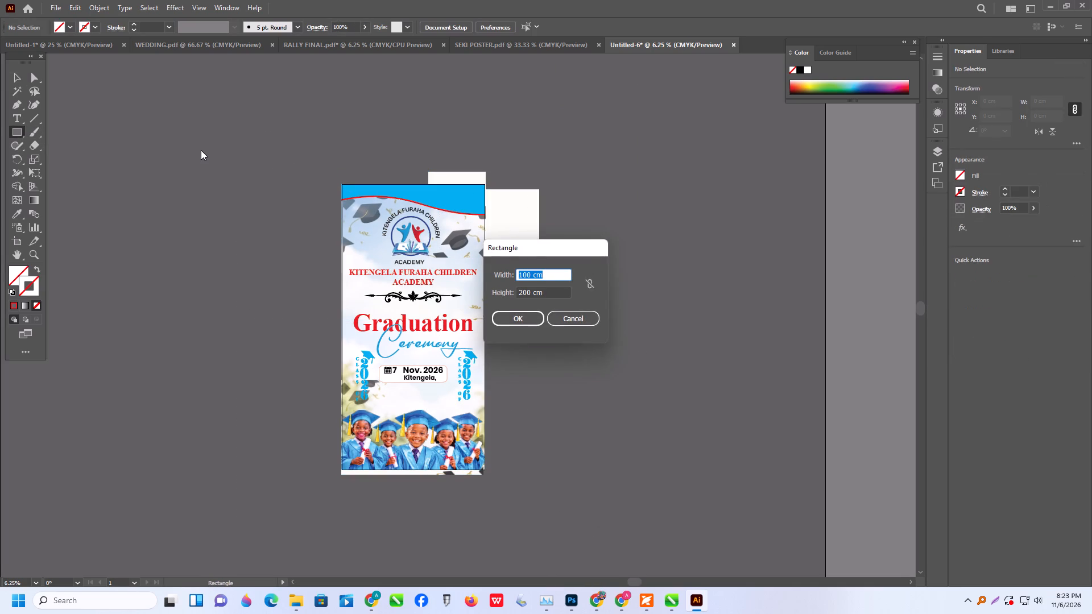
{"action": "key", "text": "Return"}
{"action": "left_click", "coordinate": [982, 274]}
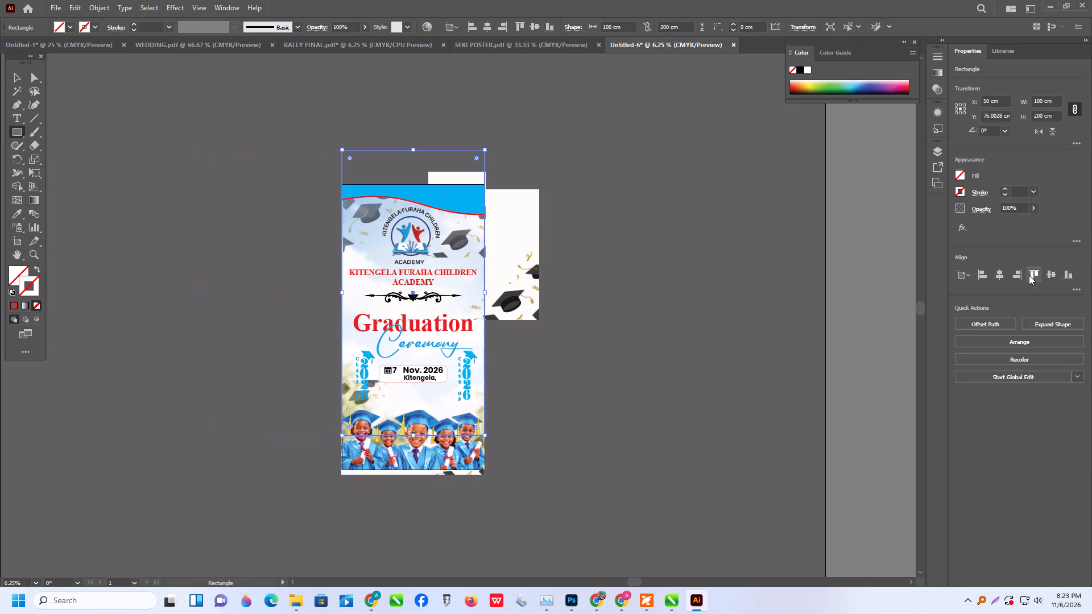
{"action": "left_click", "coordinate": [1029, 275]}
Clip the grouped banner artwork to the 100 by 200 cm rectangle with a clipping mask.
{"action": "left_click", "coordinate": [11, 78]}
{"action": "left_click_drag", "start_coordinate": [249, 129], "coordinate": [515, 439]}
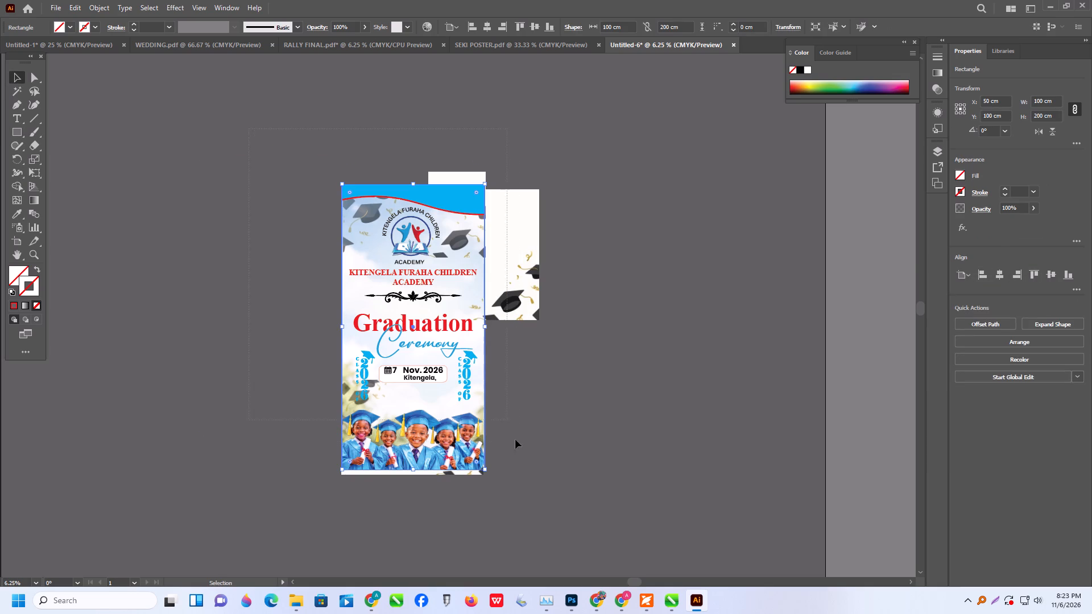
{"action": "left_click_drag", "start_coordinate": [515, 439], "coordinate": [518, 435]}
{"action": "right_click", "coordinate": [430, 314]}
{"action": "left_click", "coordinate": [499, 471]}
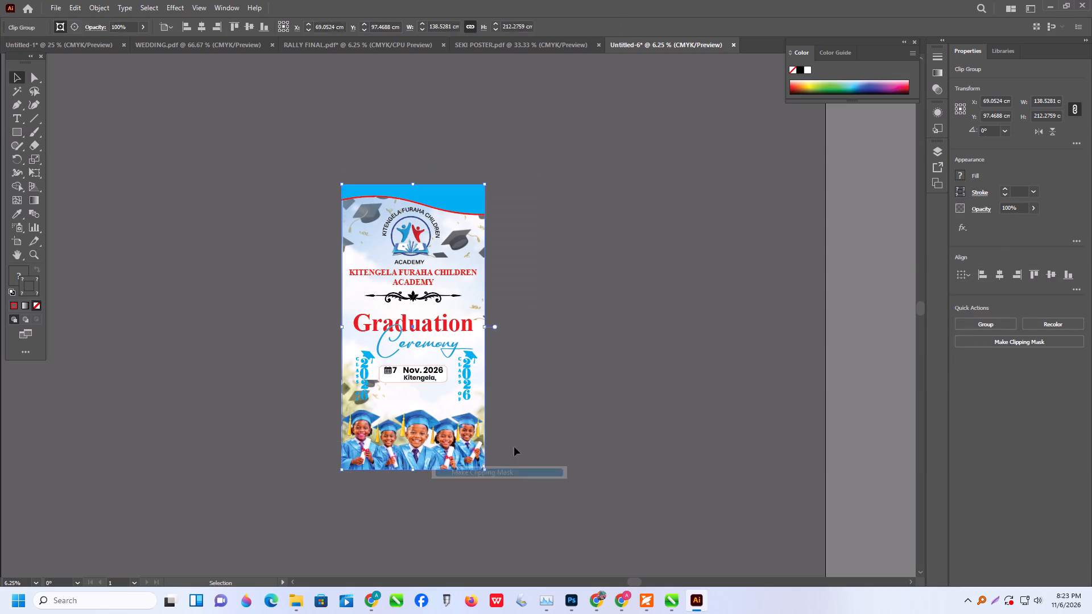
{"action": "left_click", "coordinate": [528, 438]}
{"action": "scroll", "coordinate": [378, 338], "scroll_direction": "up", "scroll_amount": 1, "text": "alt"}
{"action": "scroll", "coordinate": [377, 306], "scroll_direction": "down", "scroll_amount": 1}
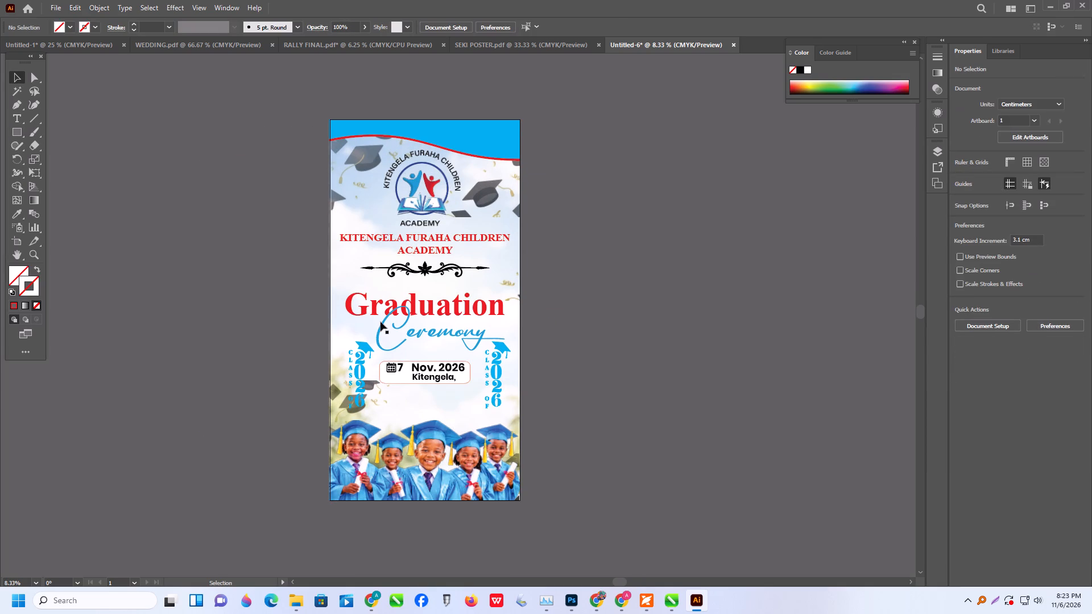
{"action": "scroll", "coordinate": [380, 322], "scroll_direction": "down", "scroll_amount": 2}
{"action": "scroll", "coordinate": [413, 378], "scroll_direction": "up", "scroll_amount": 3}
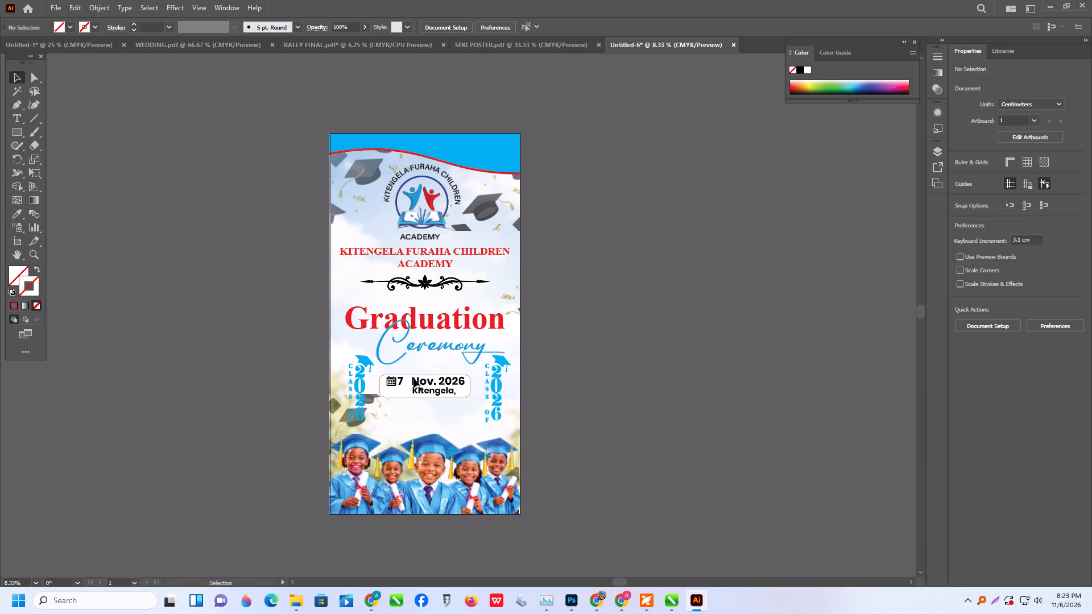
Save the banner in the ALEKH folder as an Adobe PDF named "kitengela furaha banner".
{"action": "left_click", "coordinate": [53, 3]}
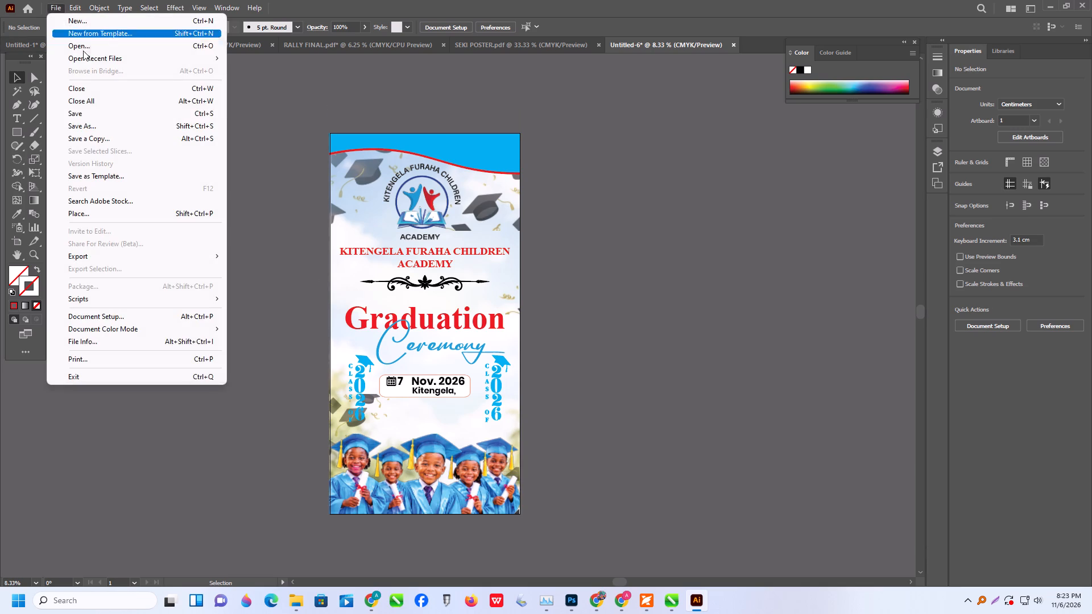
{"action": "left_click", "coordinate": [100, 130]}
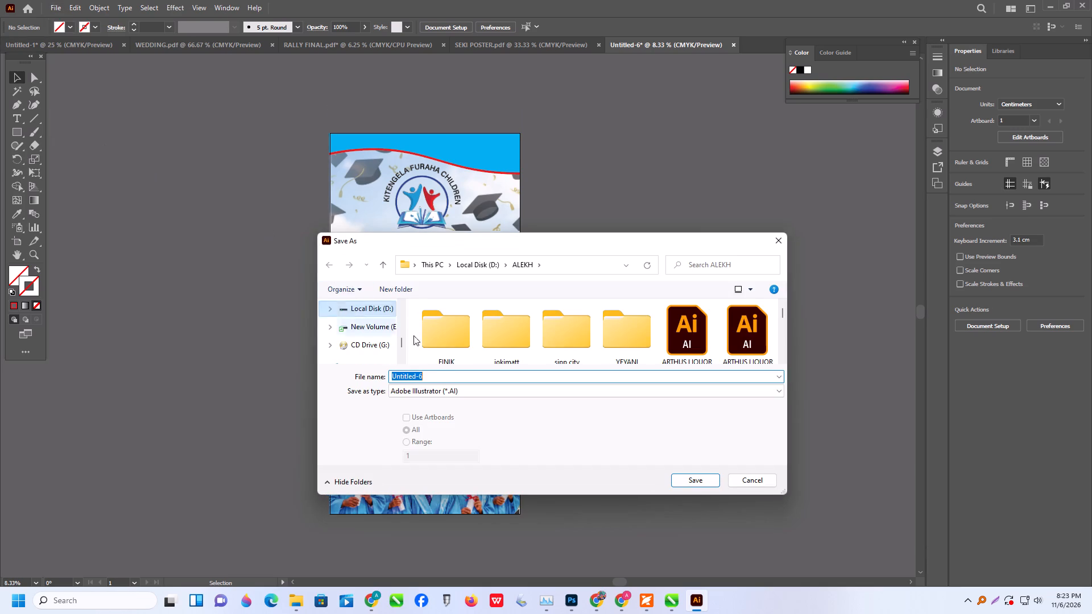
{"action": "left_click_drag", "start_coordinate": [535, 243], "coordinate": [564, 302]}
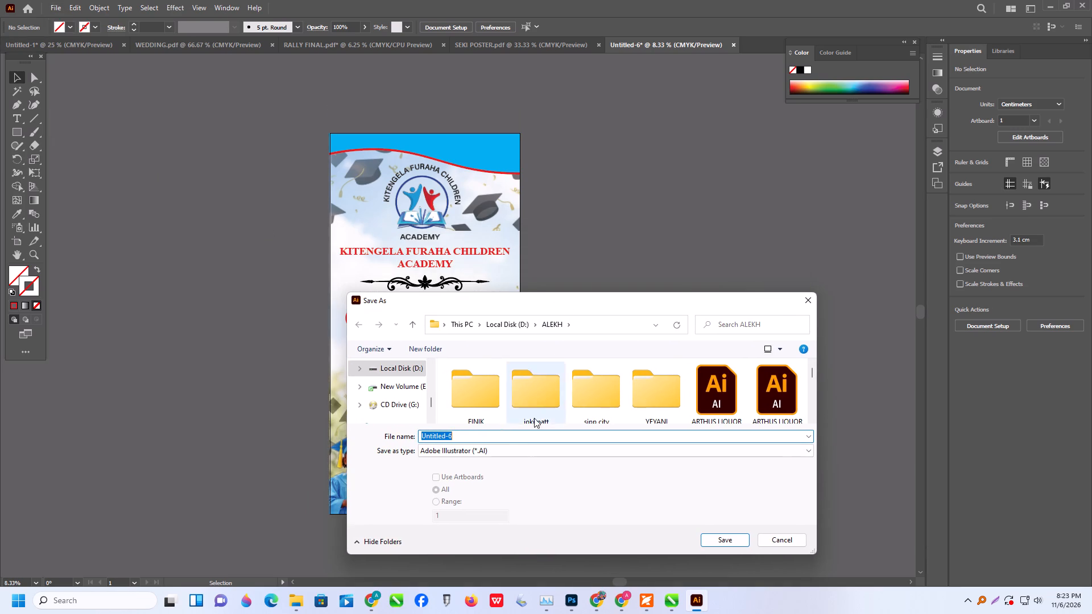
{"action": "type", "text": "kitengela"}
{"action": "key", "text": "space"}
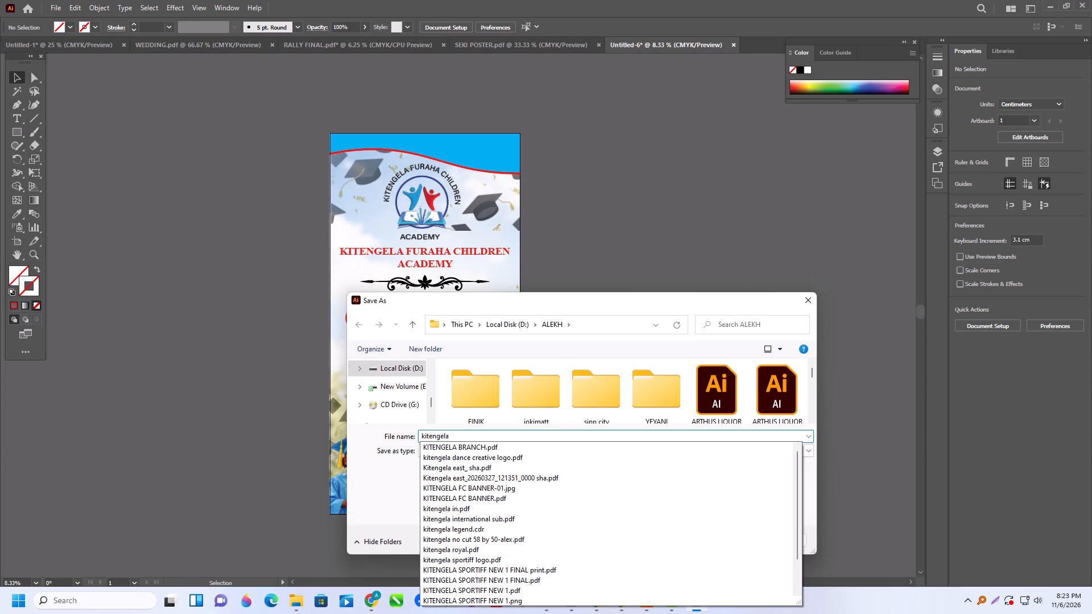
{"action": "type", "text": "furaha"}
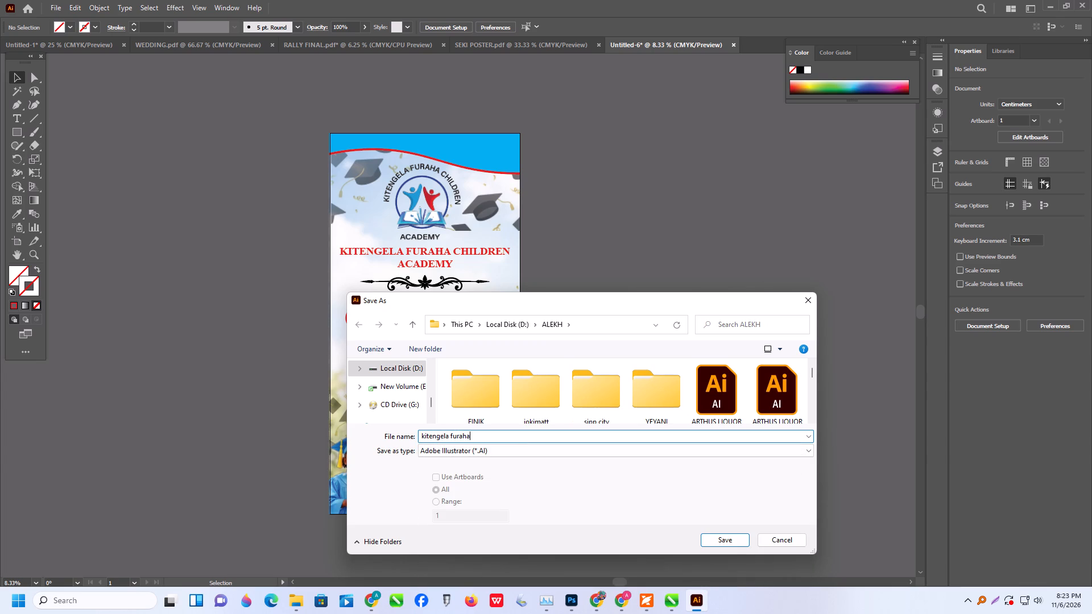
{"action": "key", "text": "space"}
{"action": "type", "text": "banner"}
{"action": "left_click", "coordinate": [502, 451]}
{"action": "left_click", "coordinate": [482, 468]}
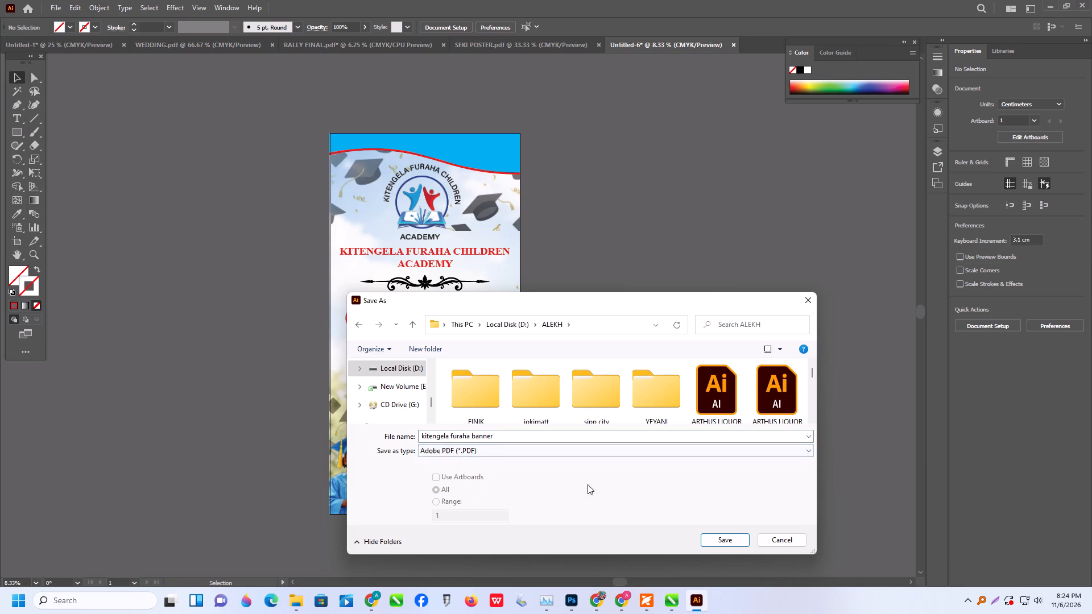
{"action": "left_click", "coordinate": [713, 539]}
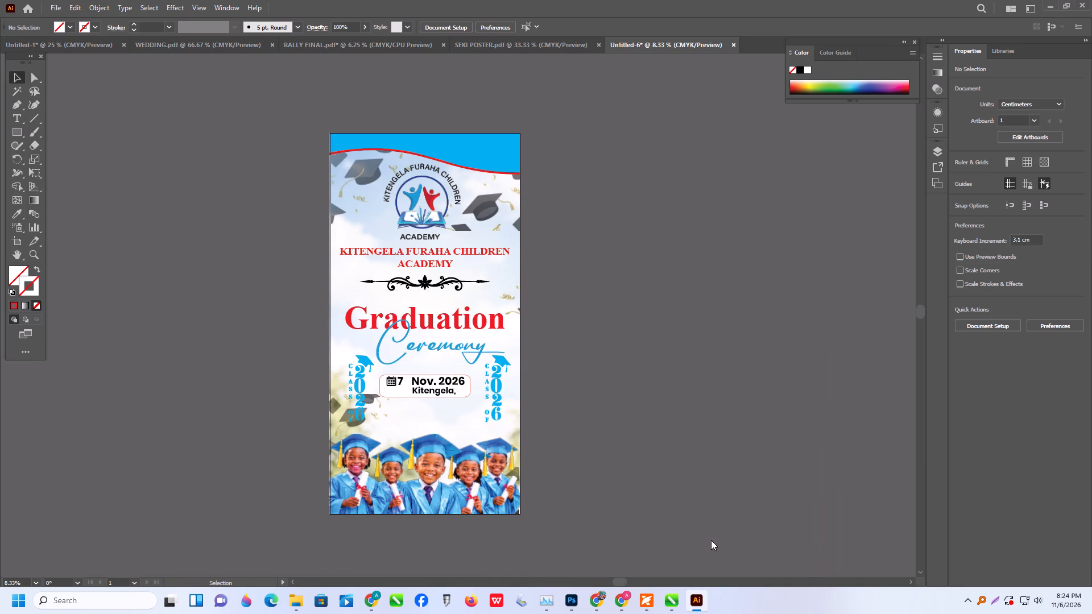
{"action": "left_click", "coordinate": [659, 445]}
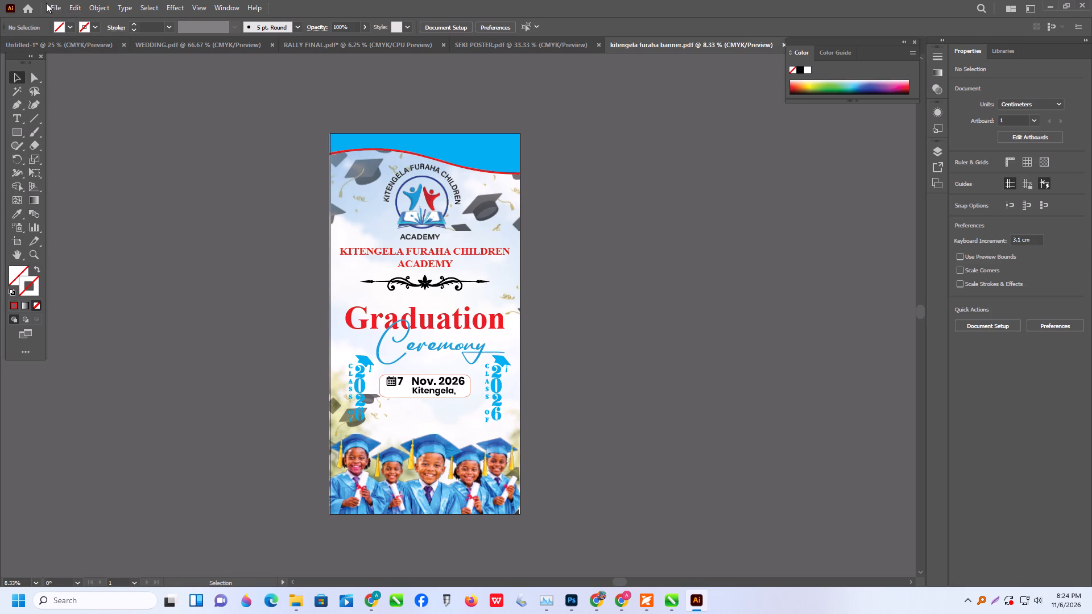
Export the graduation banner as a JPEG named "kitengela furaha banner" in the ALEKH folder, using artboards and Medium (150 ppi) resolution.
{"action": "left_click", "coordinate": [54, 7]}
{"action": "left_click", "coordinate": [89, 255]}
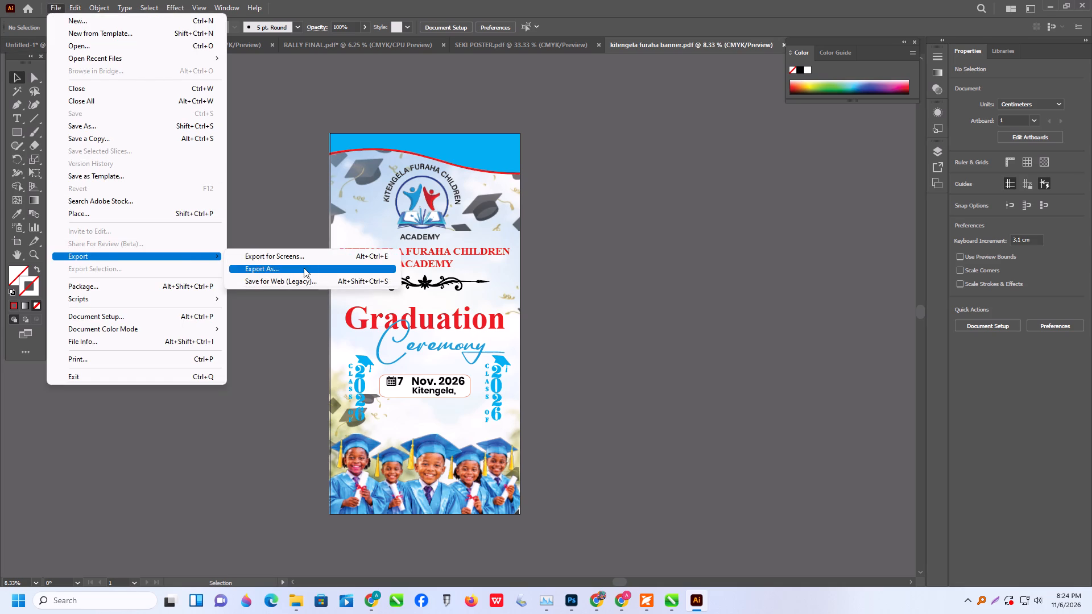
{"action": "left_click", "coordinate": [304, 268]}
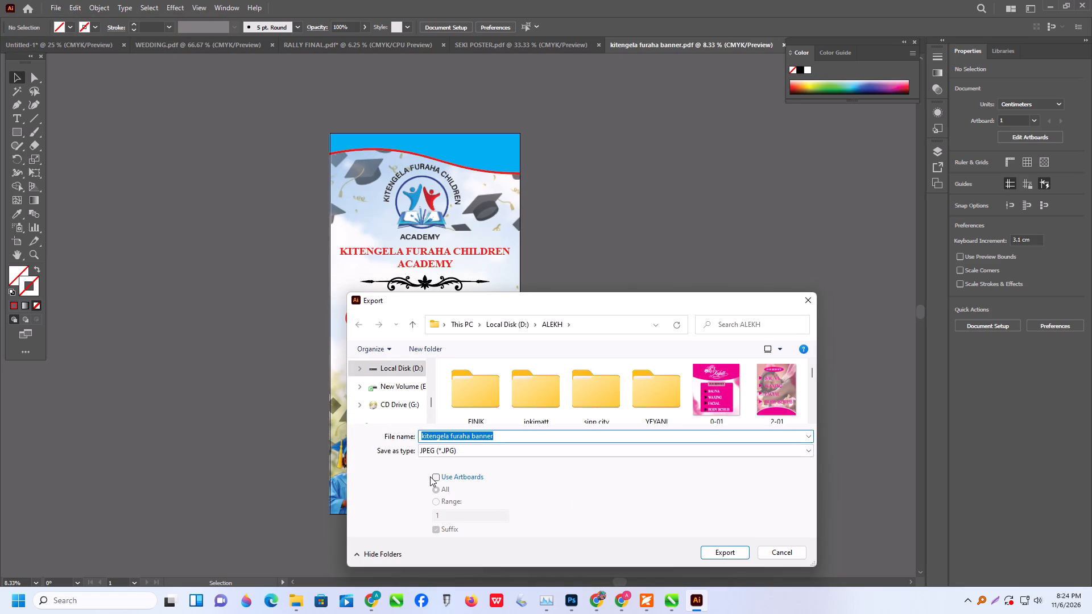
{"action": "left_click", "coordinate": [430, 476]}
{"action": "left_click", "coordinate": [436, 477]}
{"action": "left_click", "coordinate": [709, 552]}
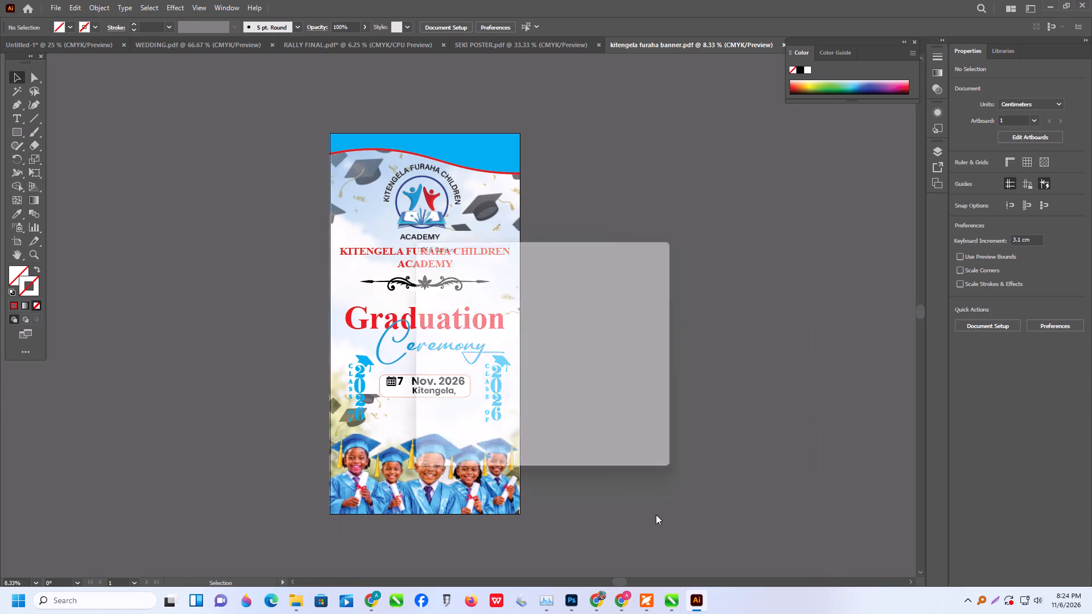
{"action": "left_click", "coordinate": [554, 369]}
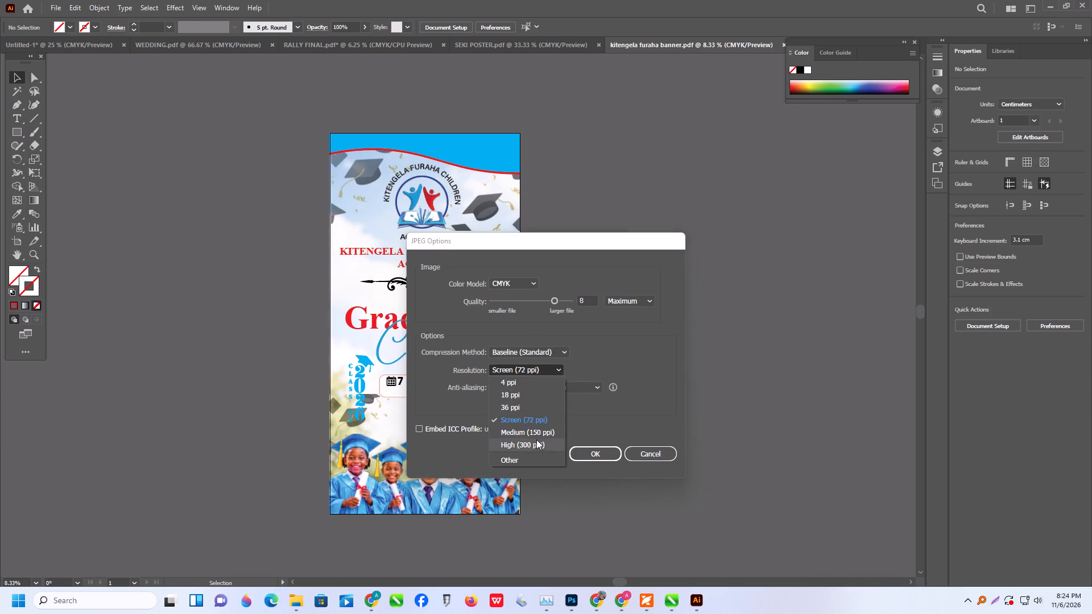
{"action": "left_click", "coordinate": [537, 437]}
{"action": "left_click", "coordinate": [575, 452]}
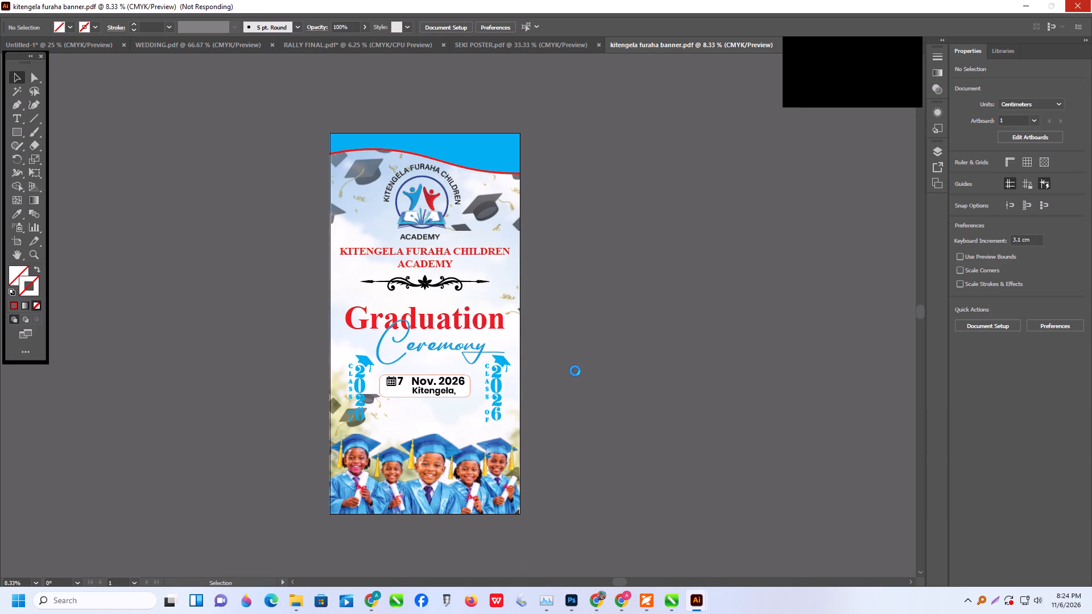
{"action": "left_click", "coordinate": [626, 367]}
Isolate the nested banner groups and delete the "Kitengela," text line below the date.
{"action": "scroll", "coordinate": [420, 389], "scroll_direction": "up", "scroll_amount": 2}
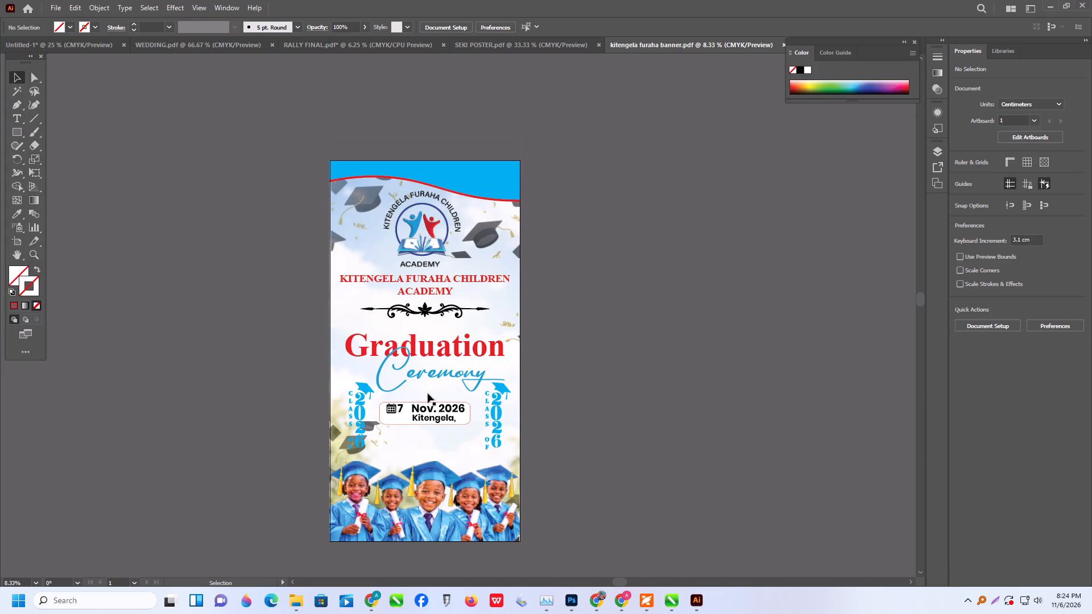
{"action": "scroll", "coordinate": [443, 399], "scroll_direction": "up", "scroll_amount": 1, "text": "alt"}
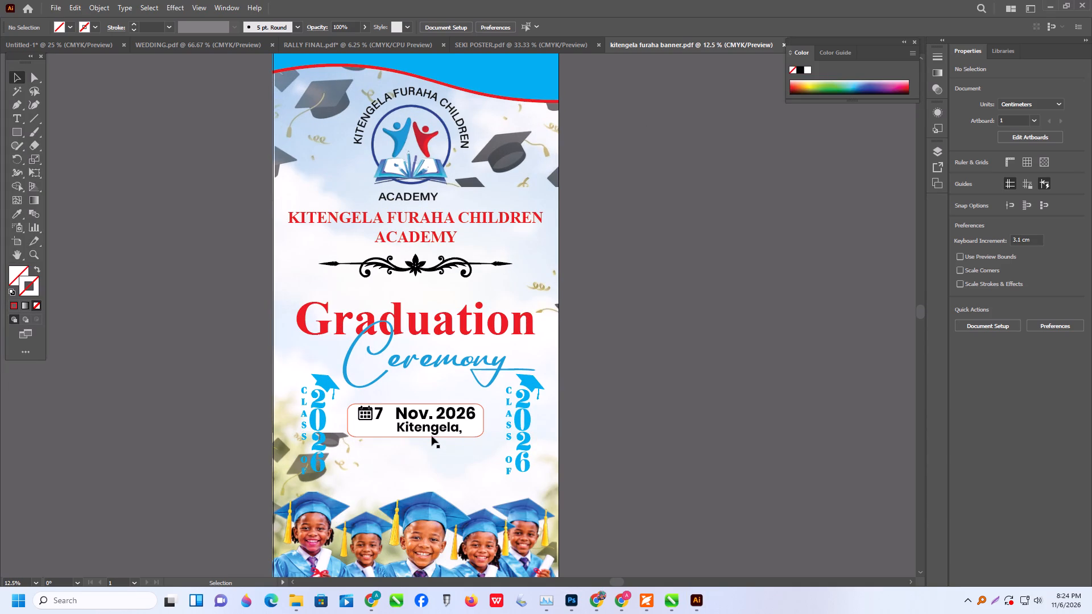
{"action": "left_click", "coordinate": [436, 428]}
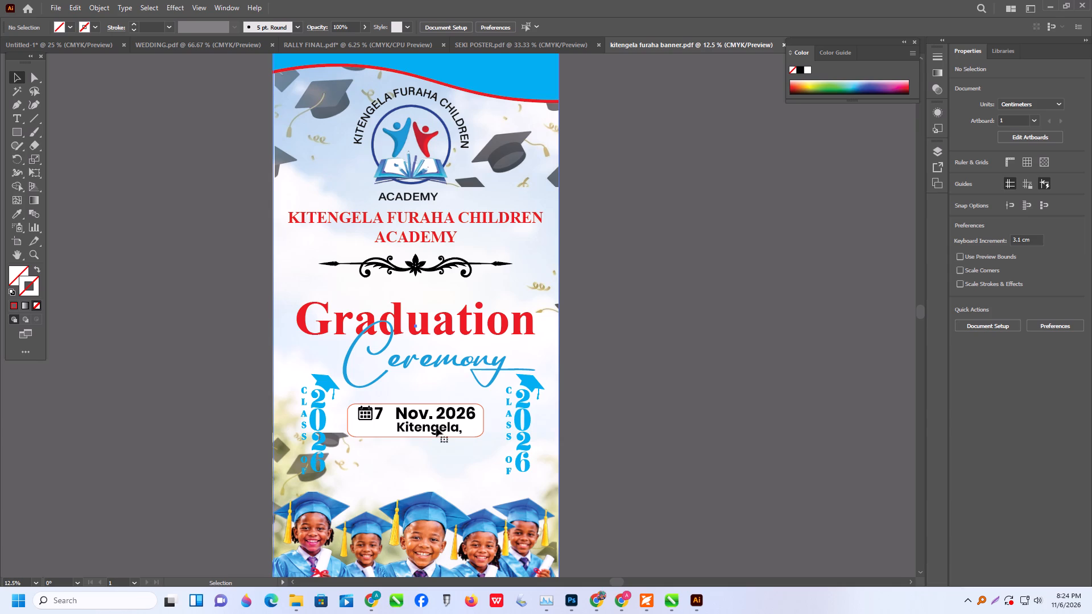
{"action": "triple_click", "coordinate": [439, 431]}
{"action": "triple_click", "coordinate": [439, 431]}
{"action": "left_click", "coordinate": [445, 426]}
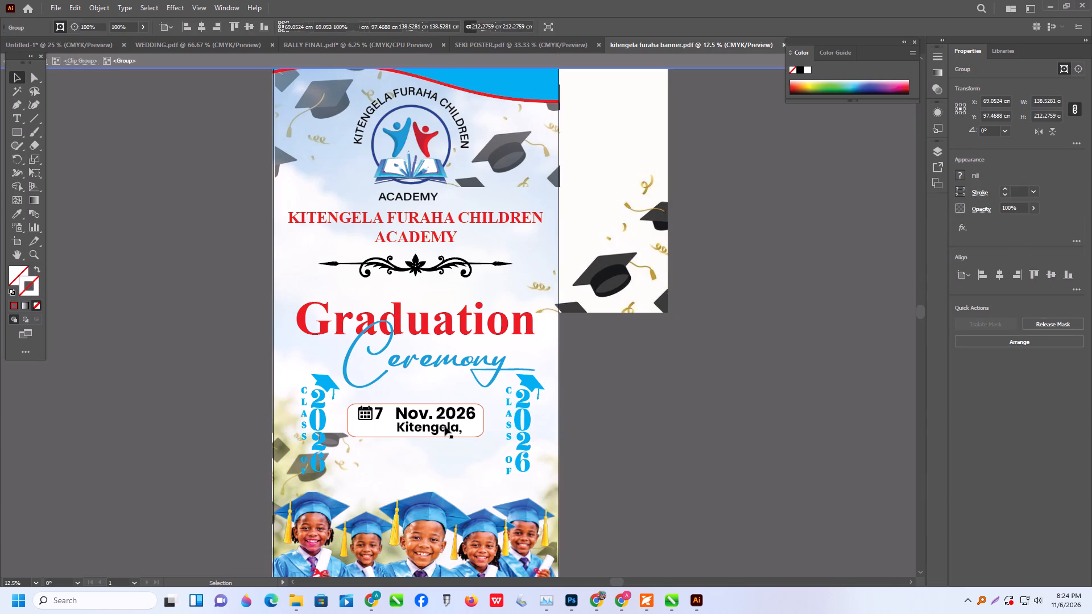
{"action": "double_click", "coordinate": [445, 431]}
{"action": "triple_click", "coordinate": [444, 425]}
{"action": "triple_click", "coordinate": [448, 431]}
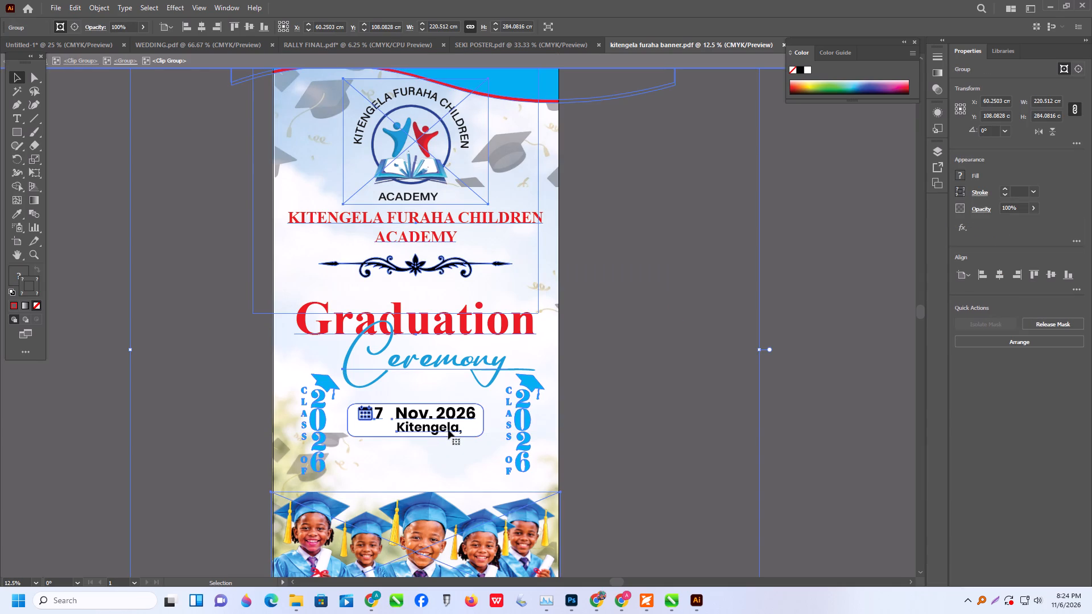
{"action": "triple_click", "coordinate": [448, 430]}
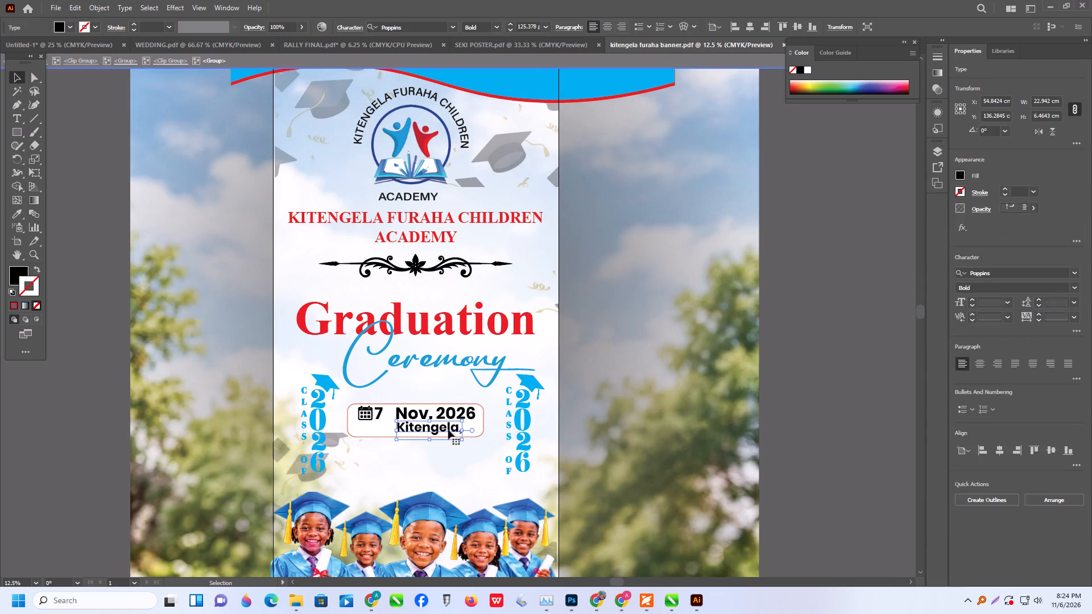
{"action": "key", "text": "Delete"}
Shorten the white rounded date box and its red outline to about 7 cm high, and leave isolation mode.
{"action": "left_click", "coordinate": [417, 432]}
{"action": "scroll", "coordinate": [413, 437], "scroll_direction": "up", "scroll_amount": 2, "text": "alt"}
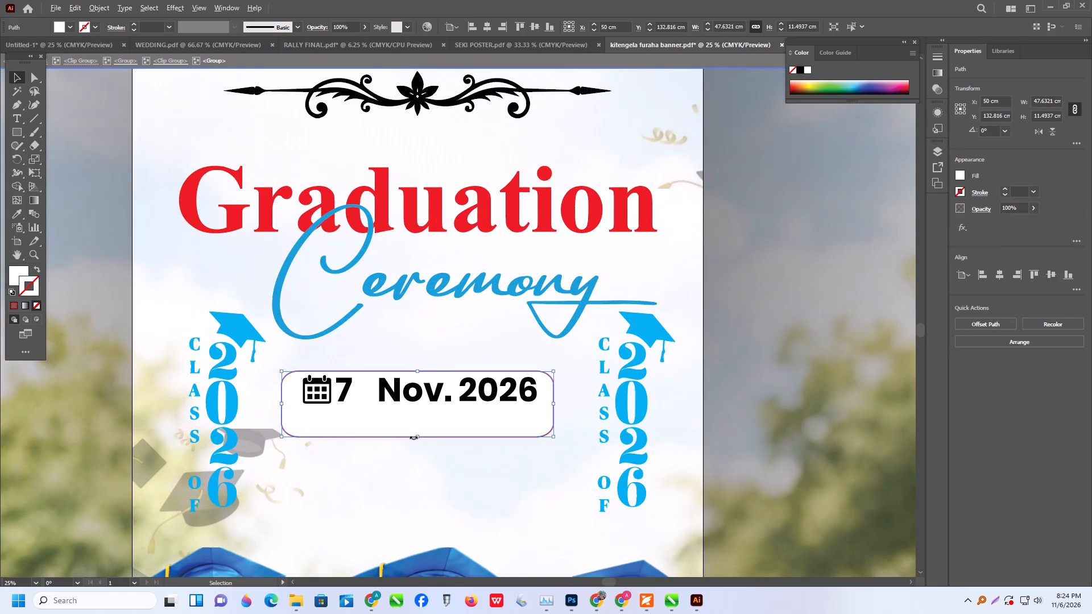
{"action": "left_click_drag", "start_coordinate": [416, 435], "coordinate": [419, 421]}
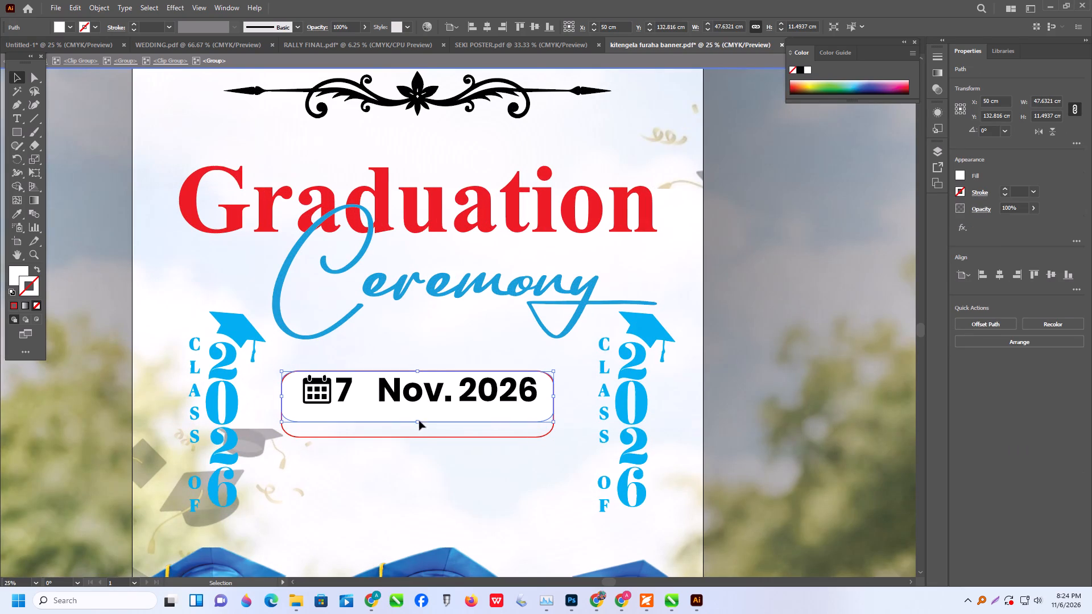
{"action": "left_click", "coordinate": [413, 437]}
{"action": "left_click_drag", "start_coordinate": [415, 435], "coordinate": [421, 411]}
{"action": "left_click", "coordinate": [419, 421]}
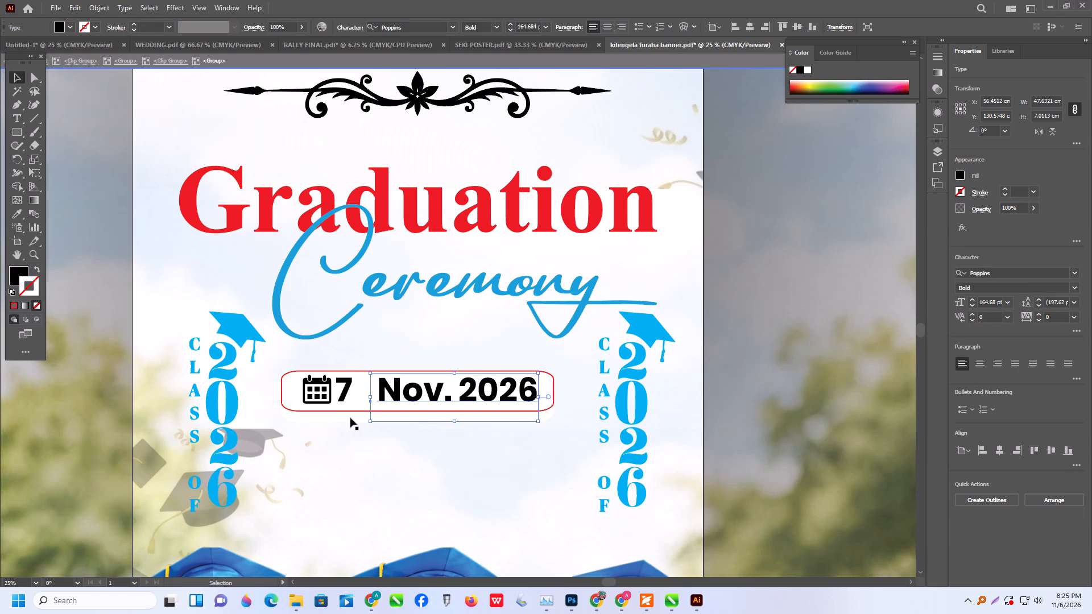
{"action": "left_click", "coordinate": [350, 418]}
{"action": "left_click", "coordinate": [399, 422]}
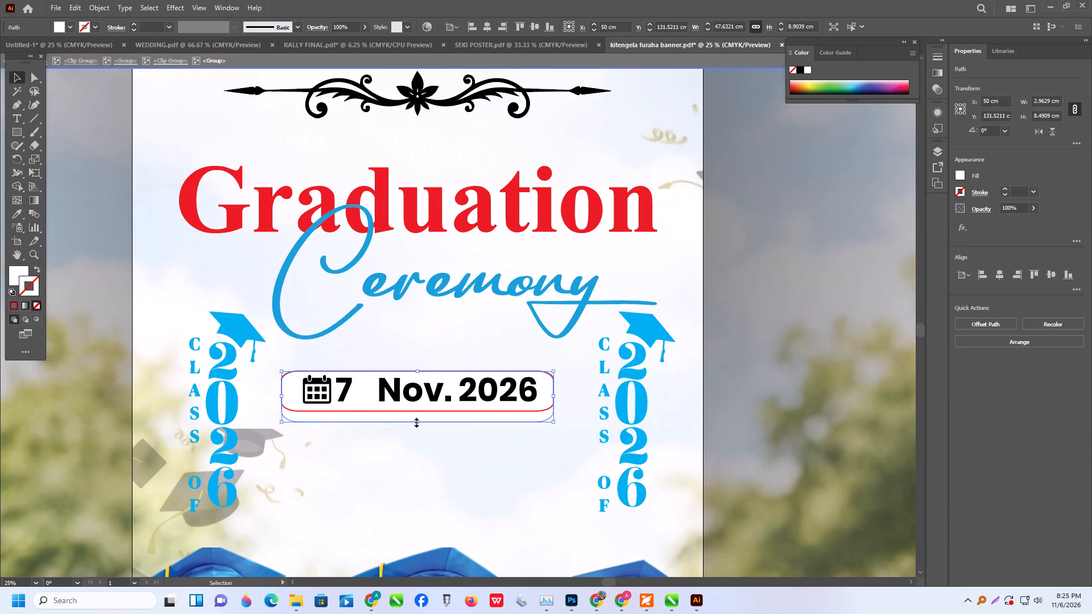
{"action": "left_click_drag", "start_coordinate": [415, 421], "coordinate": [416, 410]}
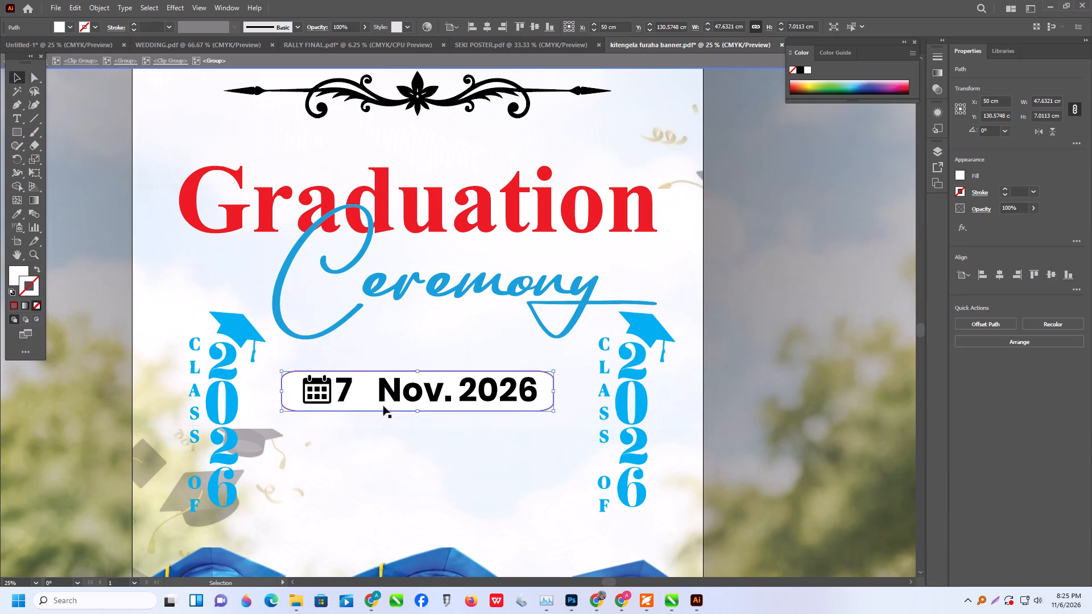
{"action": "left_click", "coordinate": [370, 394], "text": "shift"}
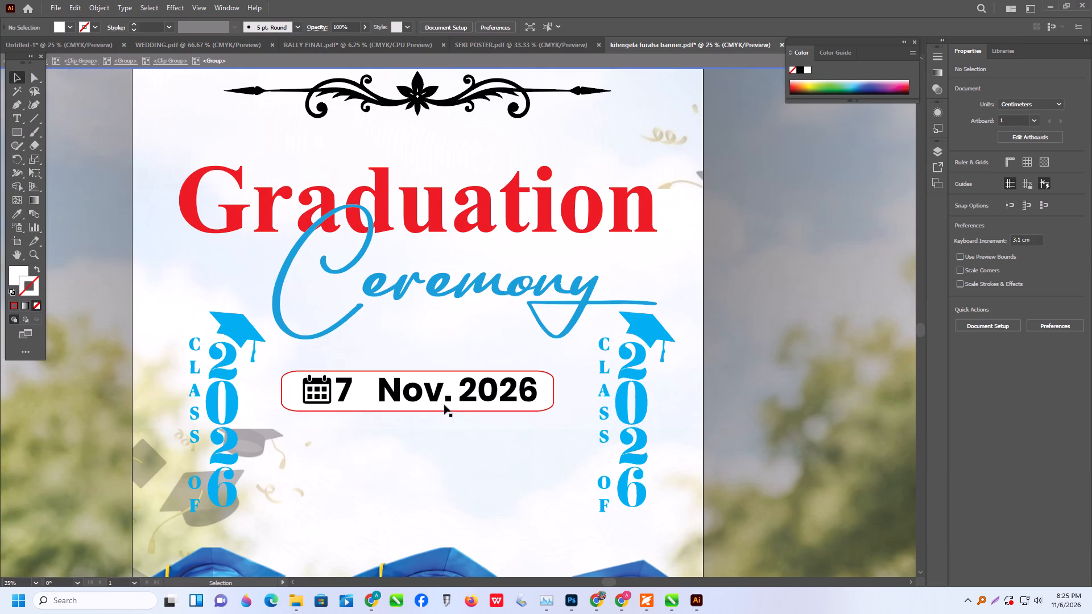
{"action": "scroll", "coordinate": [495, 441], "scroll_direction": "down", "scroll_amount": 1, "text": "alt"}
{"action": "scroll", "coordinate": [529, 435], "scroll_direction": "down", "scroll_amount": 3}
{"action": "scroll", "coordinate": [527, 437], "scroll_direction": "down", "scroll_amount": 3, "text": "alt"}
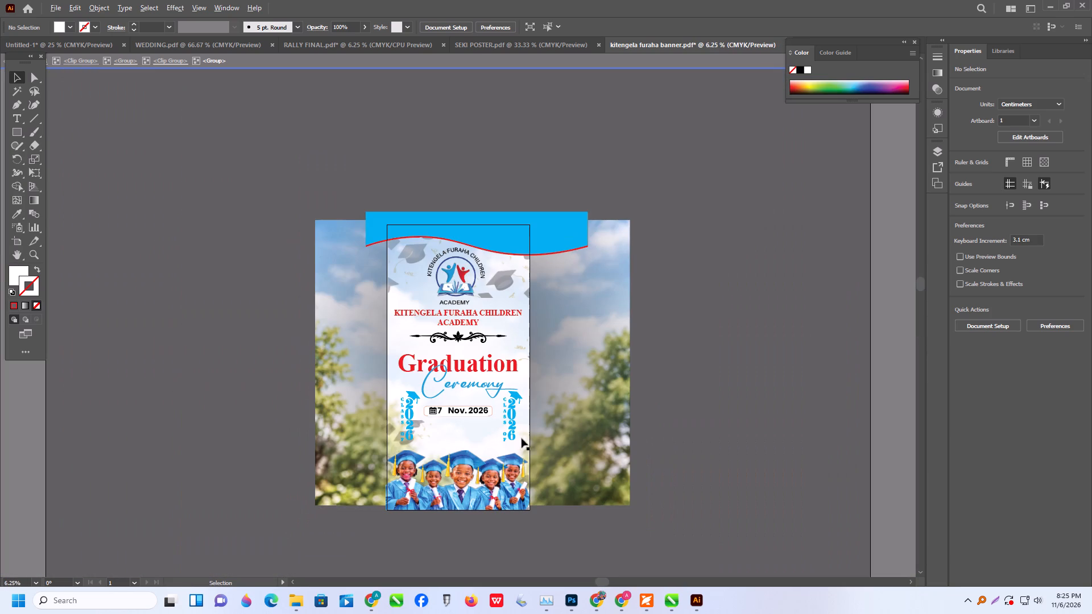
{"action": "triple_click", "coordinate": [262, 418]}
{"action": "left_click", "coordinate": [261, 418]}
{"action": "scroll", "coordinate": [411, 460], "scroll_direction": "up", "scroll_amount": 1, "text": "alt"}
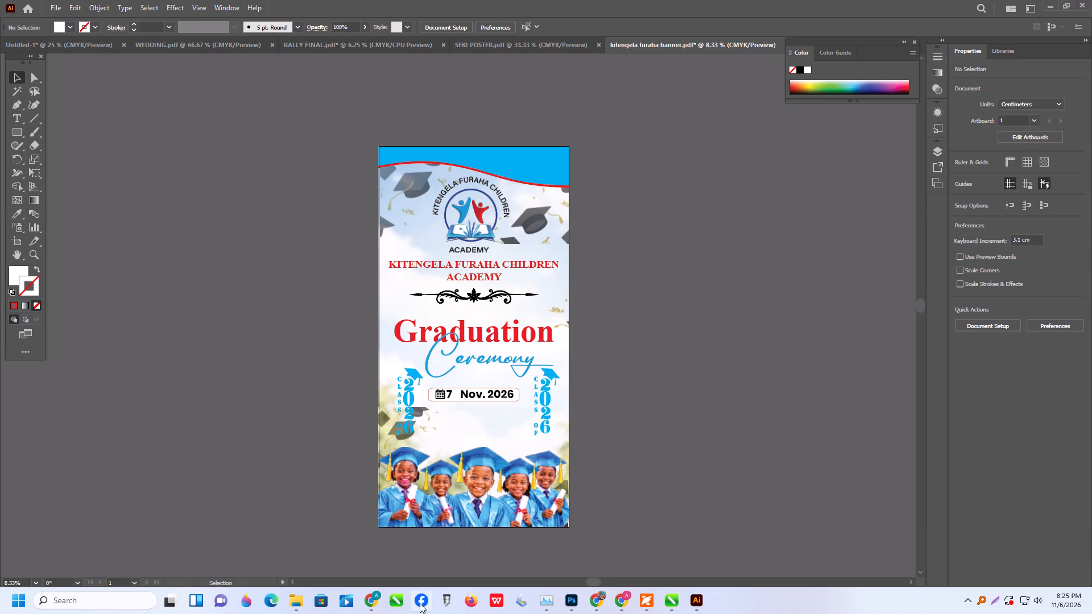
Switch to Chrome and browse the related graduation images on Pinterest for additional banner artwork.
{"action": "left_click", "coordinate": [376, 599]}
{"action": "scroll", "coordinate": [482, 397], "scroll_direction": "down", "scroll_amount": 1}
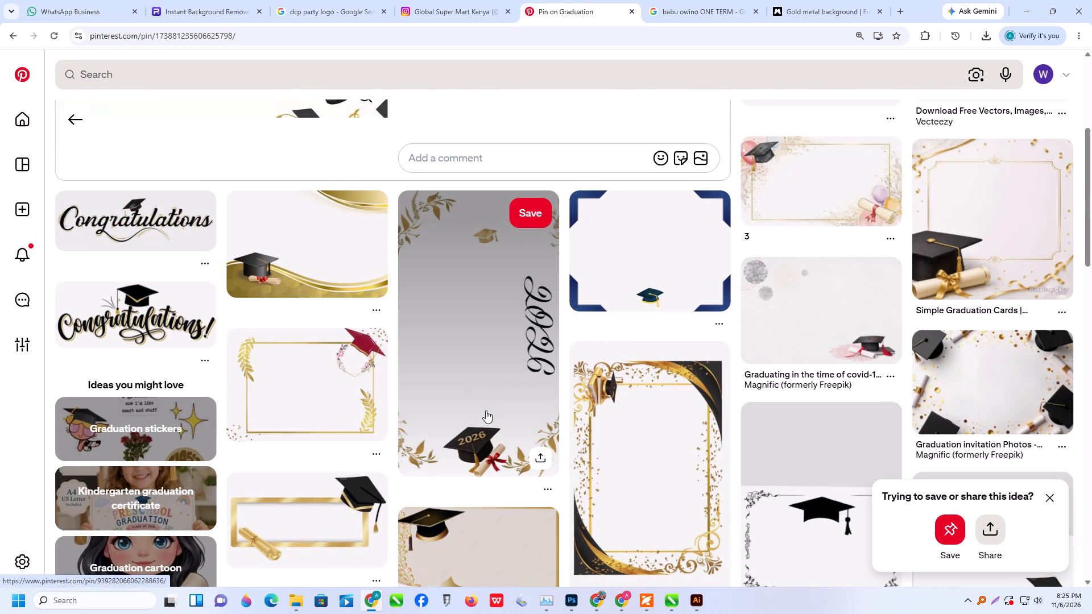
{"action": "scroll", "coordinate": [487, 411], "scroll_direction": "up", "scroll_amount": 1}
{"action": "scroll", "coordinate": [488, 412], "scroll_direction": "down", "scroll_amount": 1}
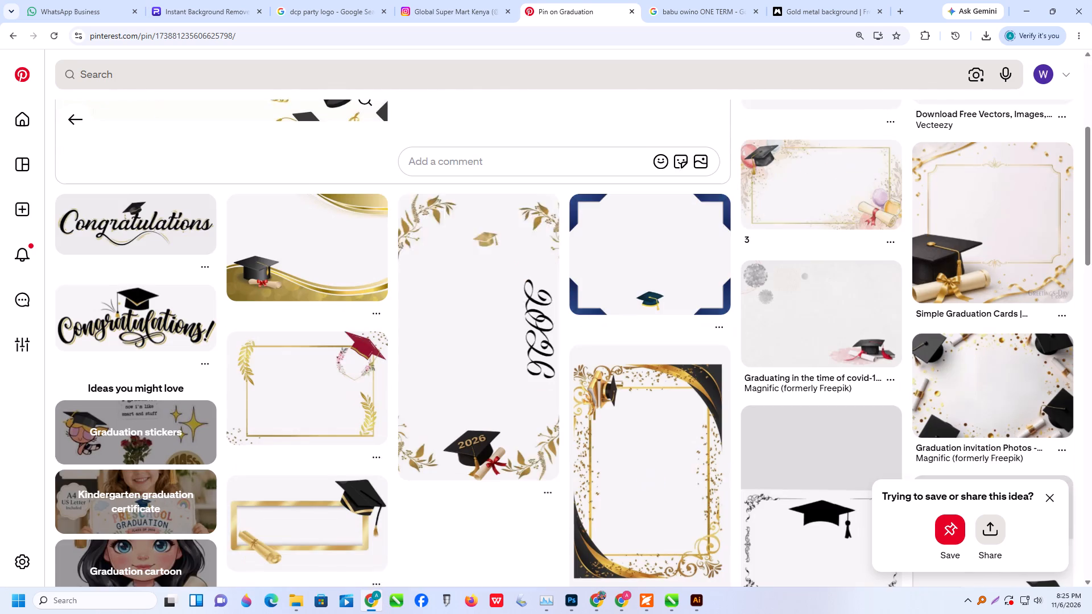
{"action": "scroll", "coordinate": [488, 412], "scroll_direction": "down", "scroll_amount": 1}
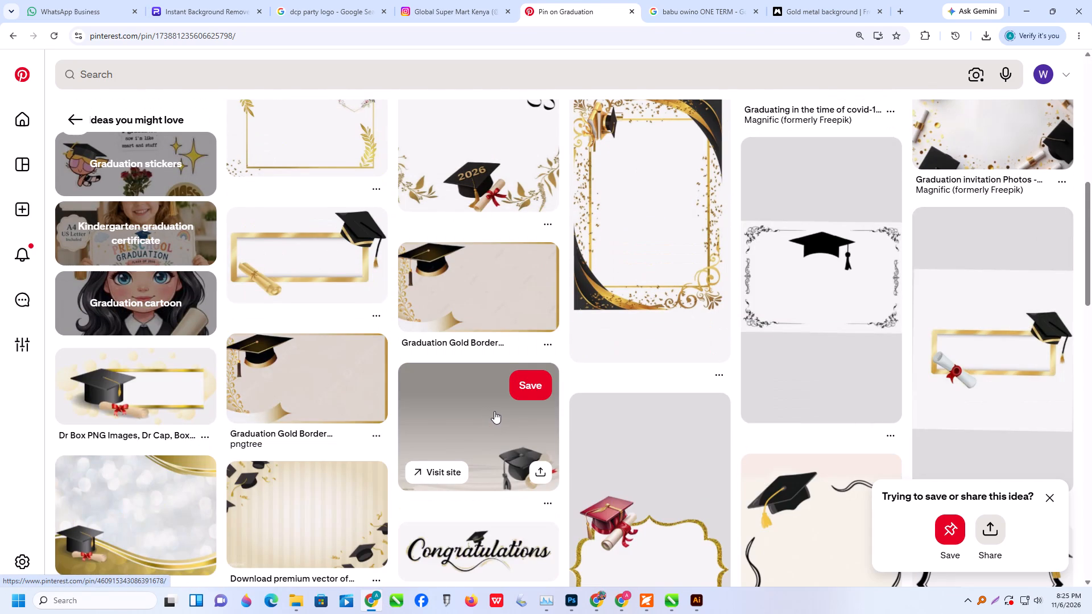
{"action": "scroll", "coordinate": [494, 411], "scroll_direction": "down", "scroll_amount": 1}
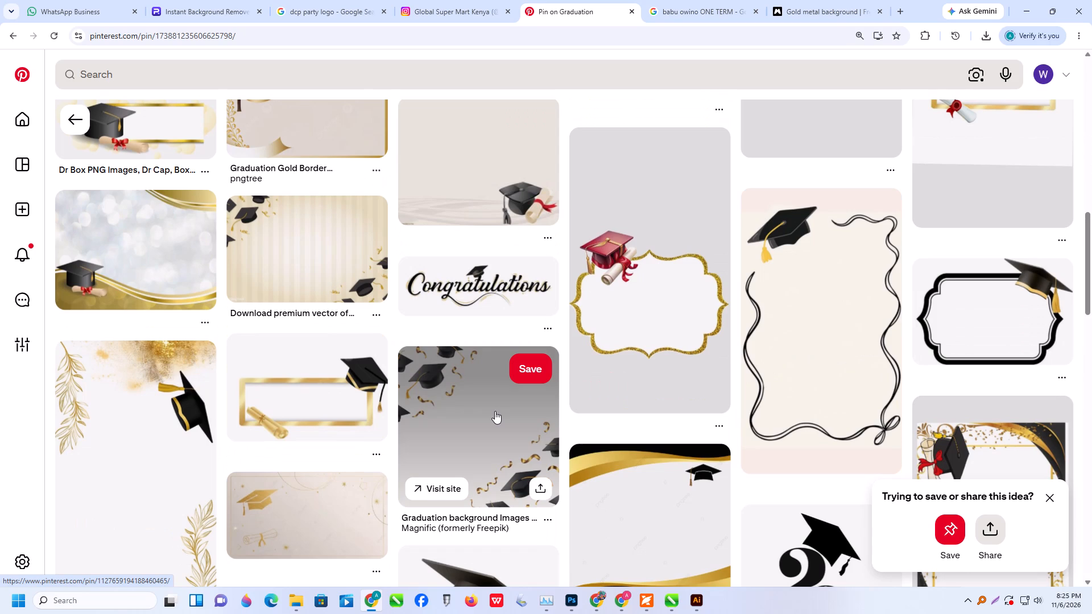
{"action": "scroll", "coordinate": [580, 416], "scroll_direction": "down", "scroll_amount": 3}
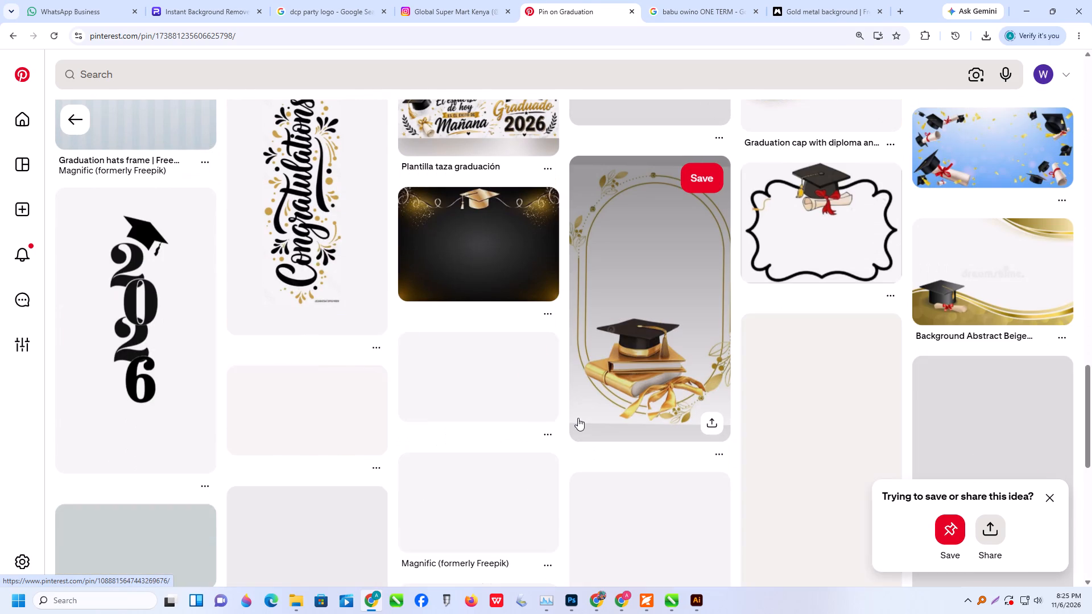
{"action": "scroll", "coordinate": [578, 418], "scroll_direction": "down", "scroll_amount": 1}
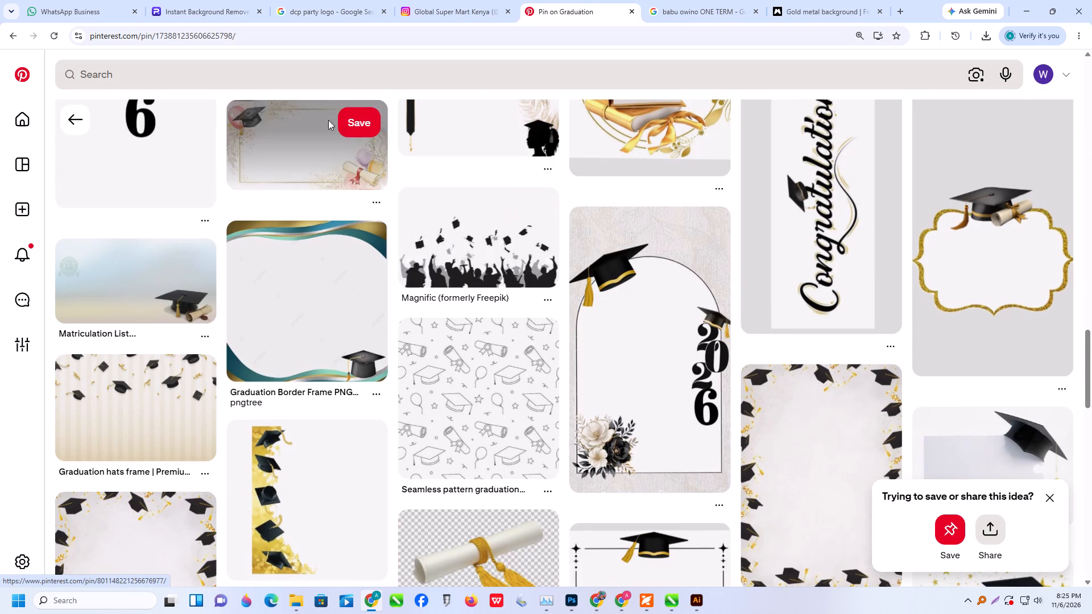
{"action": "scroll", "coordinate": [453, 249], "scroll_direction": "down", "scroll_amount": 1}
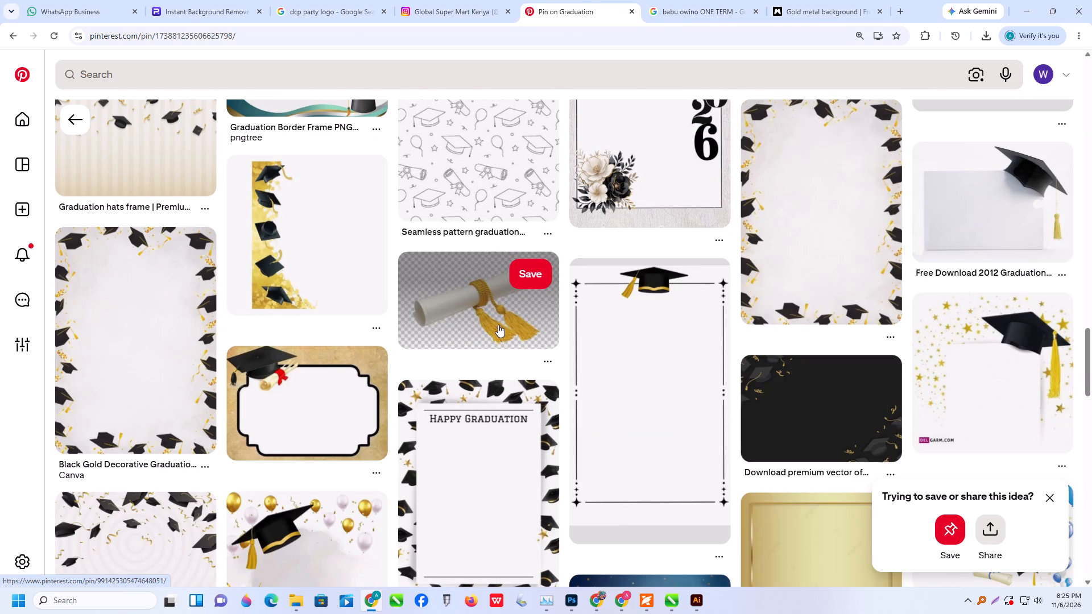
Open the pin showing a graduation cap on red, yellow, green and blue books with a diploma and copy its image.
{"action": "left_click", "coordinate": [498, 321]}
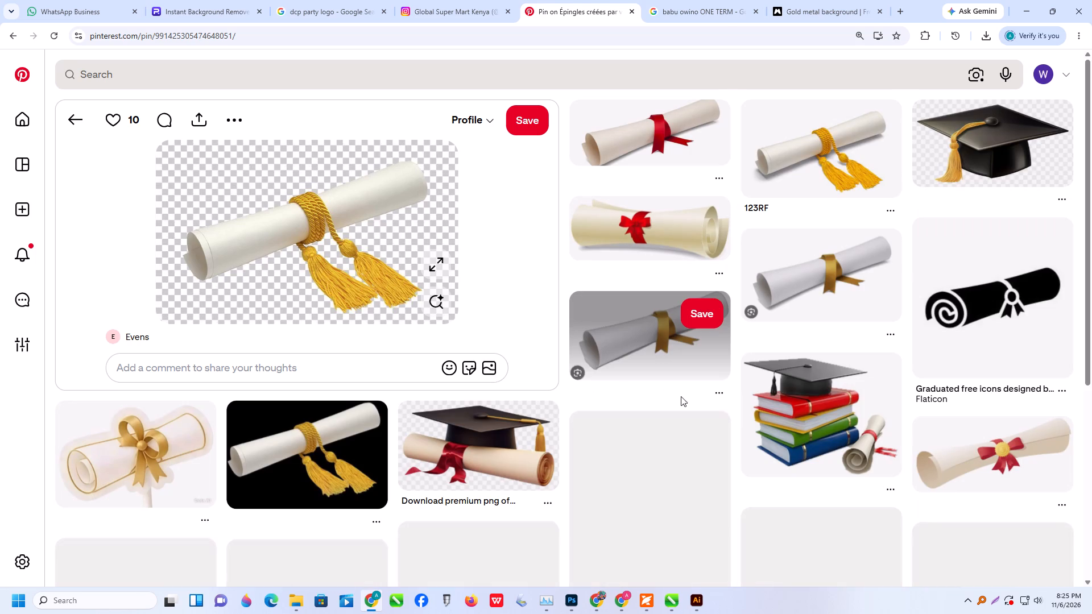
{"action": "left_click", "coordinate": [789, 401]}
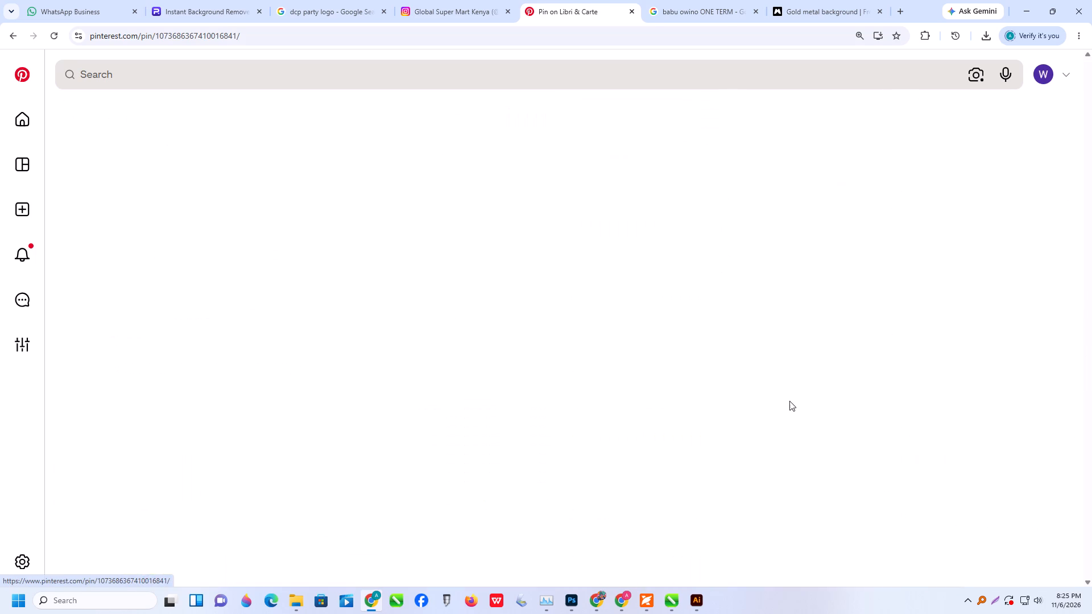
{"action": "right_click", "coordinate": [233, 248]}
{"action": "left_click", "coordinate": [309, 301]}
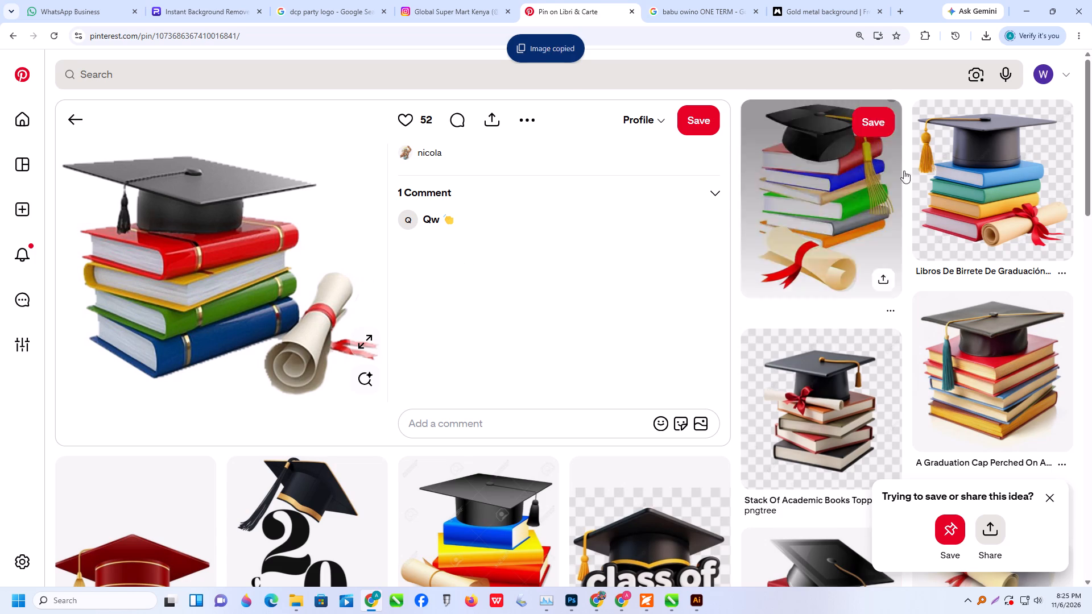
Browse similar pins and copy the image of a black cap on blue, yellow and red books with a diploma scroll.
{"action": "left_click", "coordinate": [943, 182]}
{"action": "right_click", "coordinate": [273, 279]}
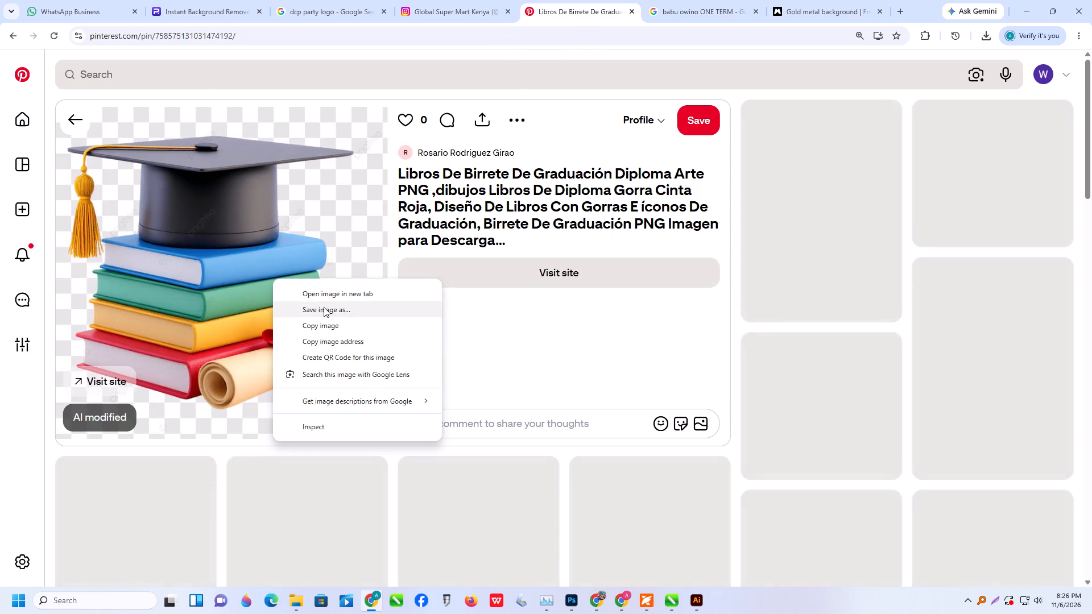
{"action": "left_click", "coordinate": [964, 204]}
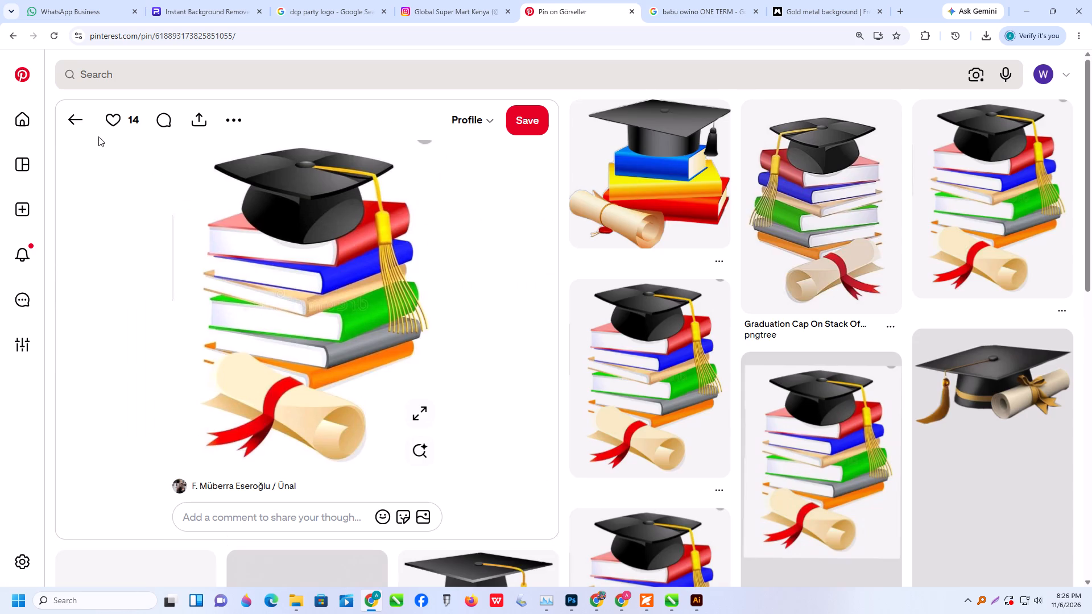
{"action": "left_click", "coordinate": [646, 197]}
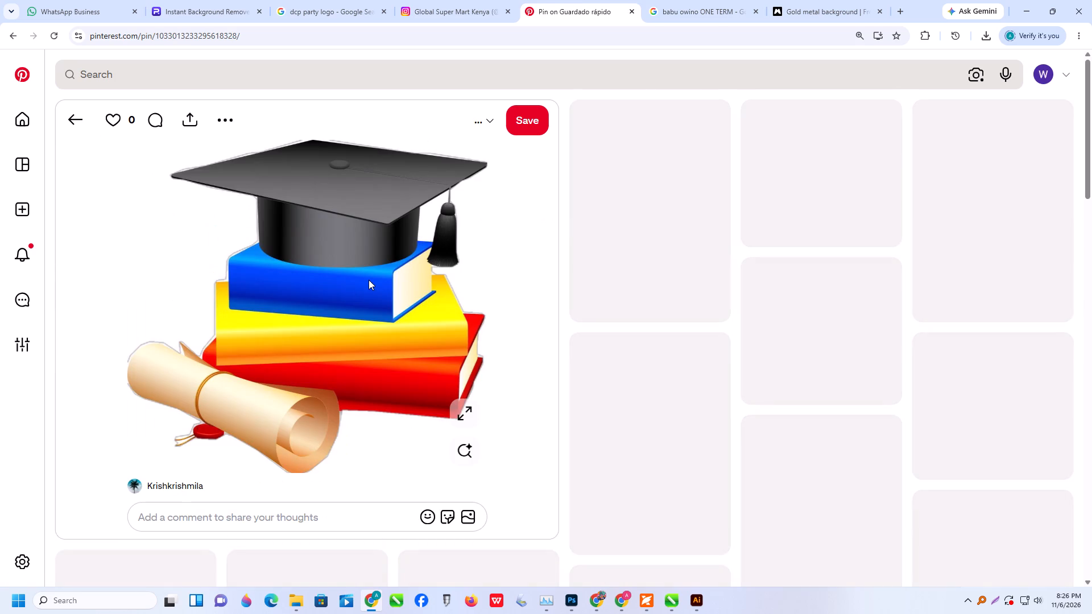
{"action": "right_click", "coordinate": [353, 280]}
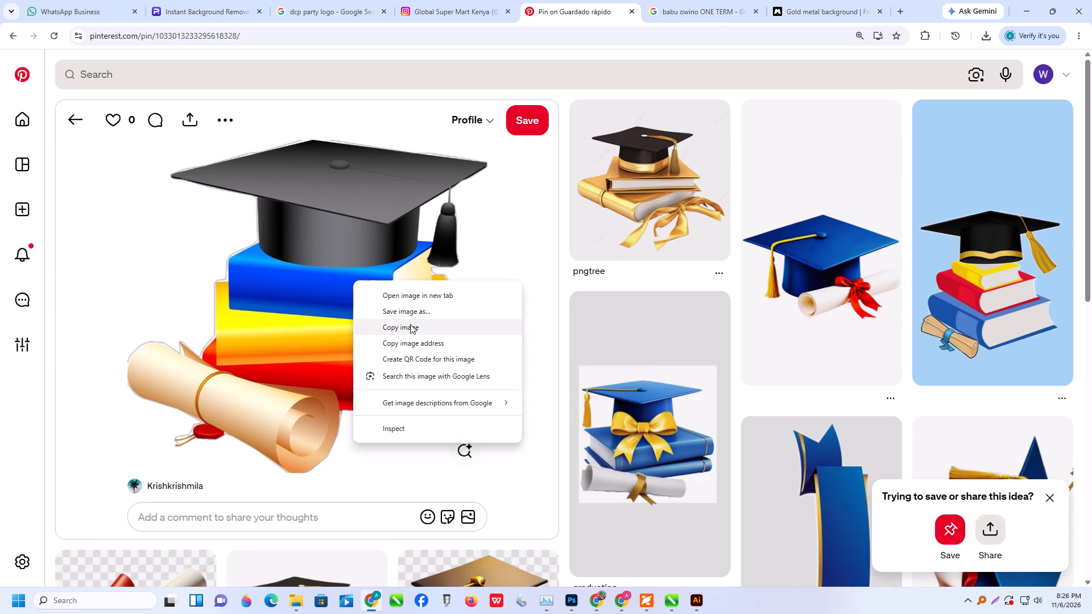
{"action": "left_click", "coordinate": [410, 326]}
Remove the background of the copied cap, books and diploma image with Photoroom and download the cutout.
{"action": "left_click", "coordinate": [229, 16]}
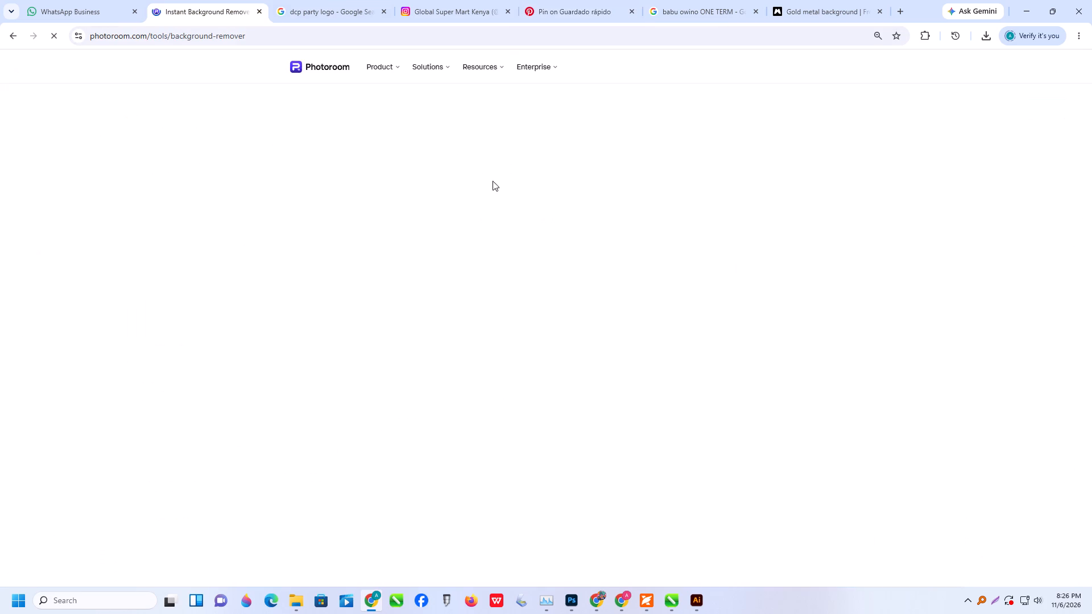
{"action": "key", "text": "ctrl+v"}
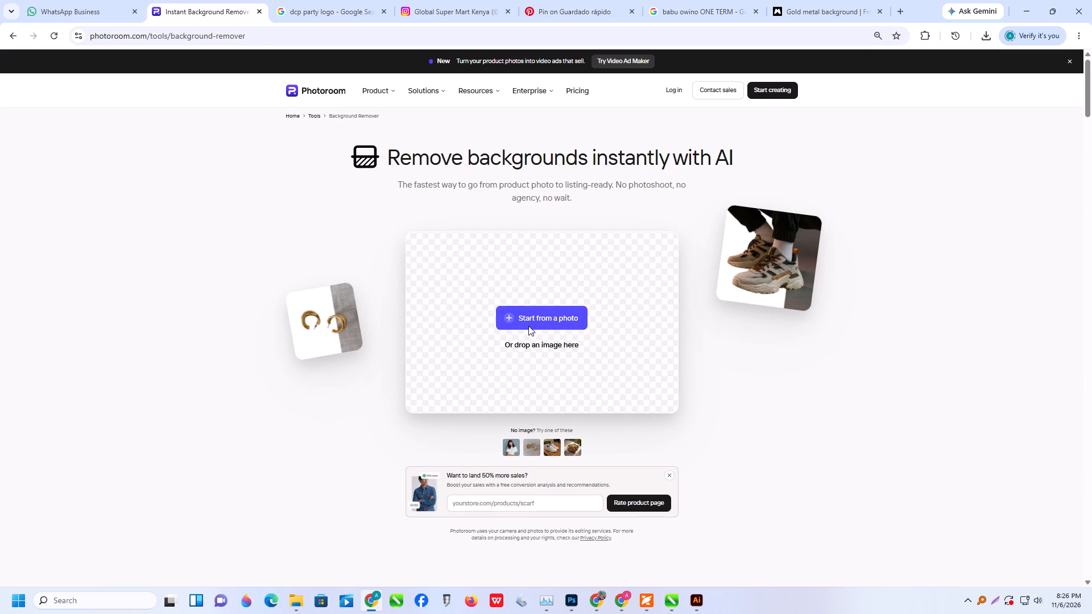
{"action": "key", "text": "ctrl+v"}
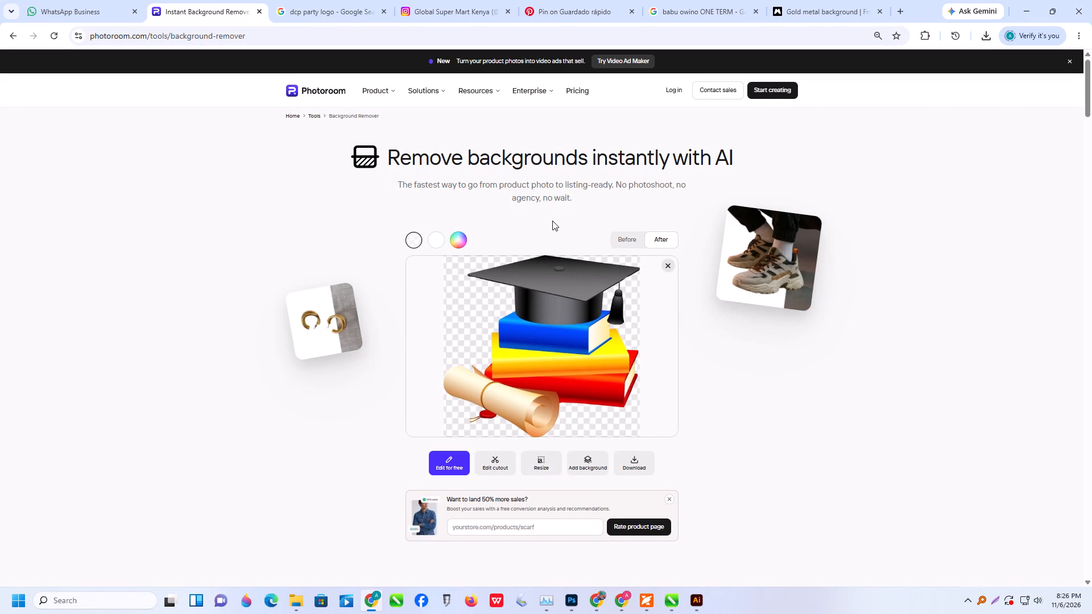
{"action": "left_click", "coordinate": [641, 462]}
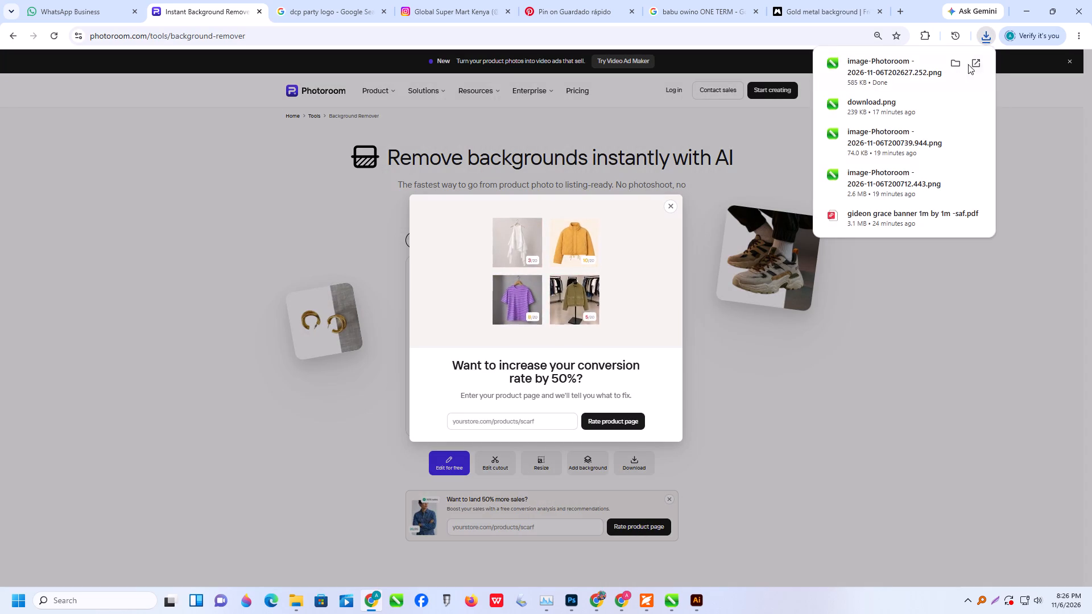
Switch to Illustrator and place the downloaded cap-and-books PNG from the Downloads folder on the banner, below the date box.
{"action": "left_click", "coordinate": [953, 64]}
{"action": "left_click", "coordinate": [1024, 9]}
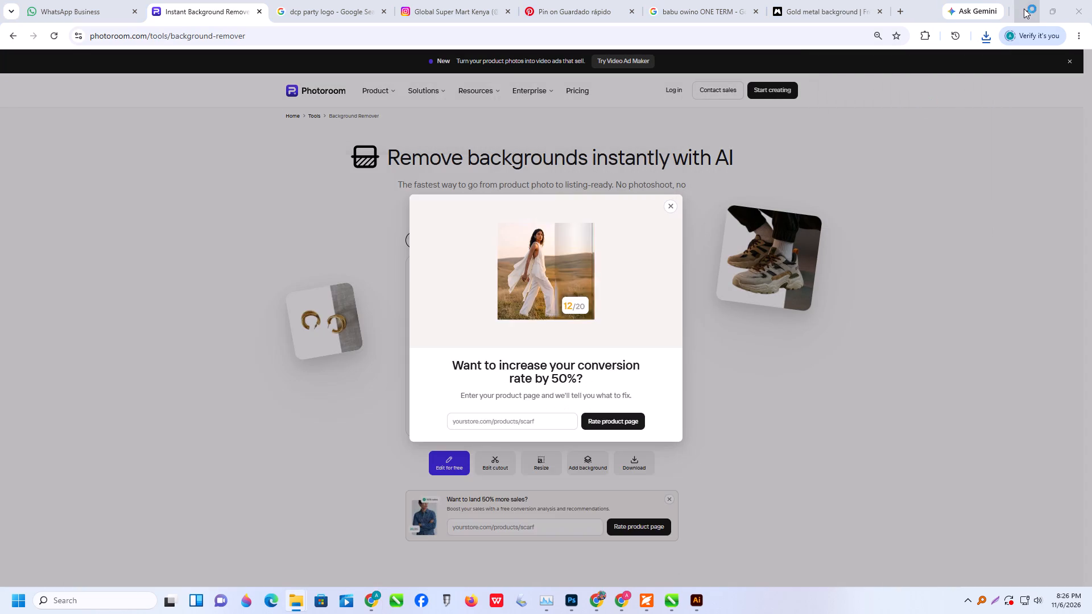
{"action": "left_click_drag", "start_coordinate": [214, 483], "coordinate": [498, 455]}
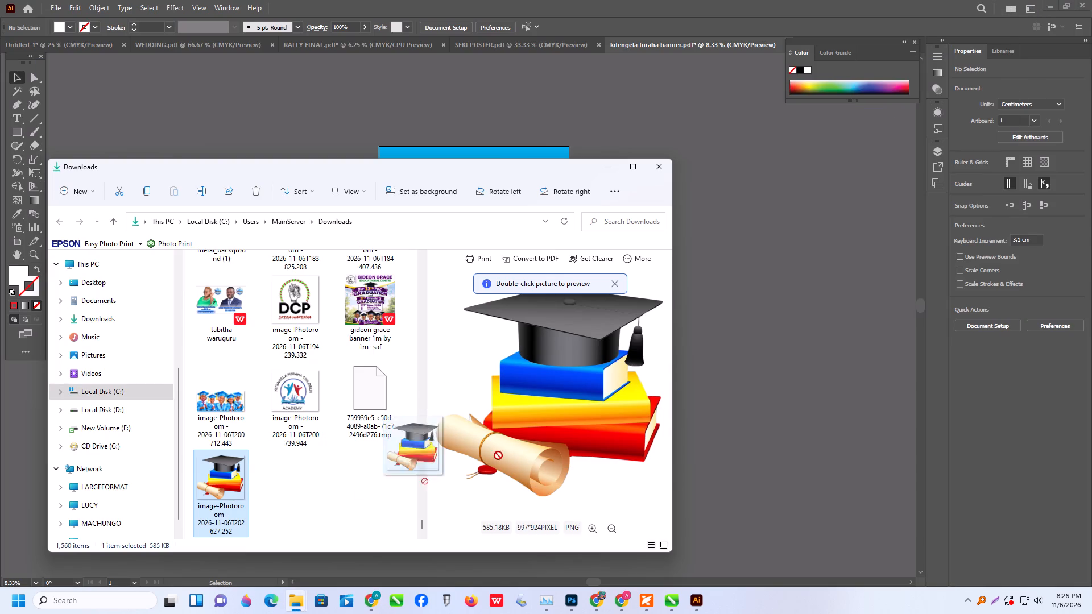
{"action": "left_click_drag", "start_coordinate": [498, 455], "coordinate": [743, 396]}
{"action": "left_click_drag", "start_coordinate": [750, 396], "coordinate": [548, 430]}
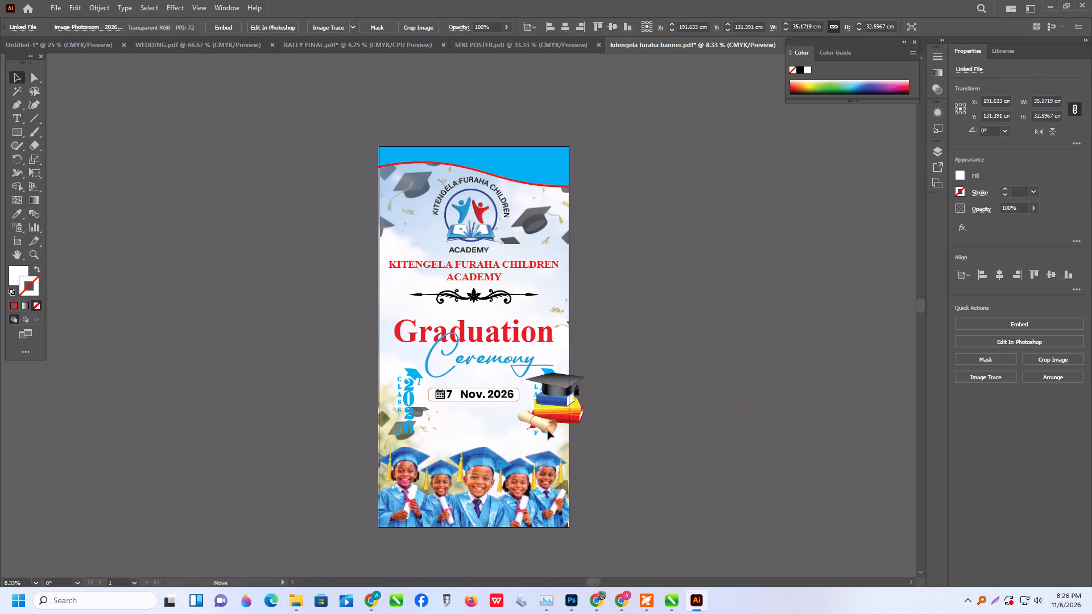
{"action": "left_click_drag", "start_coordinate": [548, 430], "coordinate": [480, 433]}
Scale the cap-and-books image to about 21.5 by 19.9 cm between the date box and the graduates.
{"action": "left_click_drag", "start_coordinate": [507, 464], "coordinate": [486, 449], "text": "shift"}
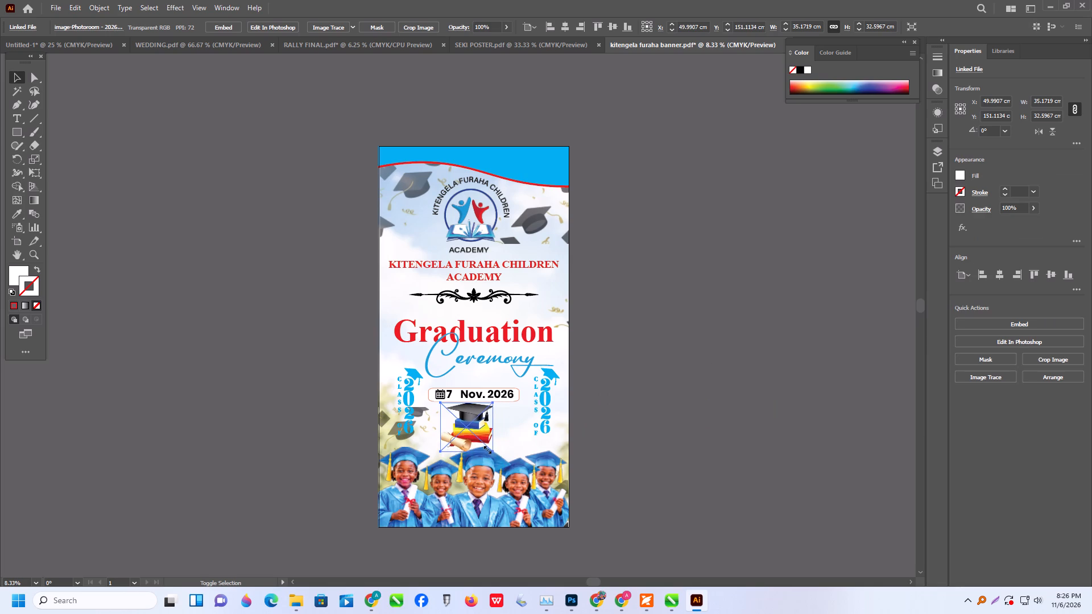
{"action": "left_click_drag", "start_coordinate": [486, 449], "coordinate": [485, 448], "text": "shift"}
{"action": "left_click_drag", "start_coordinate": [465, 433], "coordinate": [478, 436]}
{"action": "scroll", "coordinate": [478, 436], "scroll_direction": "up", "scroll_amount": 2, "text": "alt"}
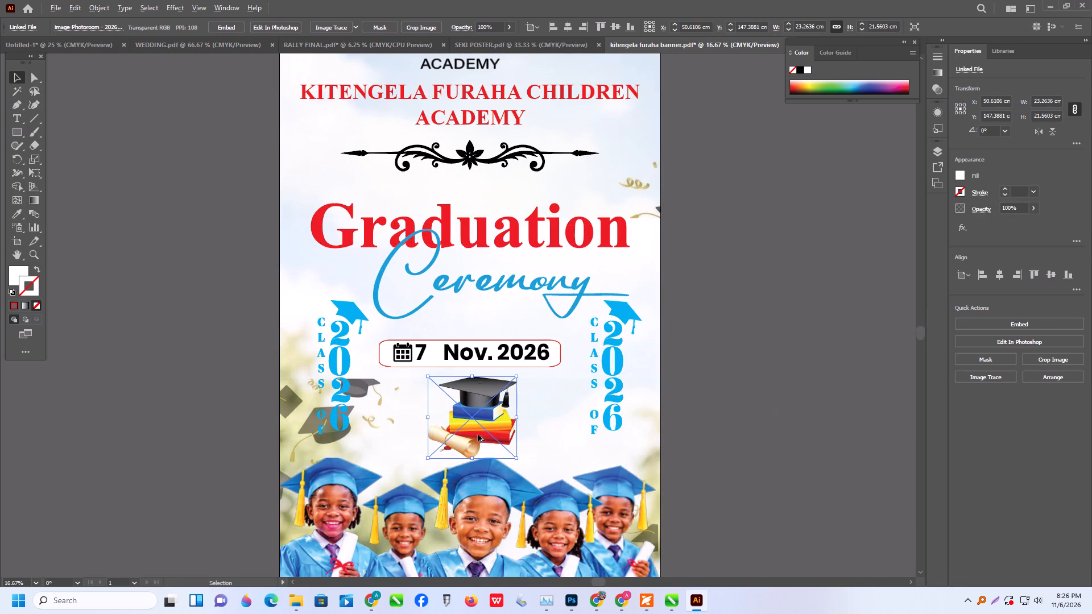
{"action": "left_click", "coordinate": [482, 426]}
{"action": "left_click_drag", "start_coordinate": [513, 463], "coordinate": [522, 475], "text": "shift"}
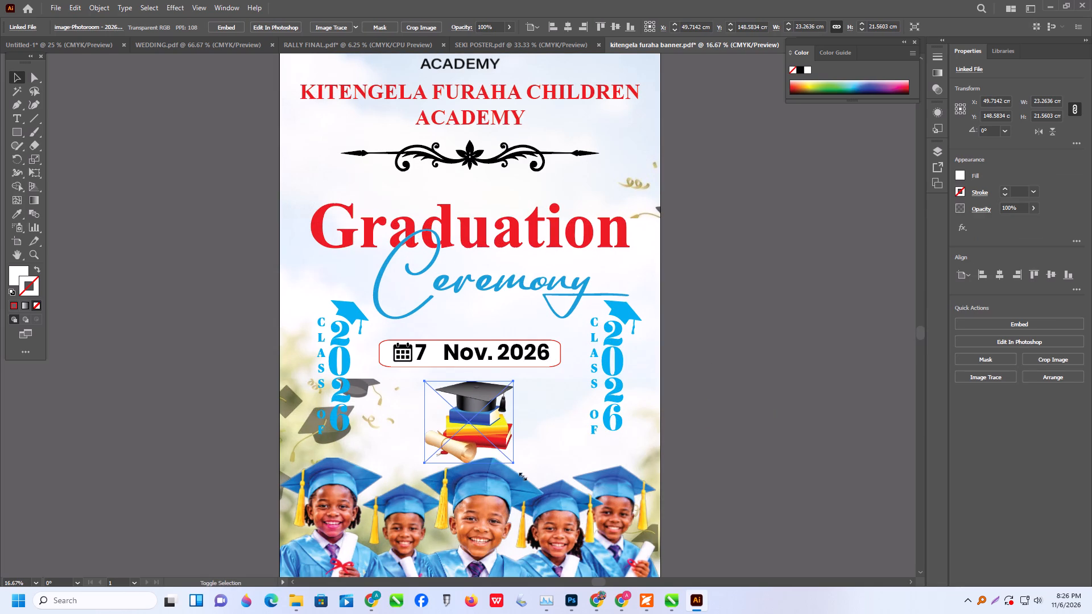
{"action": "left_click_drag", "start_coordinate": [522, 475], "coordinate": [522, 479], "text": "shift"}
{"action": "left_click_drag", "start_coordinate": [485, 448], "coordinate": [485, 441]}
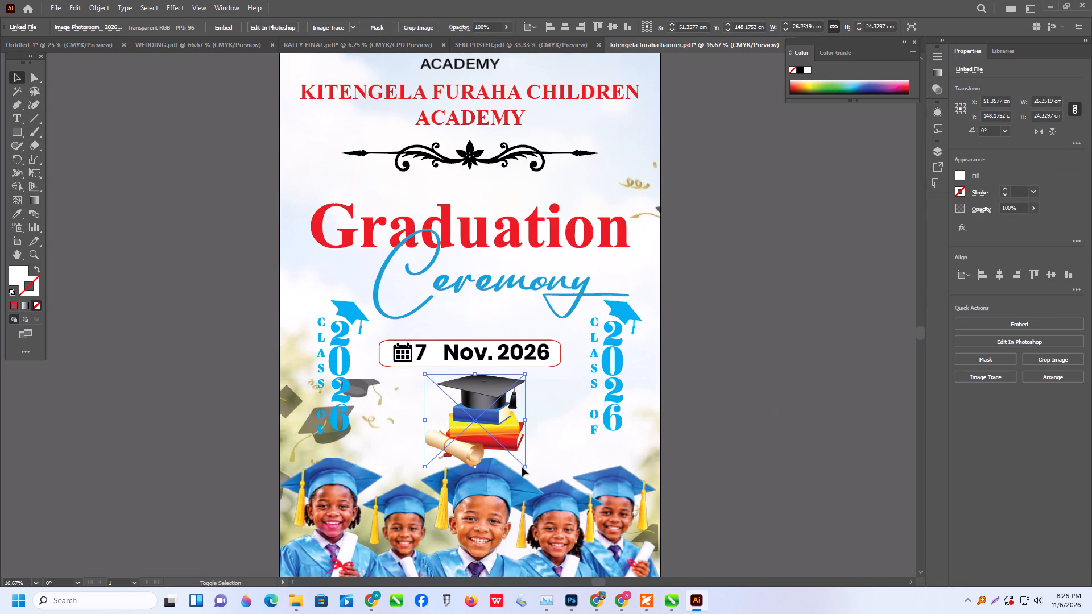
{"action": "left_click_drag", "start_coordinate": [526, 466], "coordinate": [506, 456], "text": "shift"}
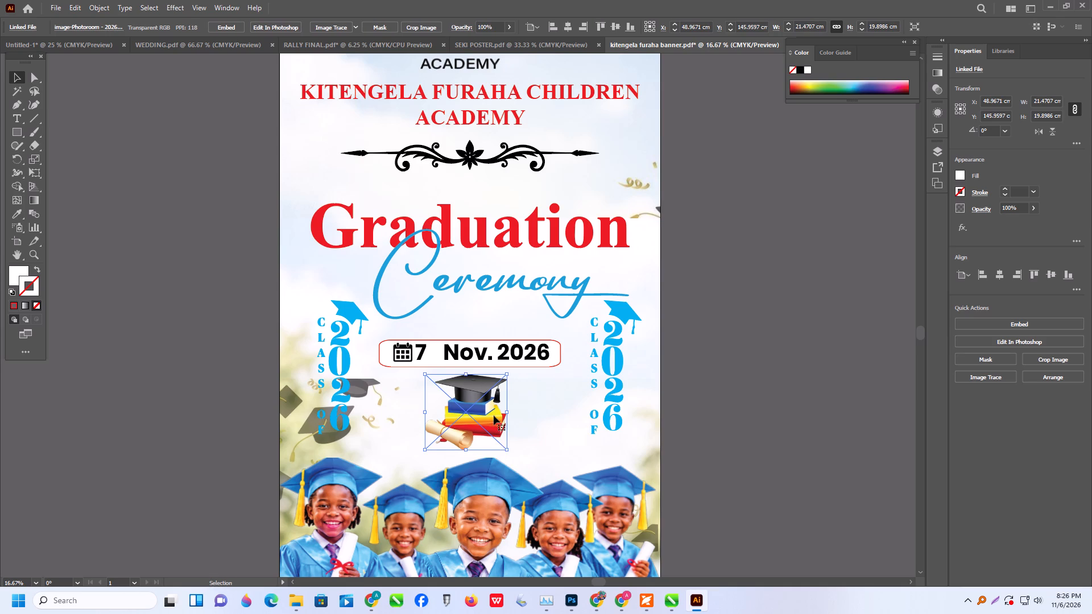
Cut the cap-and-books image and isolate the innermost group holding the date within the nested clipping groups.
{"action": "left_click_drag", "start_coordinate": [480, 409], "coordinate": [504, 308]}
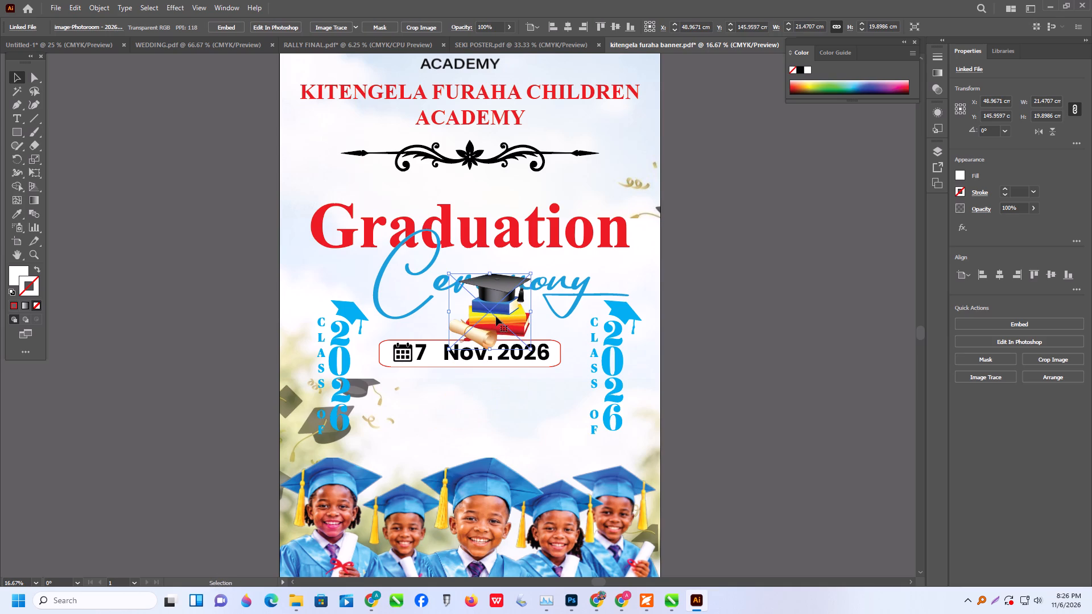
{"action": "key", "text": "ctrl+x"}
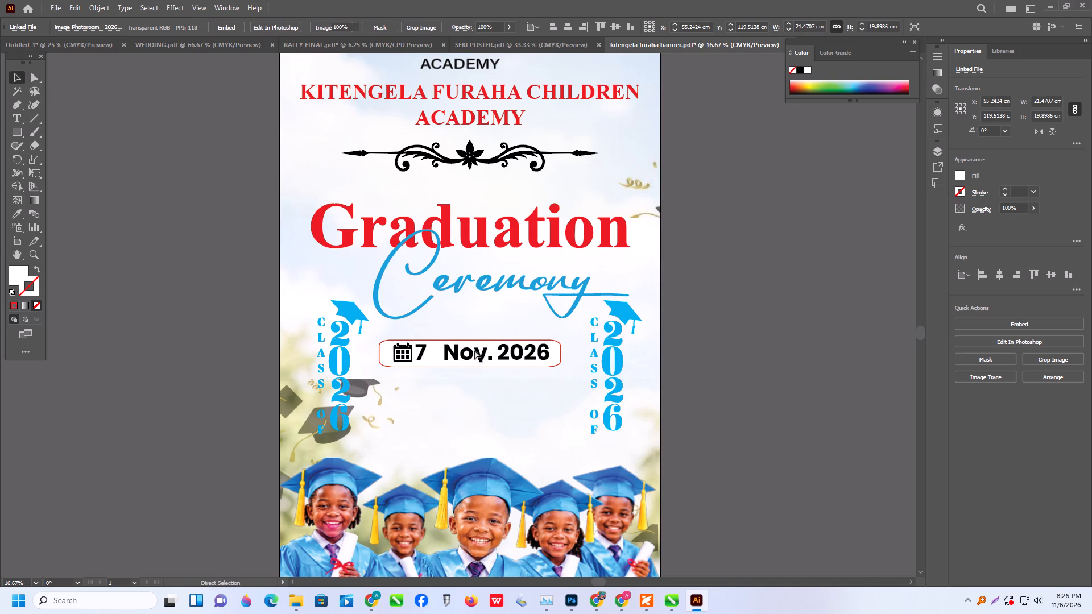
{"action": "triple_click", "coordinate": [474, 350]}
{"action": "left_click", "coordinate": [474, 350]}
{"action": "triple_click", "coordinate": [477, 354]}
{"action": "double_click", "coordinate": [477, 354]}
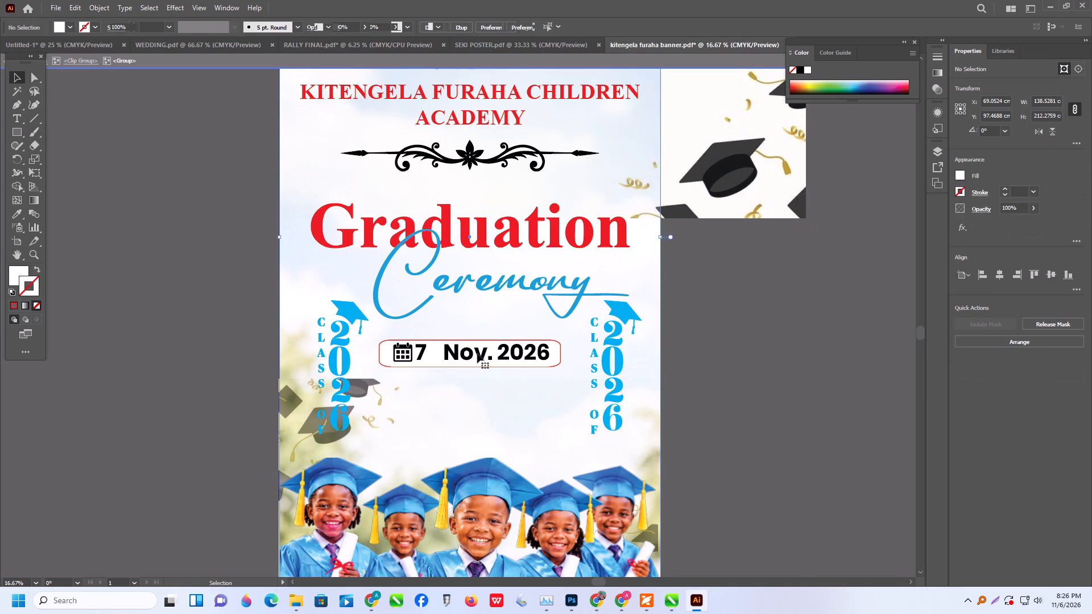
{"action": "triple_click", "coordinate": [477, 355]}
{"action": "double_click", "coordinate": [477, 355]}
{"action": "scroll", "coordinate": [475, 356], "scroll_direction": "up", "scroll_amount": 2, "text": "alt"}
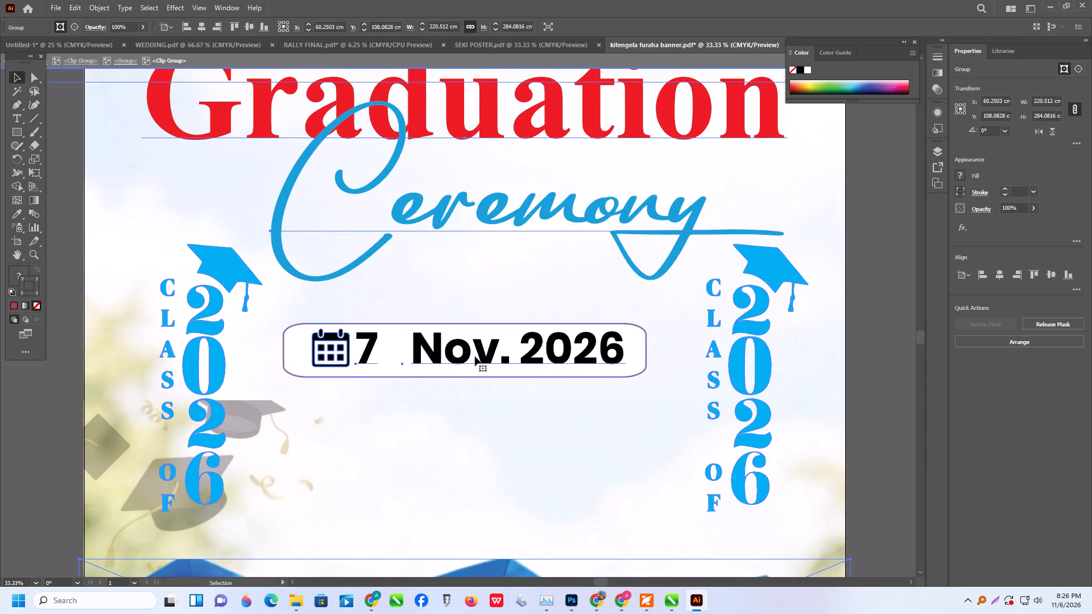
{"action": "triple_click", "coordinate": [475, 356]}
{"action": "left_click", "coordinate": [475, 356]}
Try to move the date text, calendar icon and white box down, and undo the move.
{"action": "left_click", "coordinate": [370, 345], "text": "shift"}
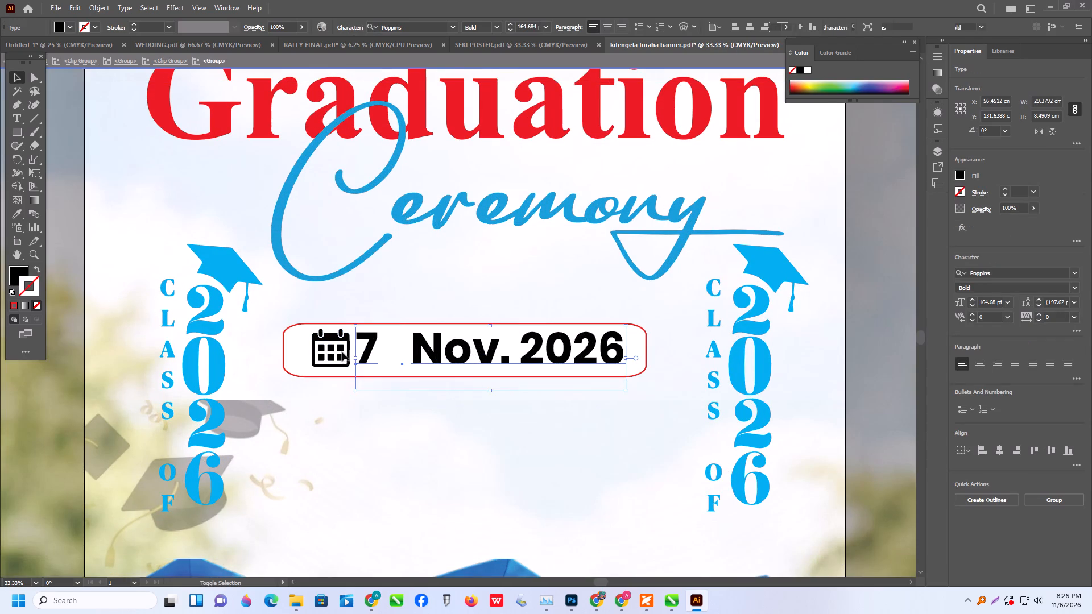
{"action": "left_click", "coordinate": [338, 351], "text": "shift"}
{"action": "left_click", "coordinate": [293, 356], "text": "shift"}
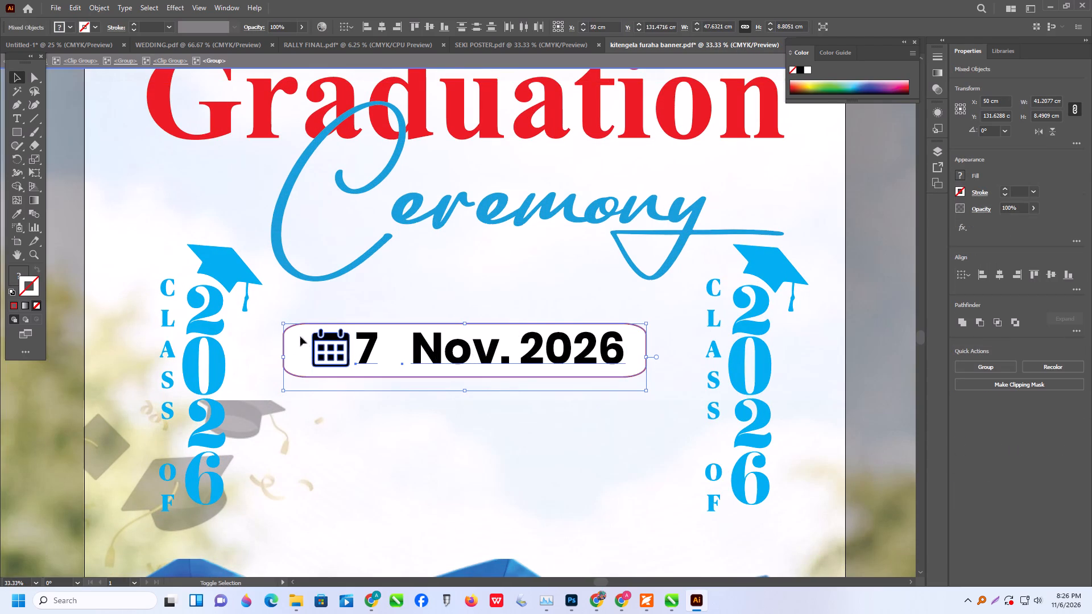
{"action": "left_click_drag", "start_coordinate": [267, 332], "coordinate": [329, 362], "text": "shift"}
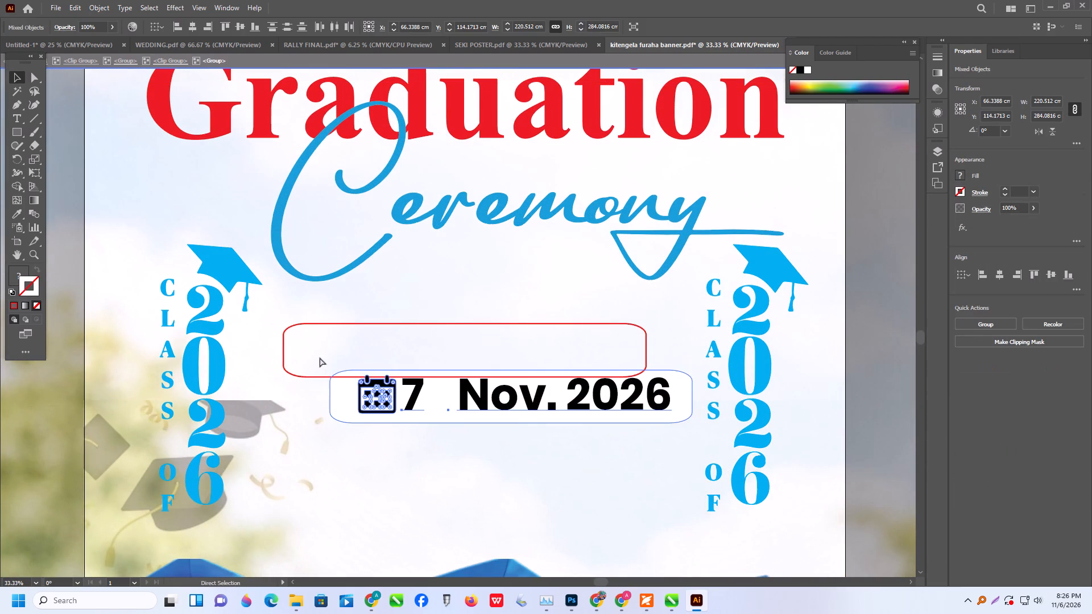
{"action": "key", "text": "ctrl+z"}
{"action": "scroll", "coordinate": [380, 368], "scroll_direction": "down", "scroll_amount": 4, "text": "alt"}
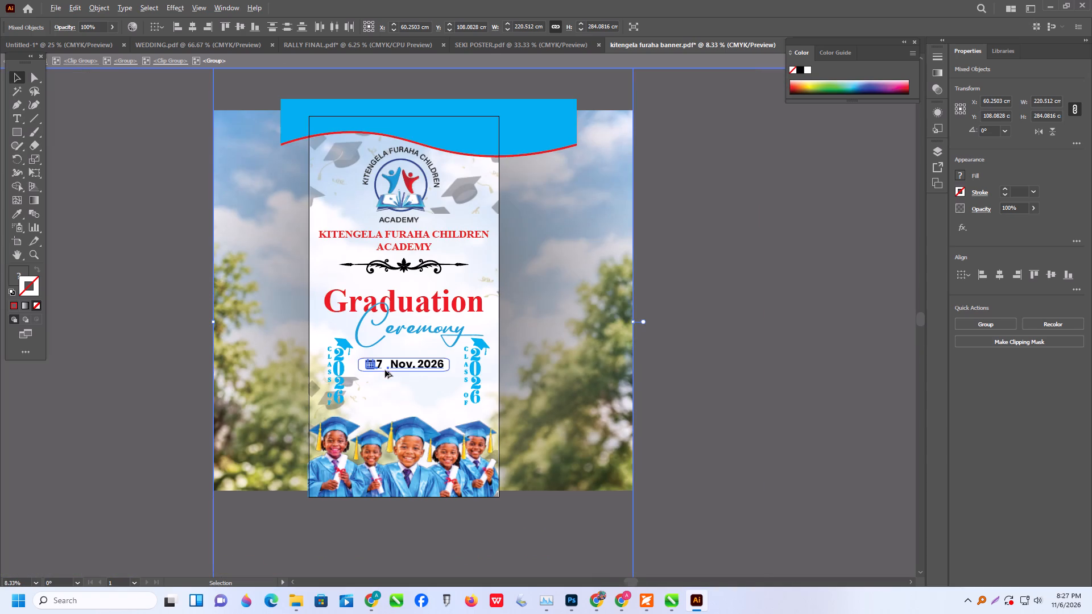
Move the date text, calendar icon, white box and red outline down to just above the graduates, and group the outline.
{"action": "left_click", "coordinate": [689, 364]}
{"action": "scroll", "coordinate": [301, 372], "scroll_direction": "up", "scroll_amount": 3, "text": "alt"}
{"action": "scroll", "coordinate": [465, 364], "scroll_direction": "up", "scroll_amount": 1, "text": "alt"}
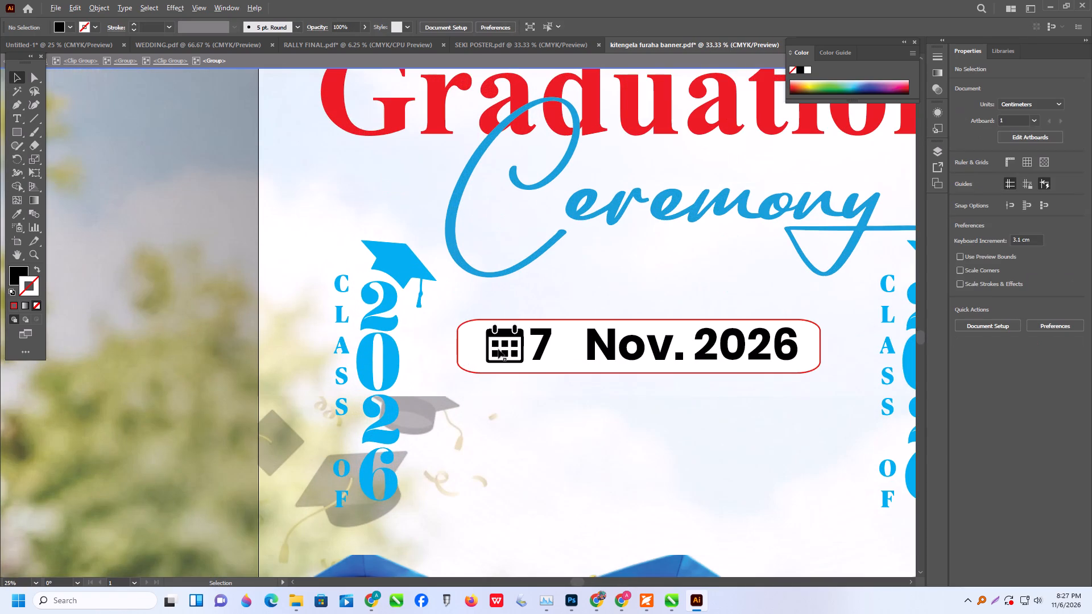
{"action": "left_click", "coordinate": [504, 342]}
{"action": "left_click", "coordinate": [548, 338], "text": "shift"}
{"action": "left_click", "coordinate": [601, 345], "text": "shift"}
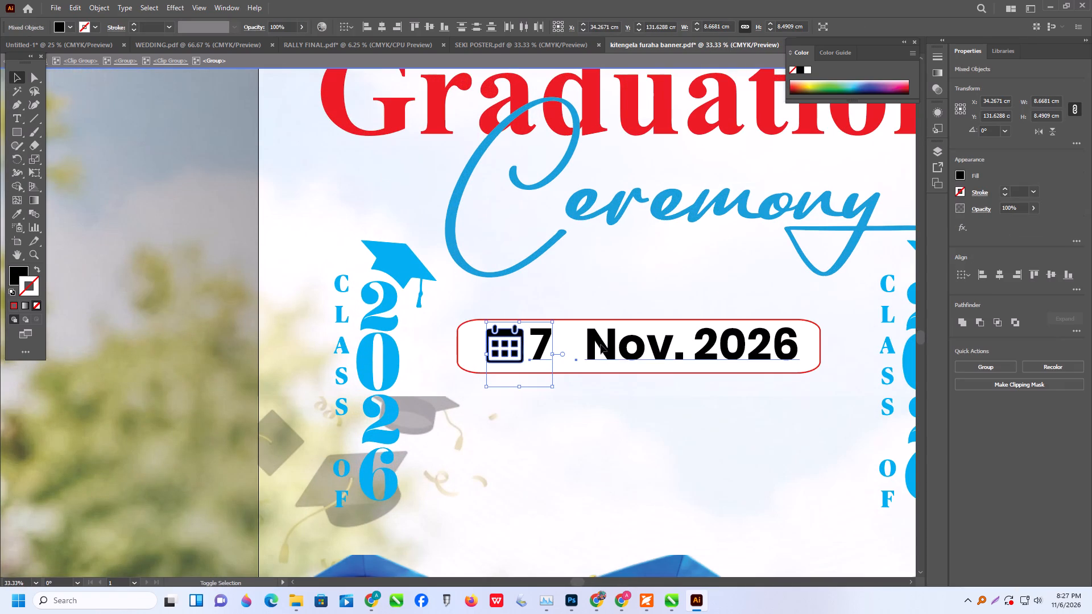
{"action": "left_click", "coordinate": [471, 349], "text": "shift"}
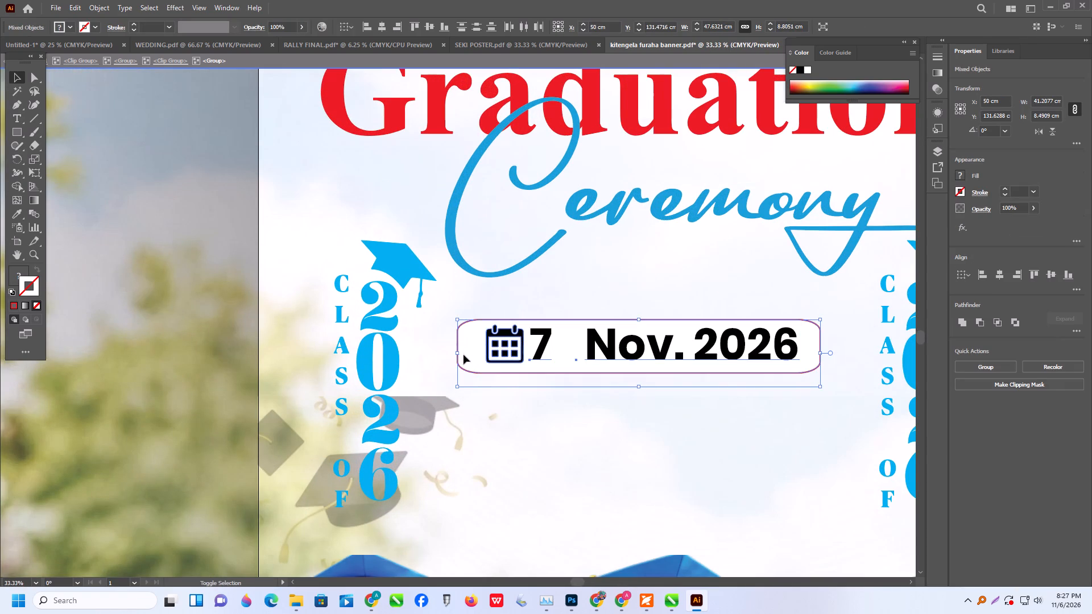
{"action": "left_click_drag", "start_coordinate": [541, 344], "coordinate": [540, 446]}
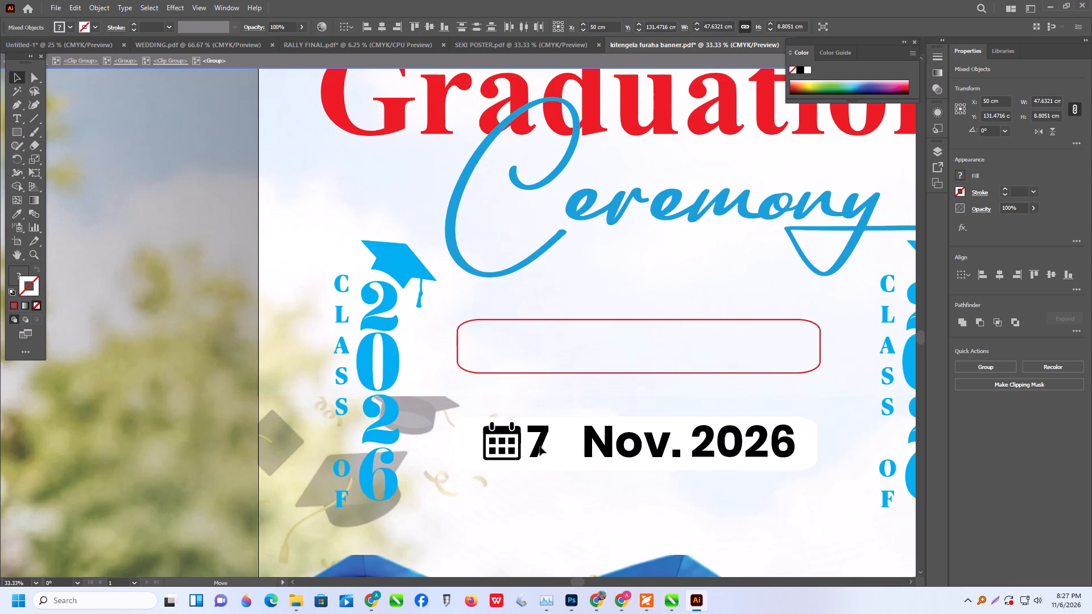
{"action": "left_click_drag", "start_coordinate": [540, 446], "coordinate": [548, 487]}
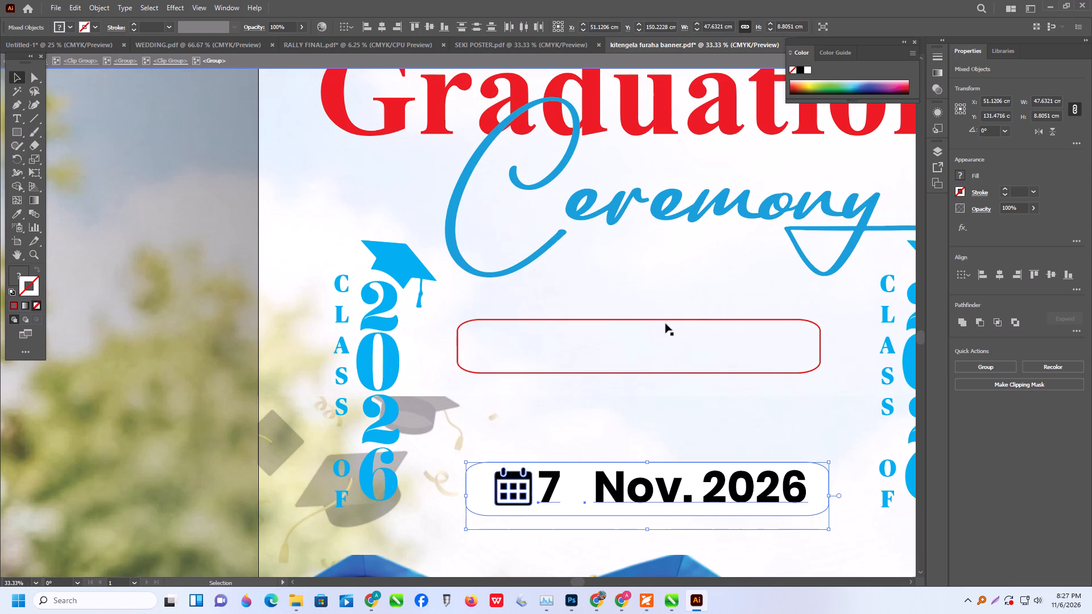
{"action": "left_click_drag", "start_coordinate": [627, 319], "coordinate": [640, 461]}
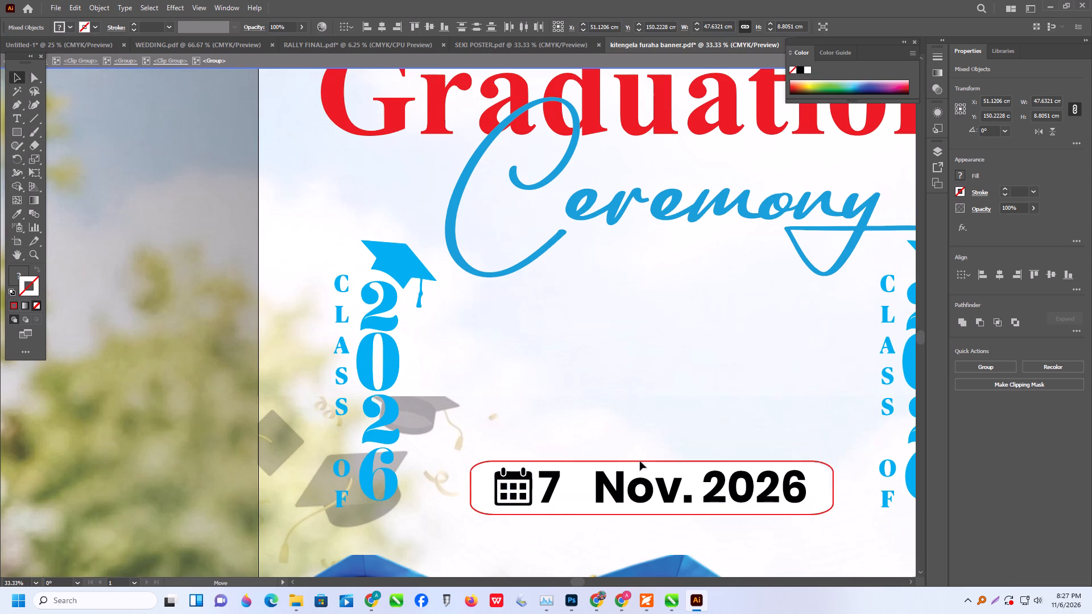
{"action": "left_click_drag", "start_coordinate": [640, 461], "coordinate": [637, 462]}
{"action": "scroll", "coordinate": [185, 443], "scroll_direction": "down", "scroll_amount": 3, "text": "alt"}
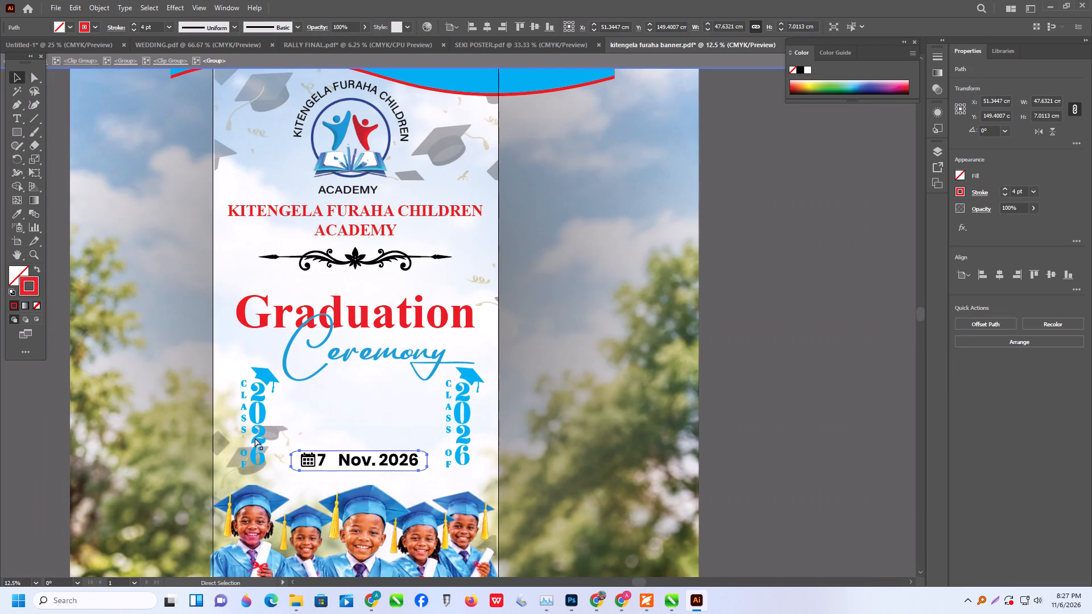
{"action": "key", "text": "ctrl+g"}
Paste the cap-and-books image, enlarge it to fill the gap between "Ceremony" and the date box, and leave isolation mode.
{"action": "key", "text": "ctrl+v"}
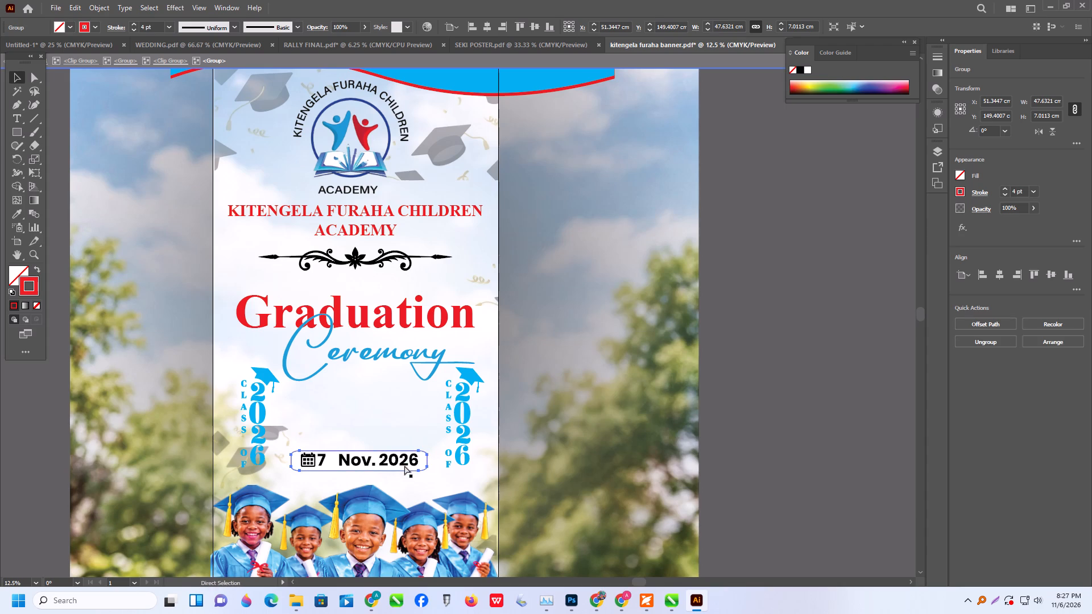
{"action": "left_click_drag", "start_coordinate": [471, 305], "coordinate": [371, 395]}
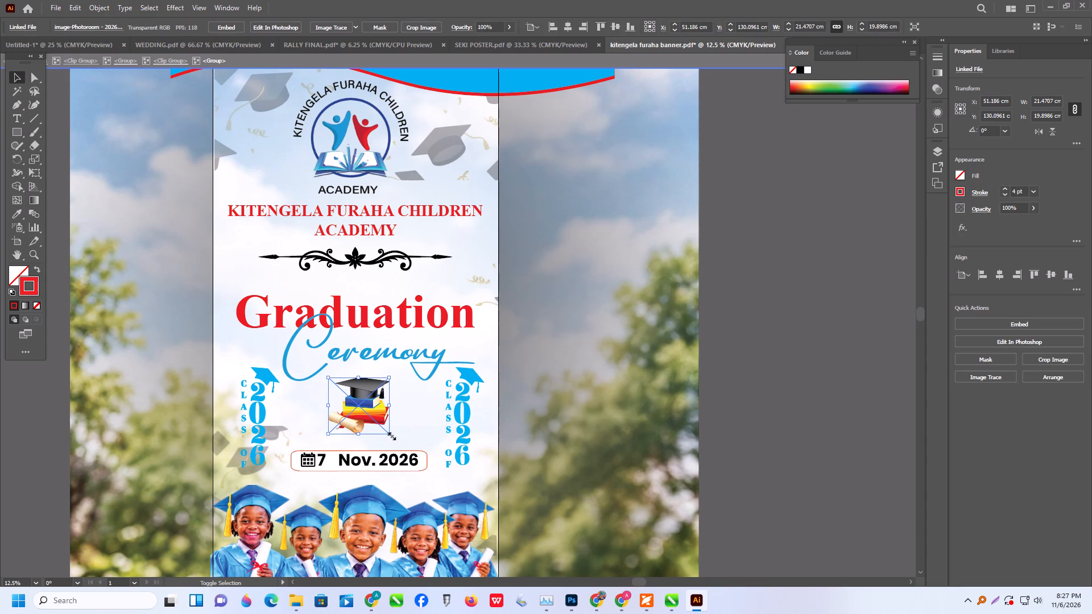
{"action": "left_click_drag", "start_coordinate": [391, 435], "coordinate": [404, 447], "text": "shift"}
{"action": "left_click_drag", "start_coordinate": [380, 422], "coordinate": [376, 416]}
{"action": "left_click_drag", "start_coordinate": [400, 443], "coordinate": [407, 453], "text": "shift"}
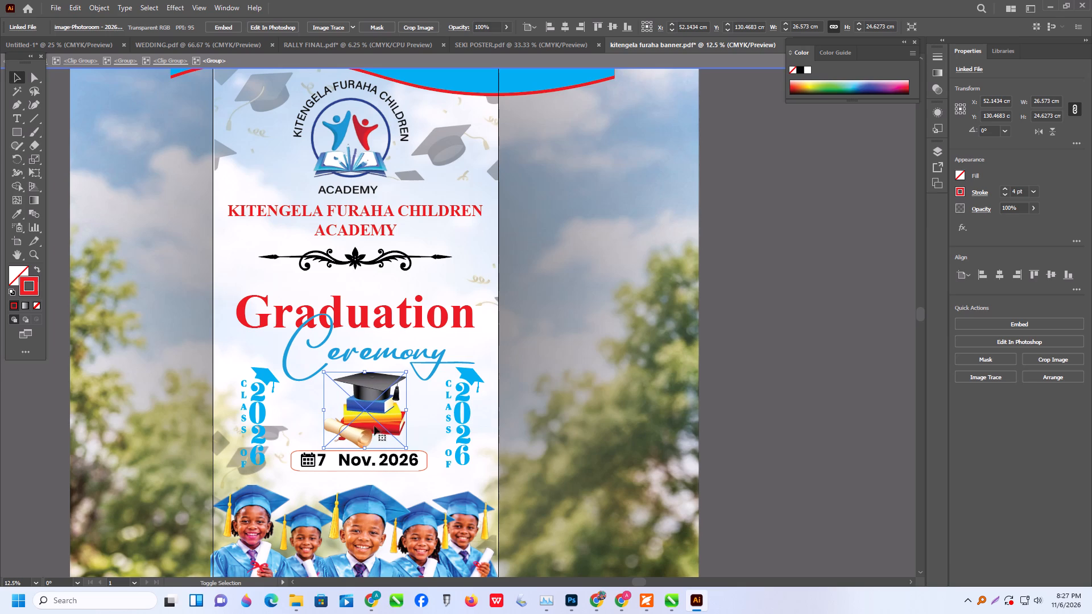
{"action": "left_click", "coordinate": [370, 419]}
{"action": "double_click", "coordinate": [717, 358]}
{"action": "left_click", "coordinate": [726, 346]}
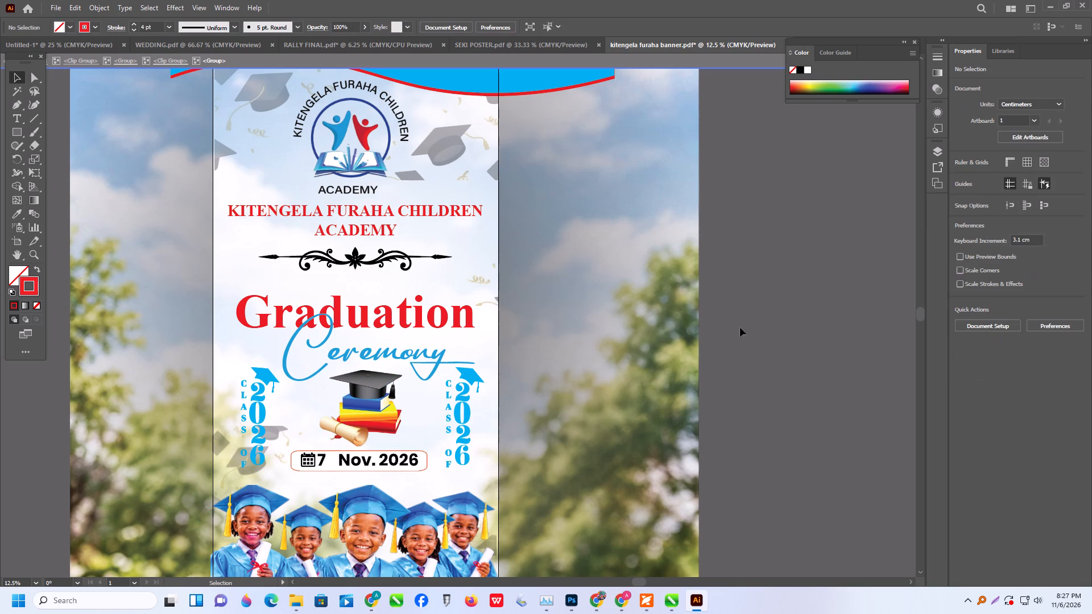
{"action": "triple_click", "coordinate": [740, 327]}
{"action": "left_click", "coordinate": [741, 326]}
{"action": "double_click", "coordinate": [743, 322]}
Save the banner as the PDF "kitengela furaha banner" in the ALEKH folder, replacing the existing file.
{"action": "scroll", "coordinate": [585, 374], "scroll_direction": "down", "scroll_amount": 3, "text": "alt"}
{"action": "scroll", "coordinate": [502, 411], "scroll_direction": "up", "scroll_amount": 1}
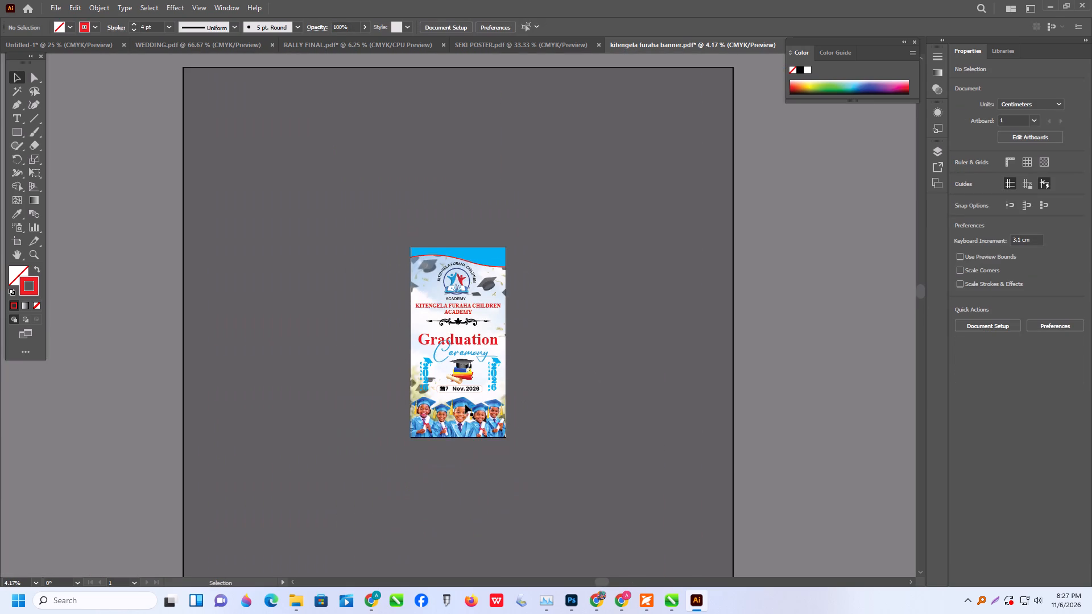
{"action": "scroll", "coordinate": [465, 404], "scroll_direction": "up", "scroll_amount": 1, "text": "alt"}
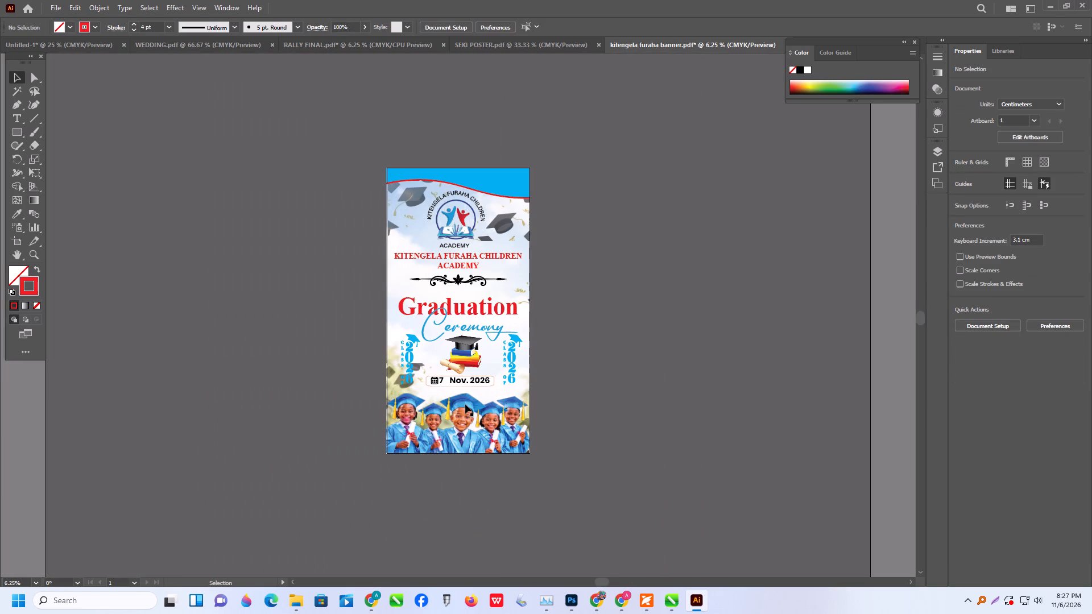
{"action": "left_click", "coordinate": [54, 6]}
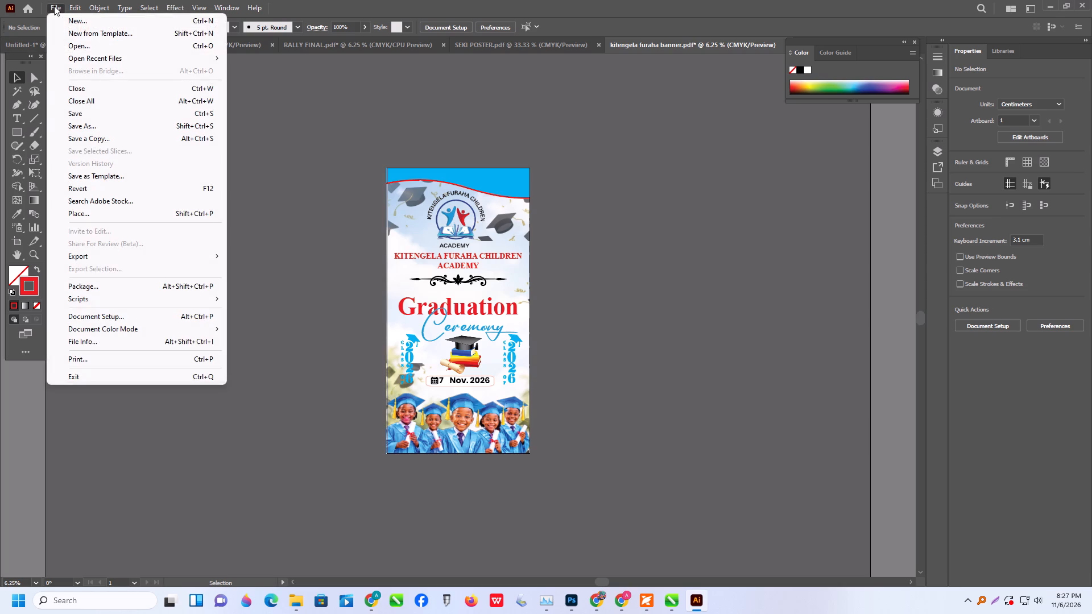
{"action": "left_click", "coordinate": [80, 127]}
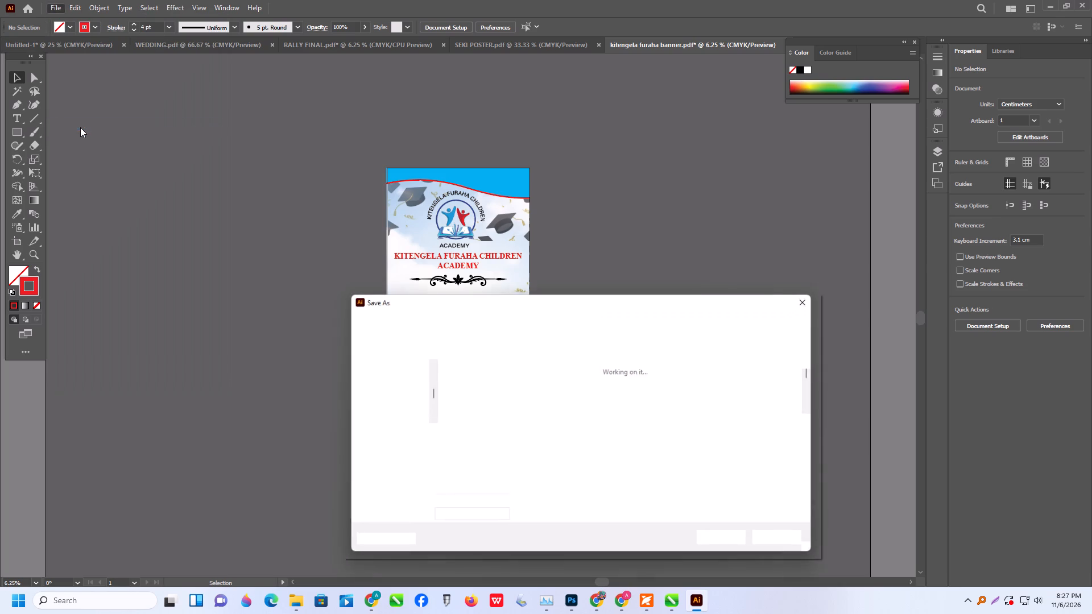
{"action": "left_click", "coordinate": [728, 541]}
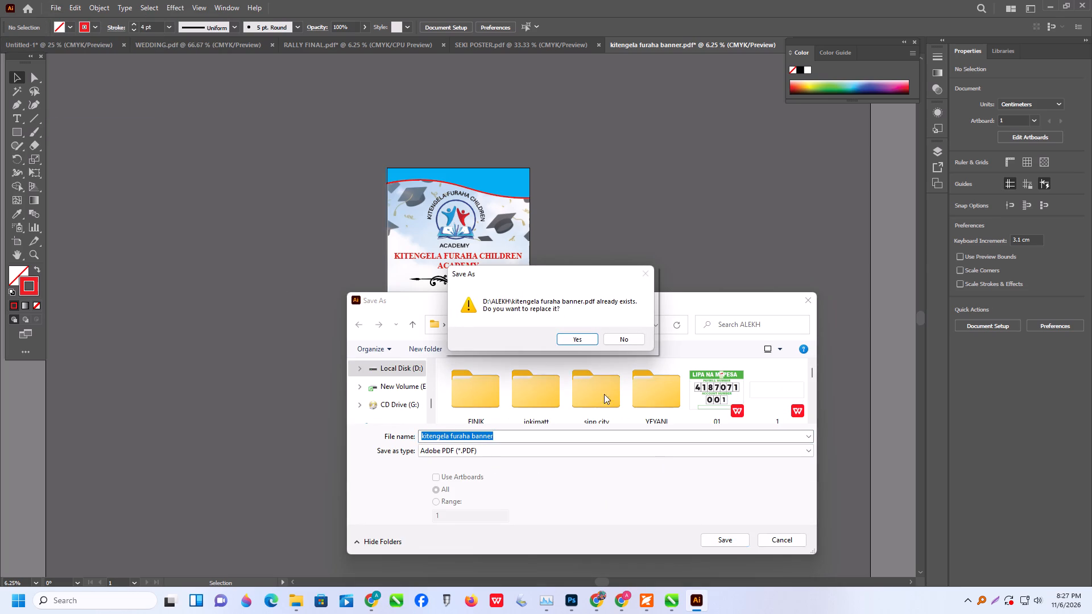
{"action": "left_click", "coordinate": [577, 345]}
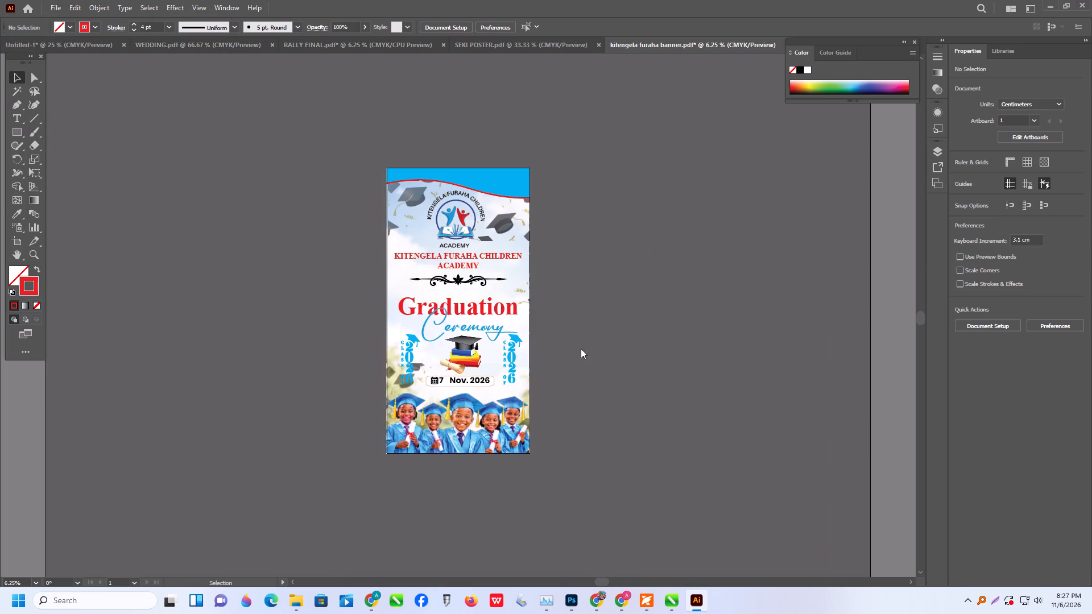
{"action": "left_click", "coordinate": [649, 443]}
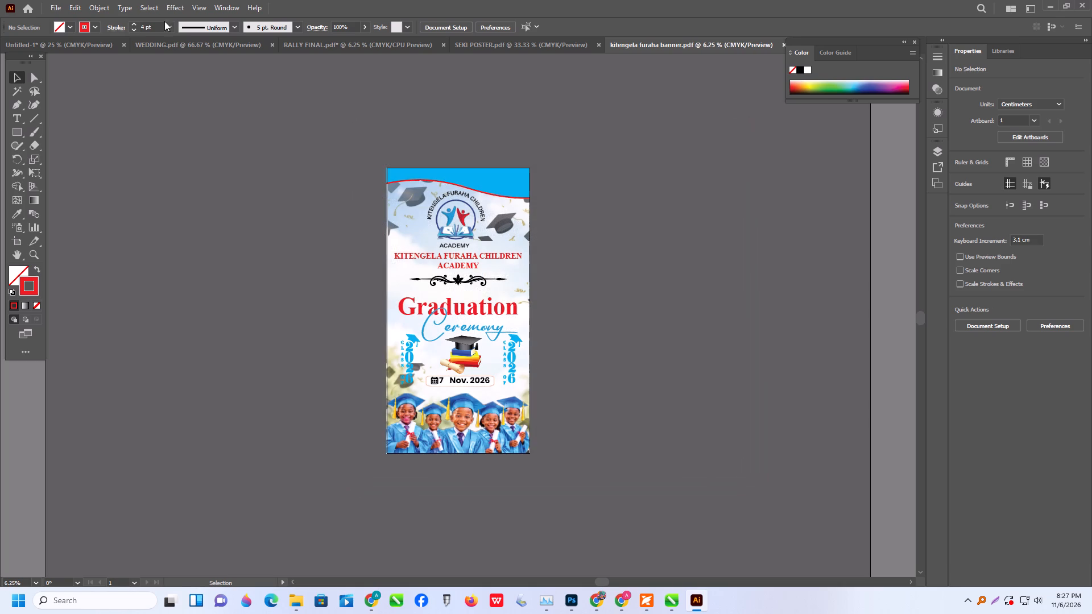
{"action": "left_click", "coordinate": [51, 7]}
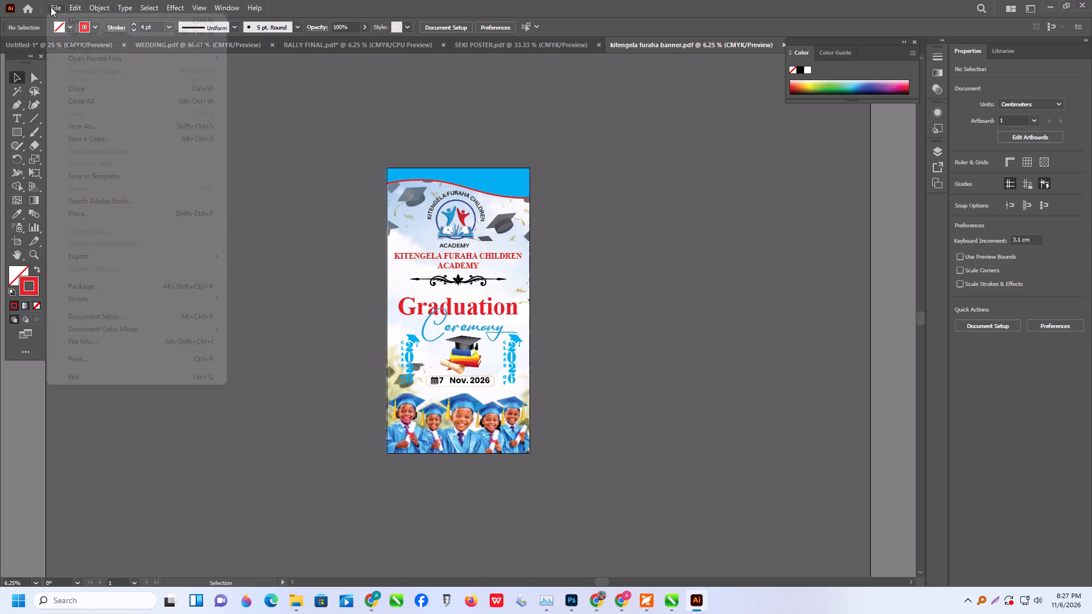
{"action": "left_click", "coordinate": [668, 226]}
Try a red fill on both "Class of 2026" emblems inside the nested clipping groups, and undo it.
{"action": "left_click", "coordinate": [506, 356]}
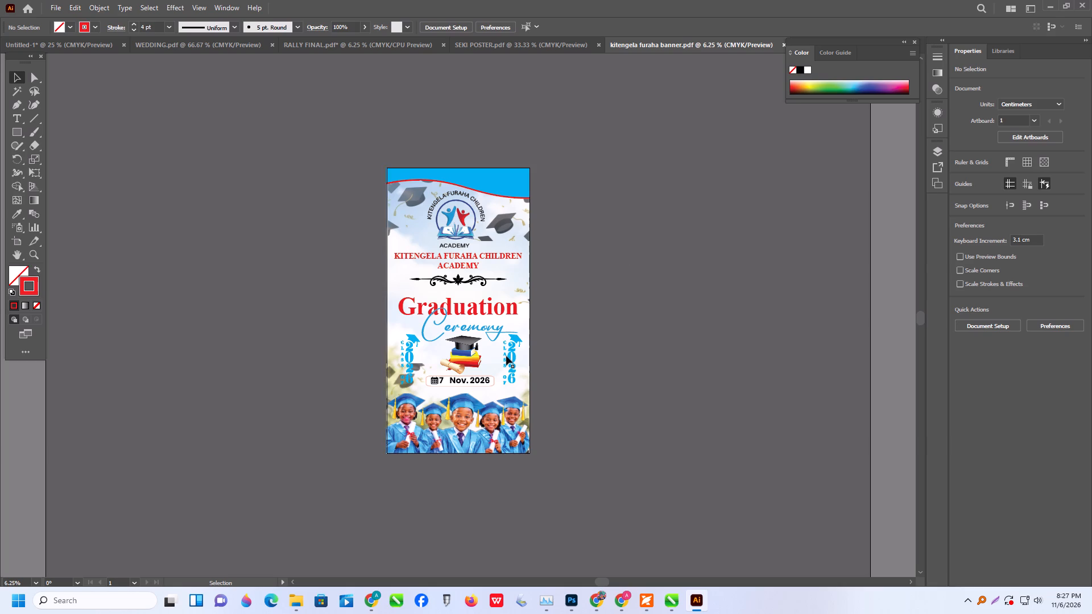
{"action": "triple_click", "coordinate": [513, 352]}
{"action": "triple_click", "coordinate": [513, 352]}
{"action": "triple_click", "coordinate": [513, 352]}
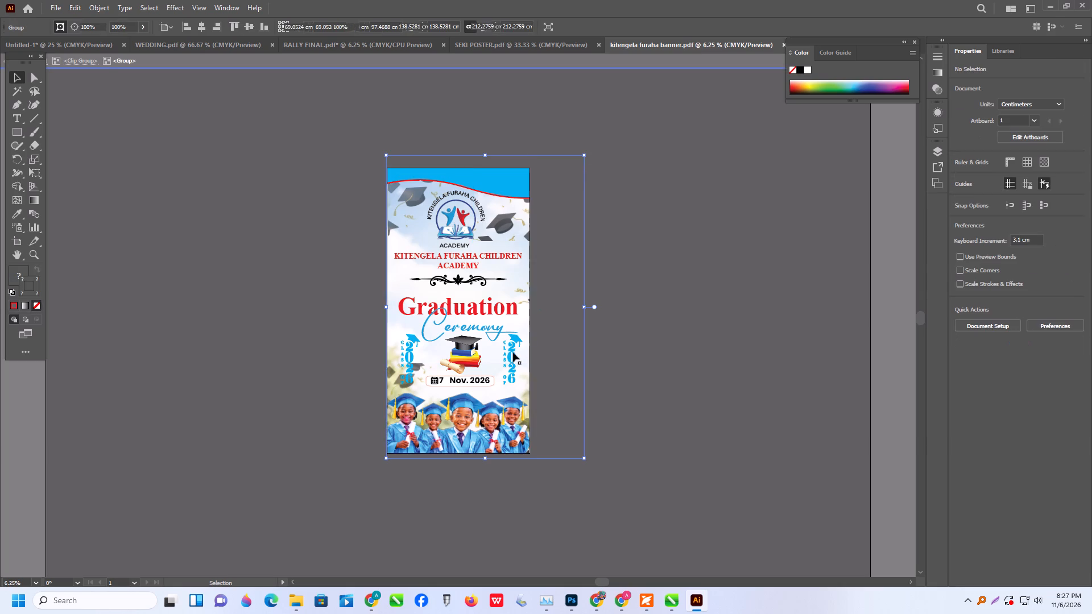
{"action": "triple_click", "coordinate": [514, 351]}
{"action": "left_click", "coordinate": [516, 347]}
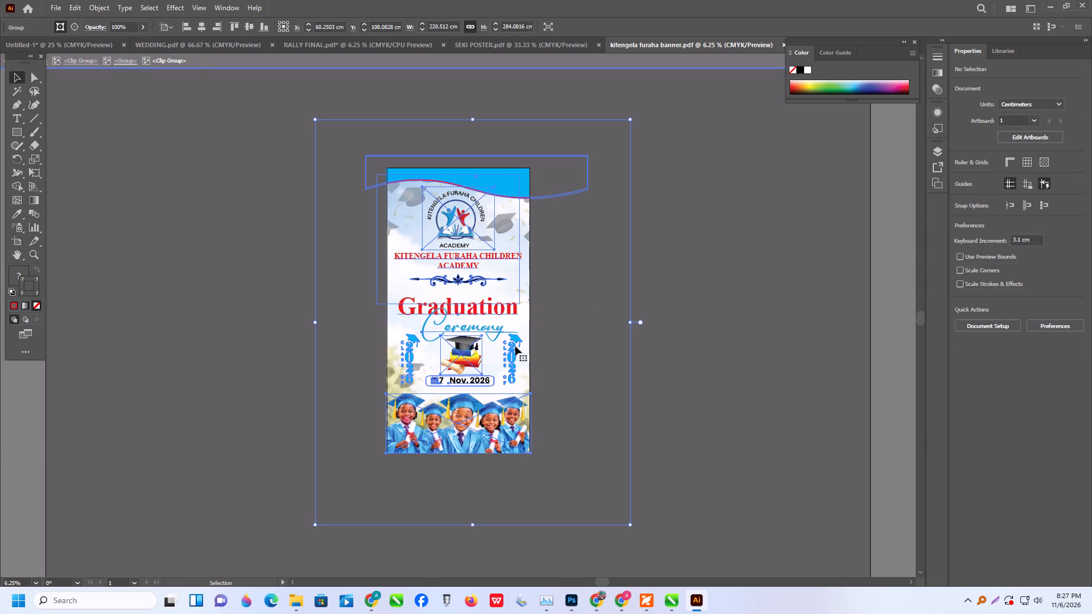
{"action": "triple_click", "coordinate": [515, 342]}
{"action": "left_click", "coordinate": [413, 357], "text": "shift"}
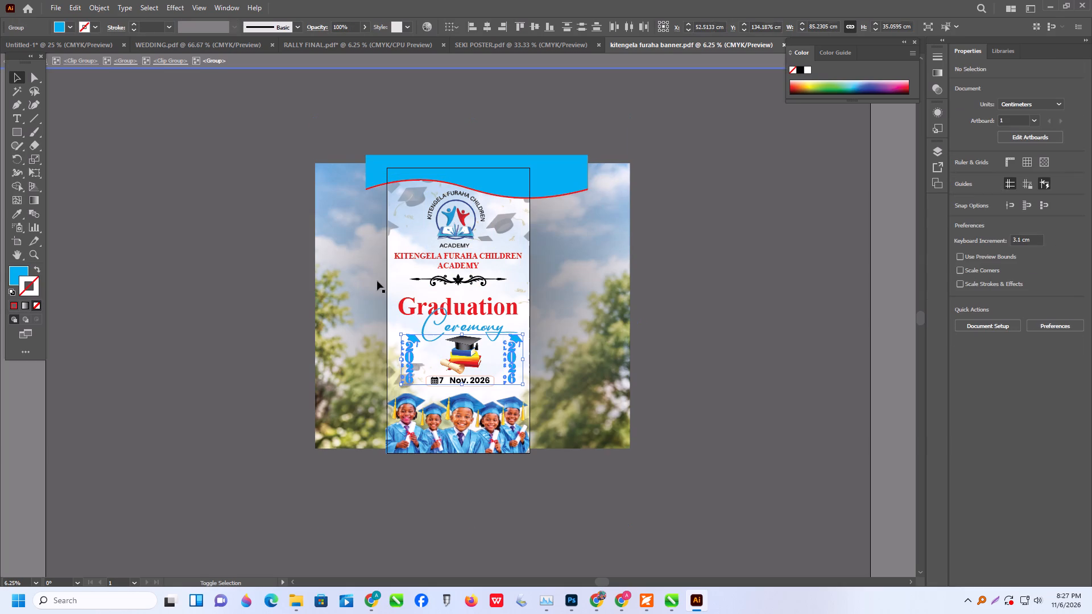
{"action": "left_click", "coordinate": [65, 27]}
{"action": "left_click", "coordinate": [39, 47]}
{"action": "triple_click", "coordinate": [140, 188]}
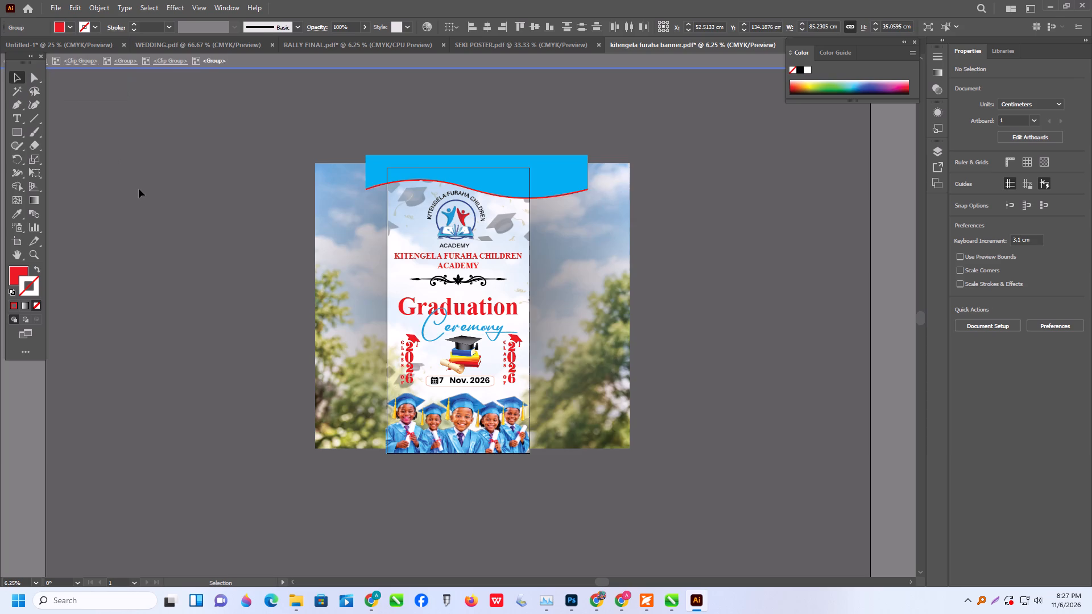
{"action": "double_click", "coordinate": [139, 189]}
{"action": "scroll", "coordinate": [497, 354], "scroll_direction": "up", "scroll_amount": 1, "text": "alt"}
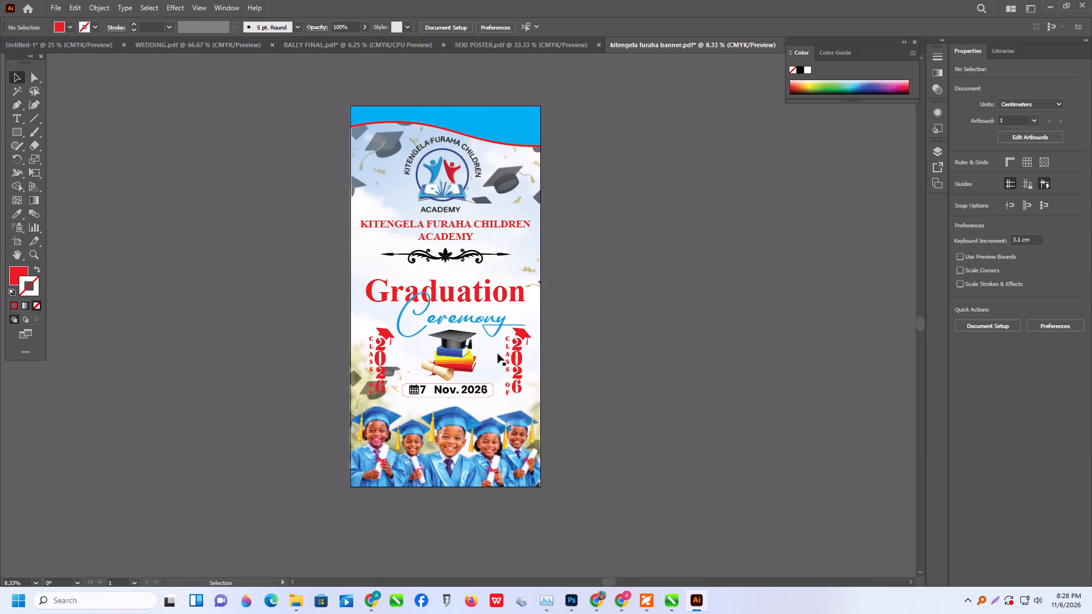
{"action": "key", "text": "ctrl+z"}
Isolate the nested group again, fill both "Class of 2026" emblems with black, and leave isolation mode.
{"action": "double_click", "coordinate": [177, 384]}
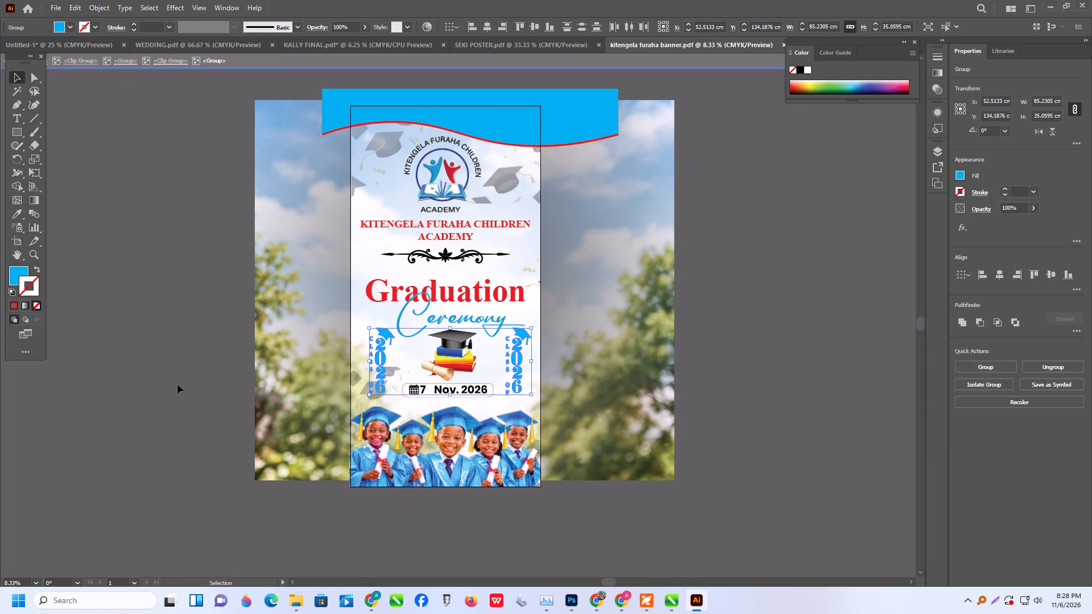
{"action": "double_click", "coordinate": [179, 380]}
{"action": "triple_click", "coordinate": [517, 351]}
{"action": "triple_click", "coordinate": [517, 351]}
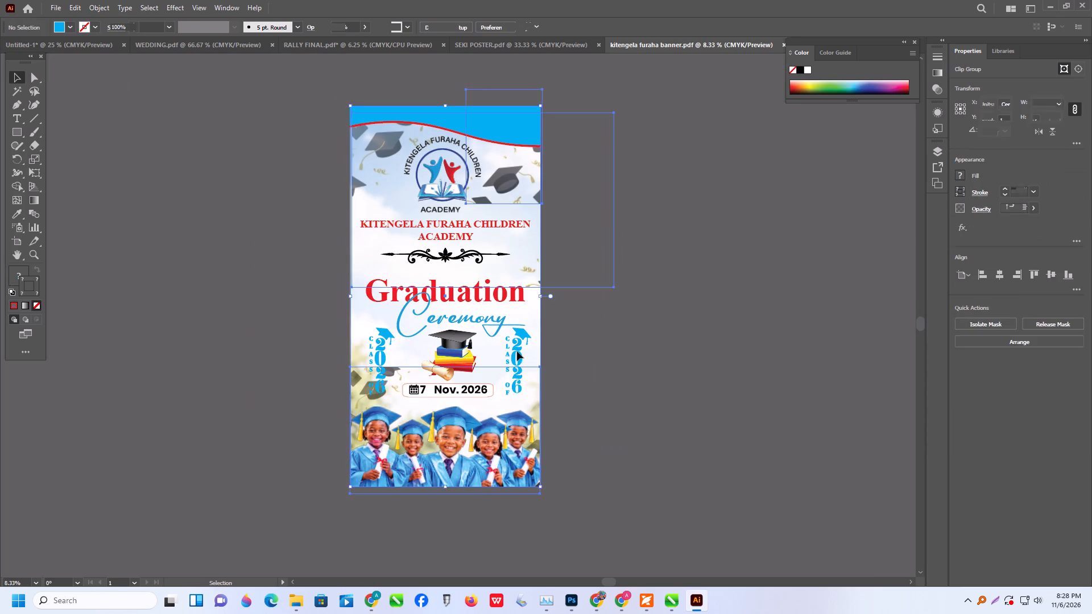
{"action": "left_click", "coordinate": [516, 351]}
{"action": "double_click", "coordinate": [516, 350]}
{"action": "triple_click", "coordinate": [516, 348]}
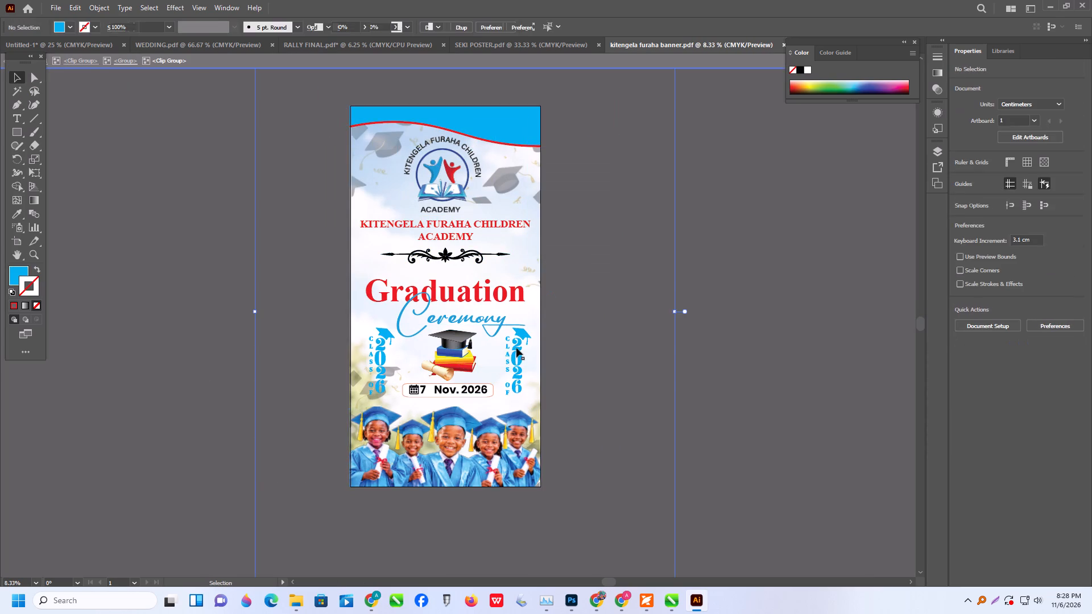
{"action": "left_click", "coordinate": [380, 344], "text": "shift"}
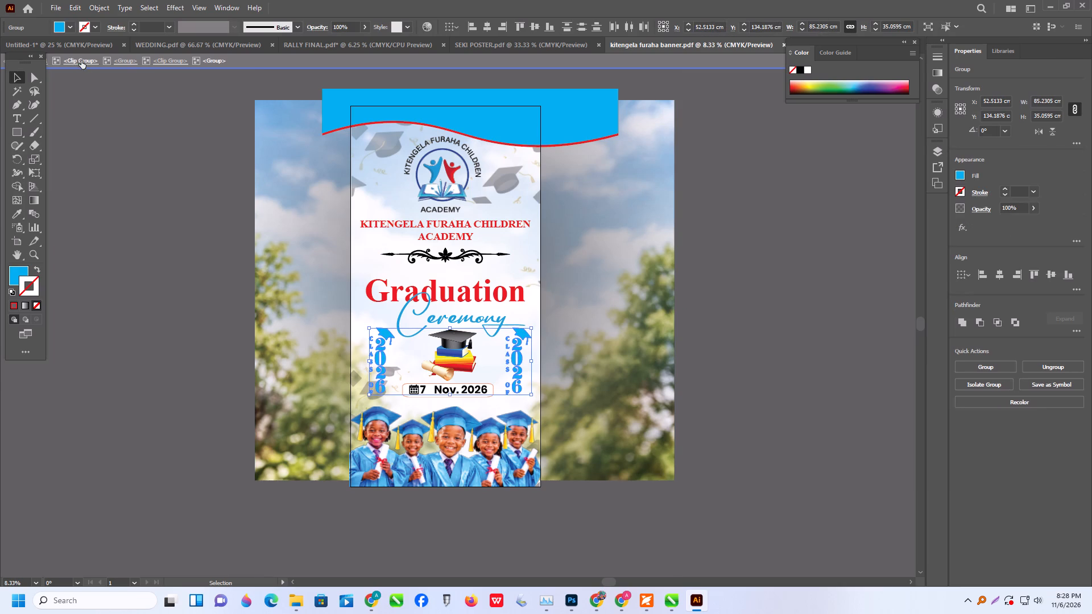
{"action": "left_click", "coordinate": [69, 24]}
{"action": "left_click", "coordinate": [28, 46]}
{"action": "triple_click", "coordinate": [111, 190]}
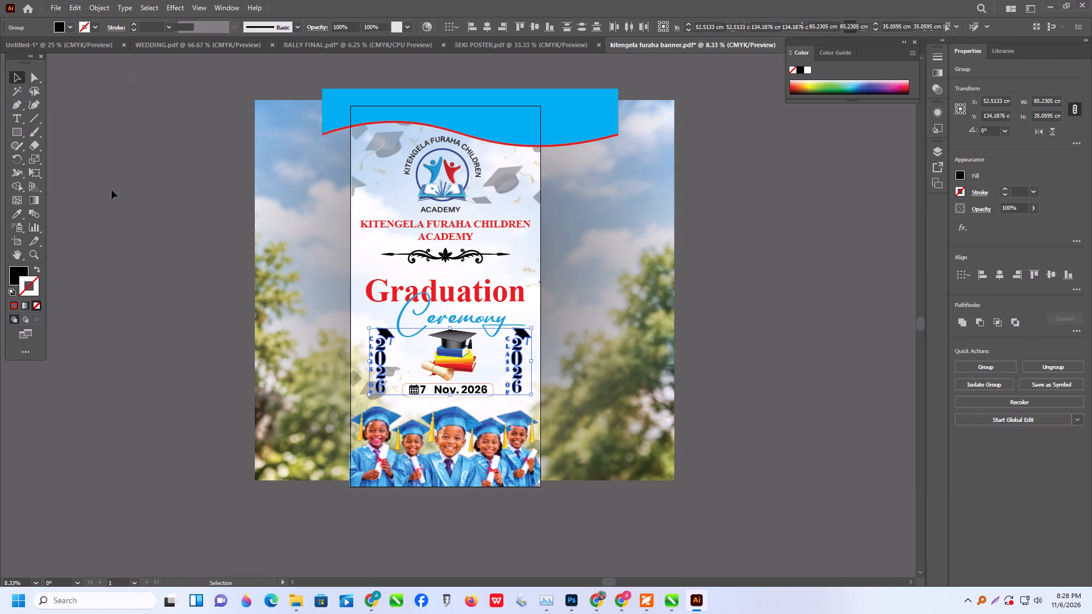
{"action": "left_click", "coordinate": [111, 190]}
{"action": "scroll", "coordinate": [534, 361], "scroll_direction": "down", "scroll_amount": 1, "text": "alt"}
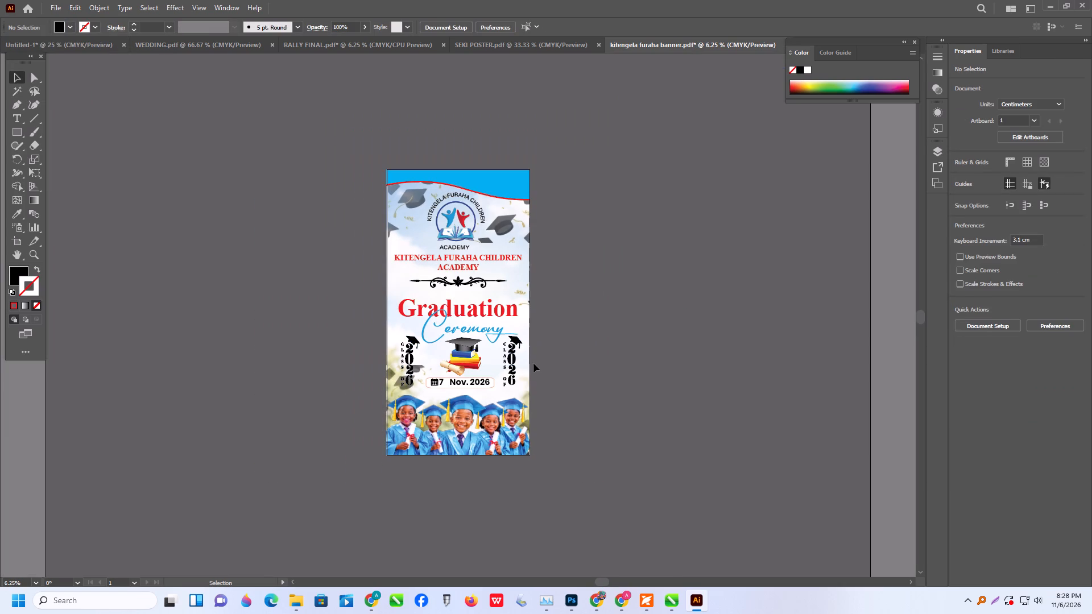
{"action": "scroll", "coordinate": [533, 363], "scroll_direction": "up", "scroll_amount": 1}
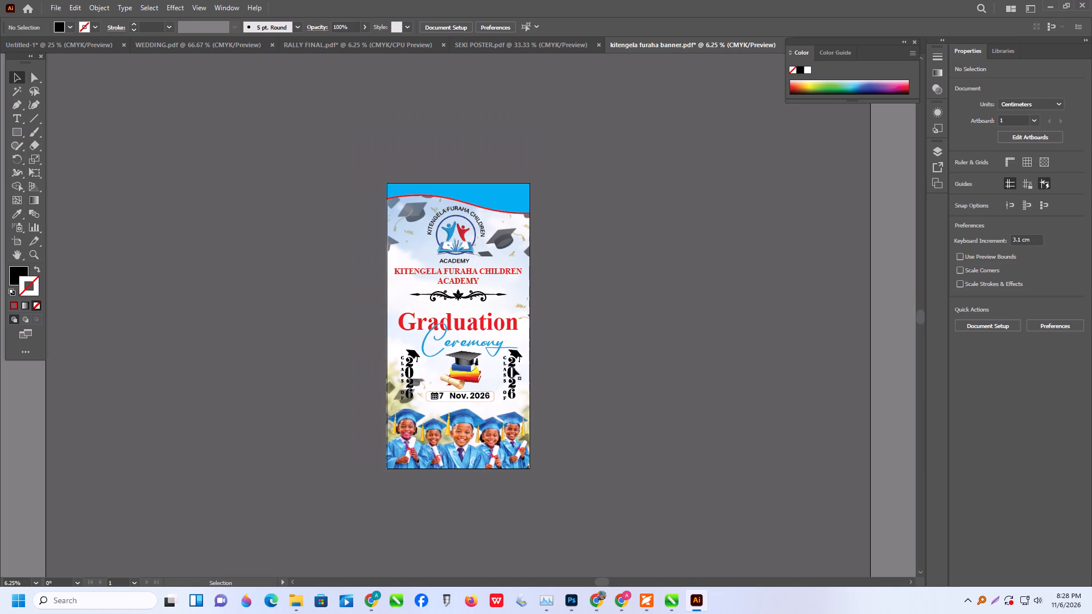
Isolate the innermost group and delete the "Class of 2026" emblem to the left of the cap-and-books image.
{"action": "left_click", "coordinate": [512, 367]}
{"action": "left_click", "coordinate": [508, 364]}
{"action": "triple_click", "coordinate": [515, 367]}
{"action": "left_click", "coordinate": [515, 367]}
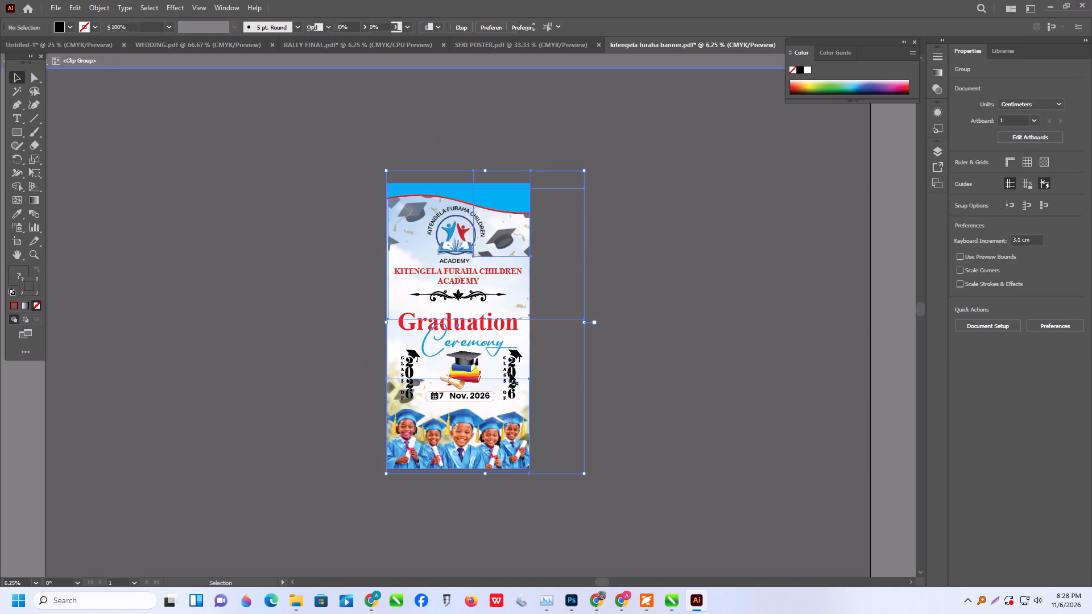
{"action": "triple_click", "coordinate": [510, 376]}
{"action": "left_click", "coordinate": [510, 376]}
{"action": "triple_click", "coordinate": [511, 379]}
{"action": "triple_click", "coordinate": [511, 378]}
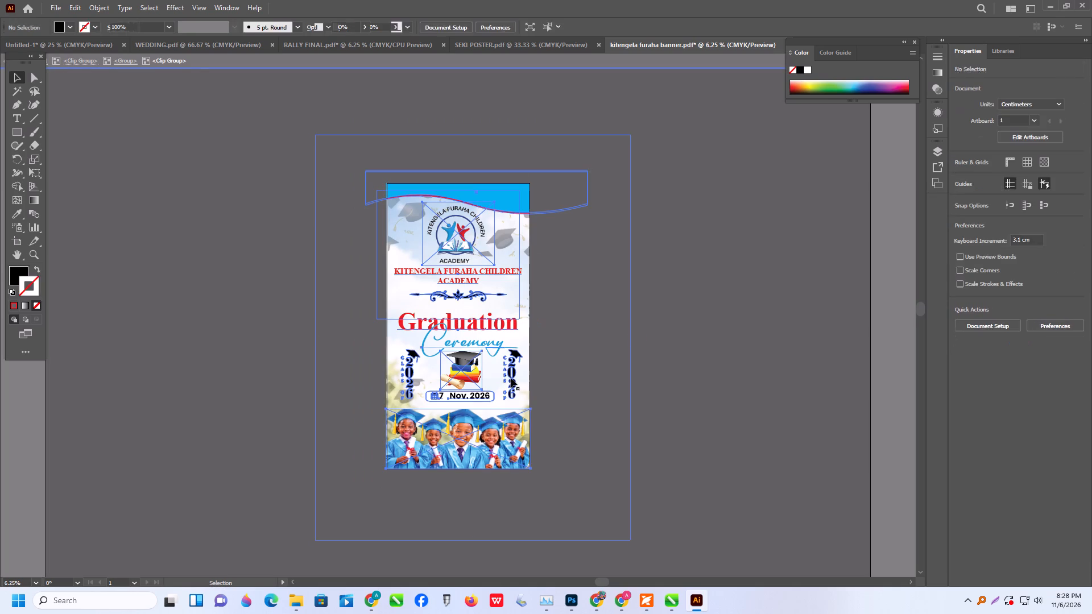
{"action": "double_click", "coordinate": [511, 375]}
{"action": "scroll", "coordinate": [511, 375], "scroll_direction": "up", "scroll_amount": 2, "text": "alt"}
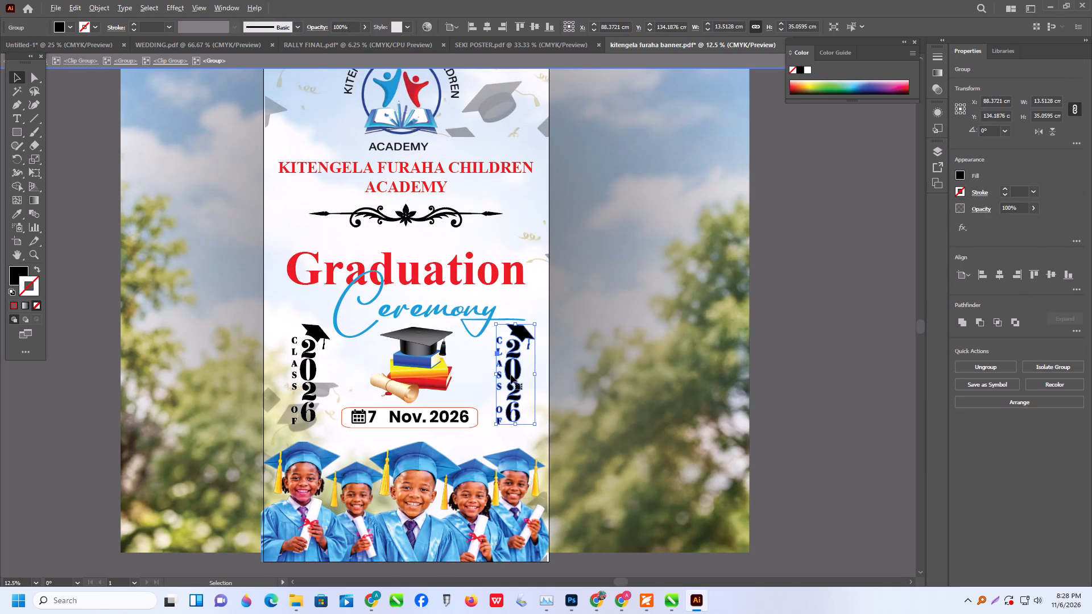
{"action": "left_click", "coordinate": [314, 370]}
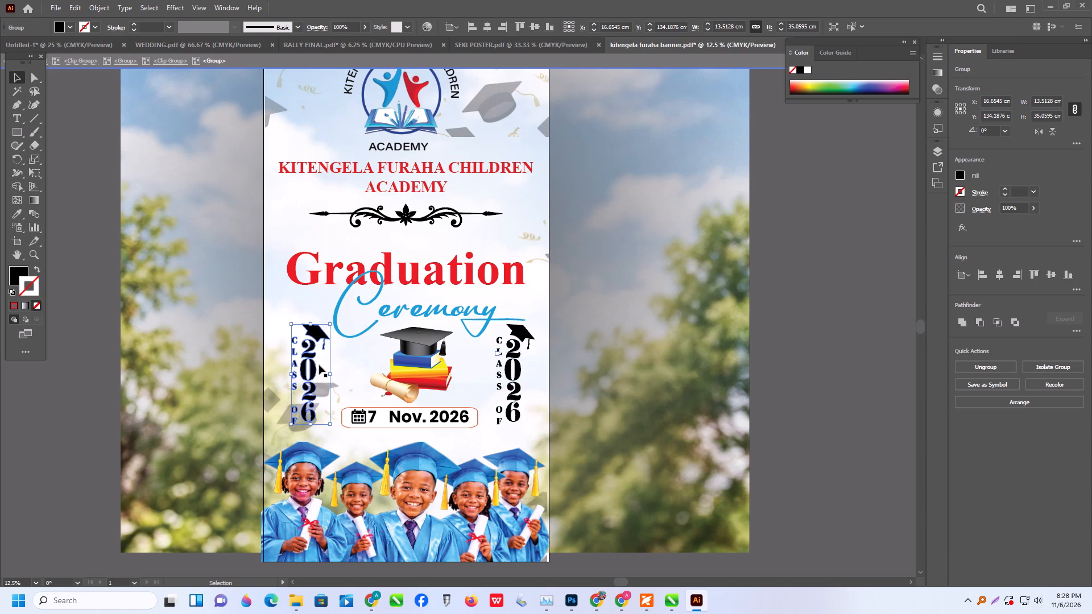
{"action": "key", "text": "Delete"}
Enlarge the cap-and-books image together with the date text, calendar icon and white box to about 55 by 43 cm, extending down and left.
{"action": "left_click", "coordinate": [292, 409]}
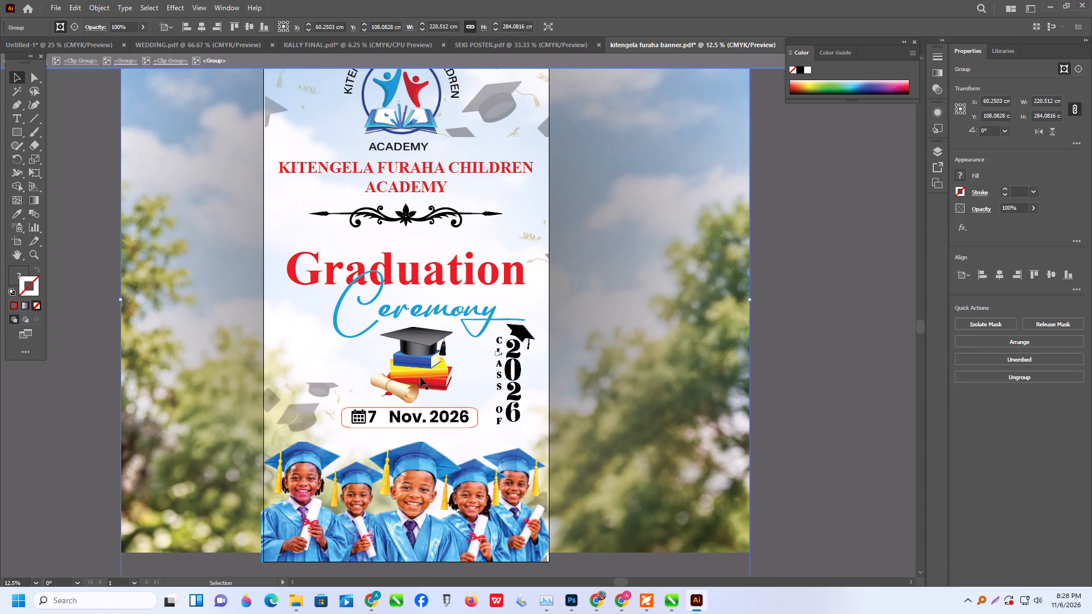
{"action": "left_click", "coordinate": [420, 376]}
{"action": "left_click", "coordinate": [399, 415], "text": "shift"}
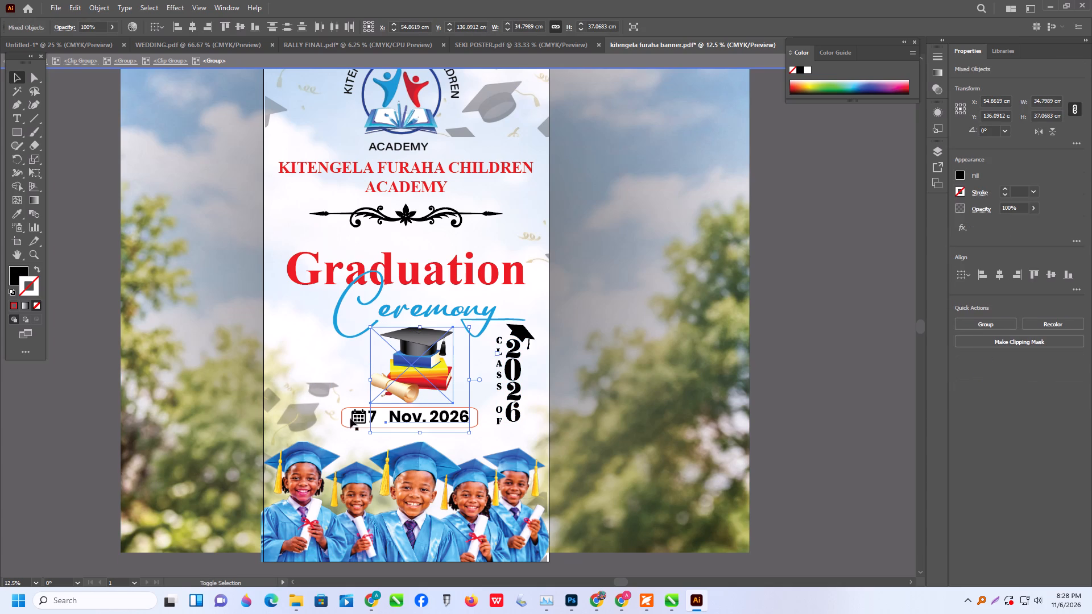
{"action": "scroll", "coordinate": [356, 430], "scroll_direction": "up", "scroll_amount": 2, "text": "alt"}
{"action": "left_click", "coordinate": [389, 402], "text": "shift"}
{"action": "left_click", "coordinate": [359, 402], "text": "shift"}
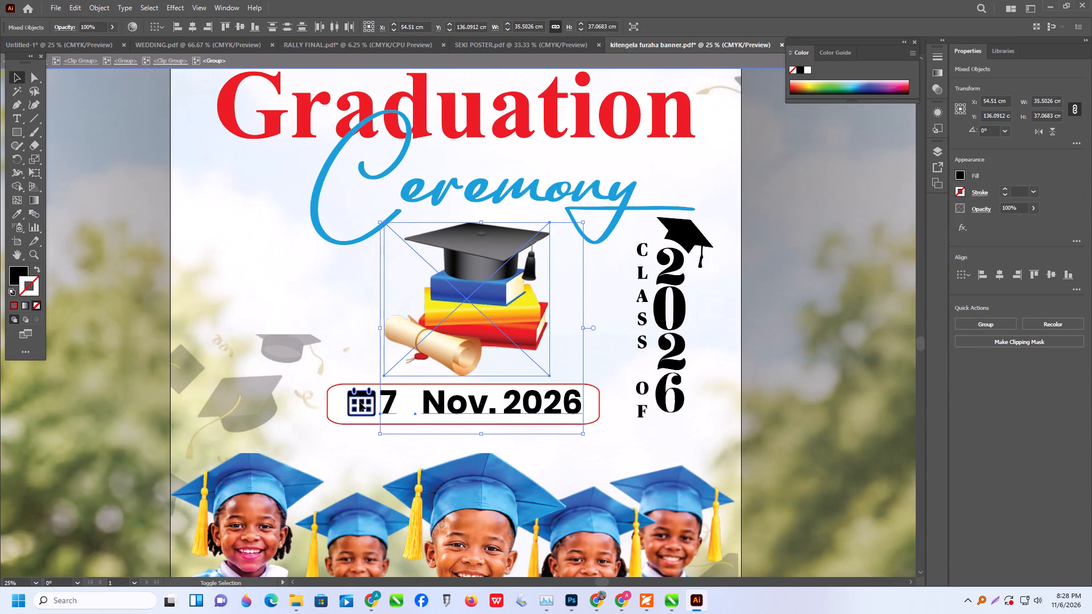
{"action": "left_click", "coordinate": [335, 401], "text": "shift"}
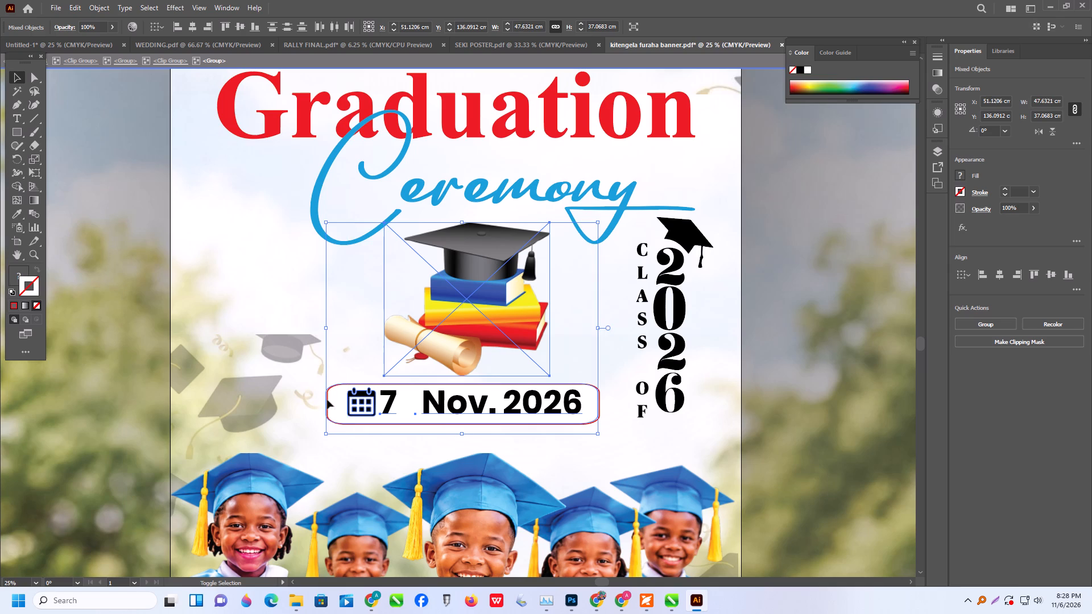
{"action": "left_click", "coordinate": [327, 400], "text": "shift"}
{"action": "scroll", "coordinate": [326, 400], "scroll_direction": "up", "scroll_amount": 6, "text": "alt"}
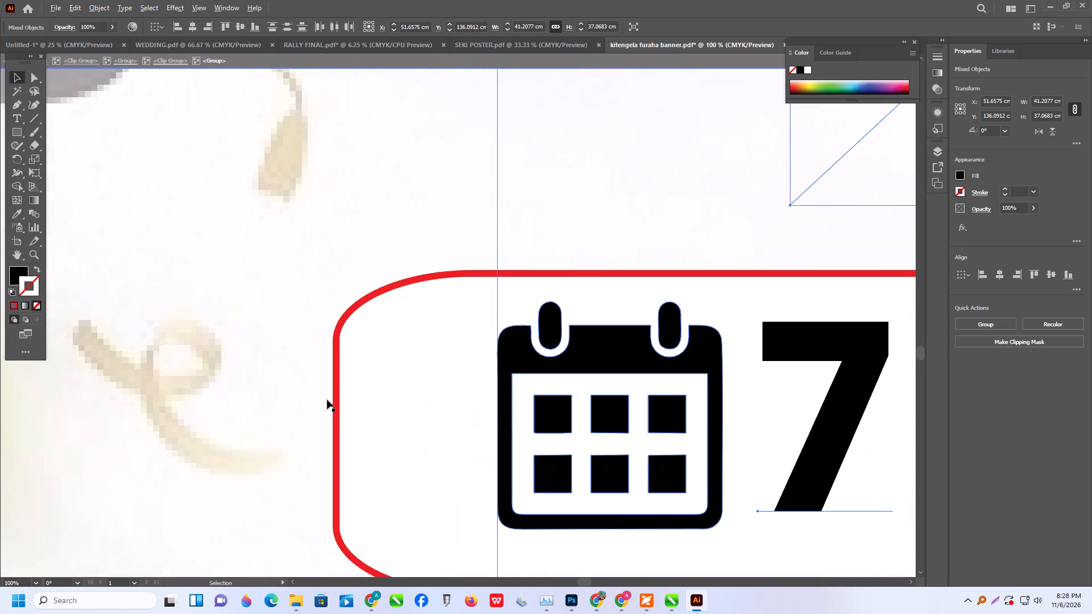
{"action": "left_click", "coordinate": [335, 398], "text": "shift"}
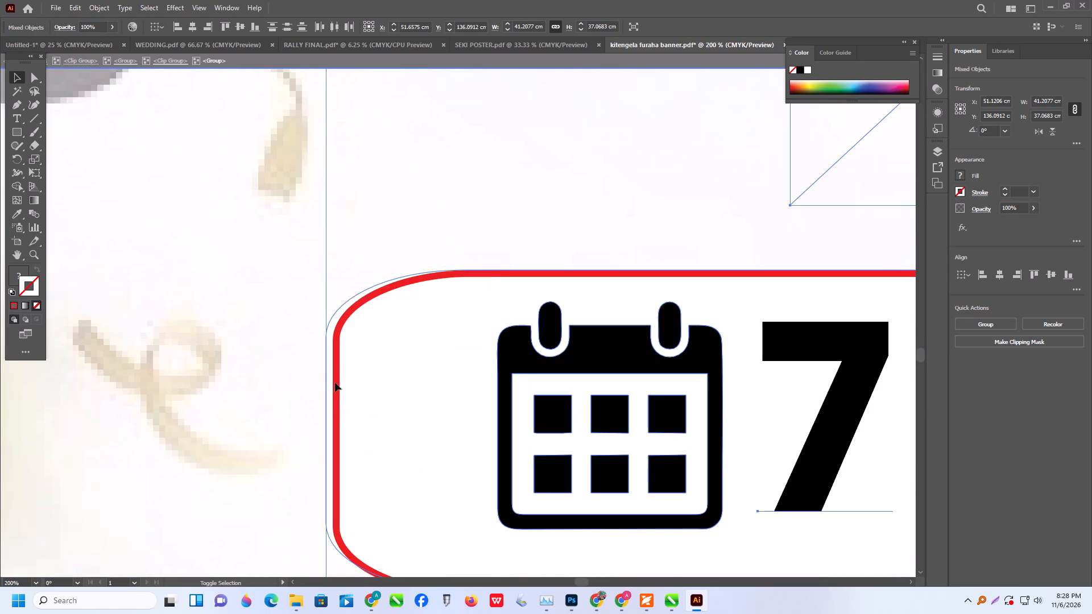
{"action": "left_click", "coordinate": [335, 383], "text": "shift"}
{"action": "left_click", "coordinate": [341, 383], "text": "shift"}
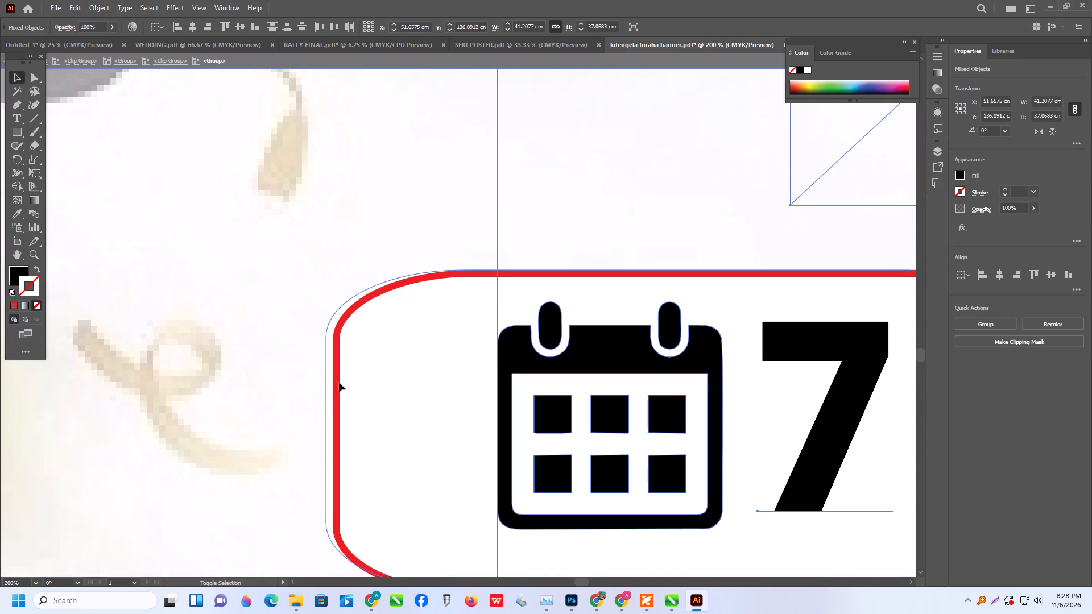
{"action": "scroll", "coordinate": [353, 384], "scroll_direction": "down", "scroll_amount": 5, "text": "alt"}
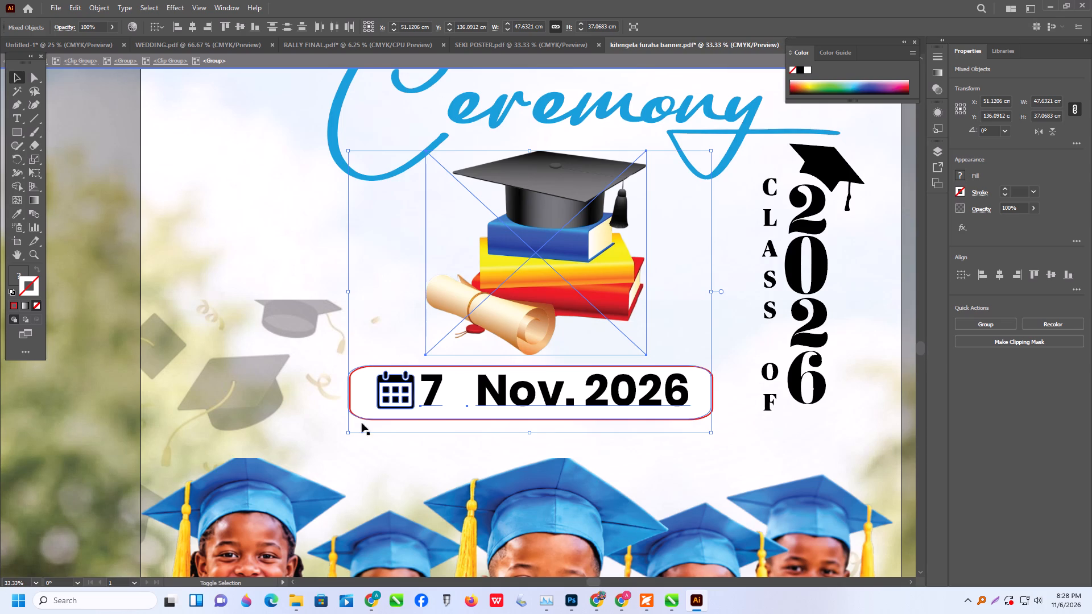
{"action": "left_click_drag", "start_coordinate": [348, 432], "coordinate": [282, 477], "text": "shift"}
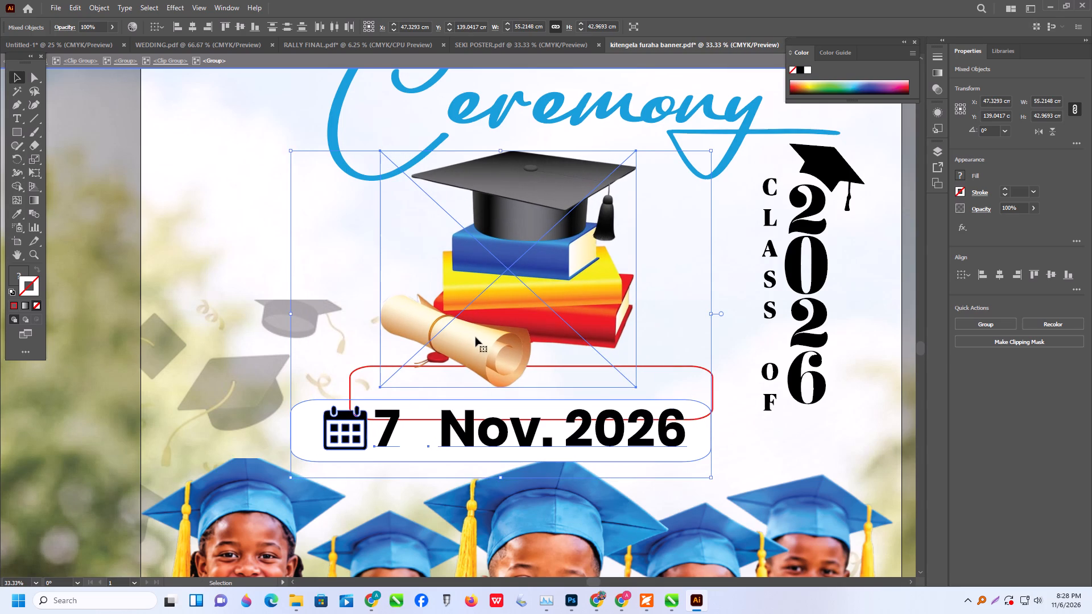
{"action": "left_click", "coordinate": [229, 382]}
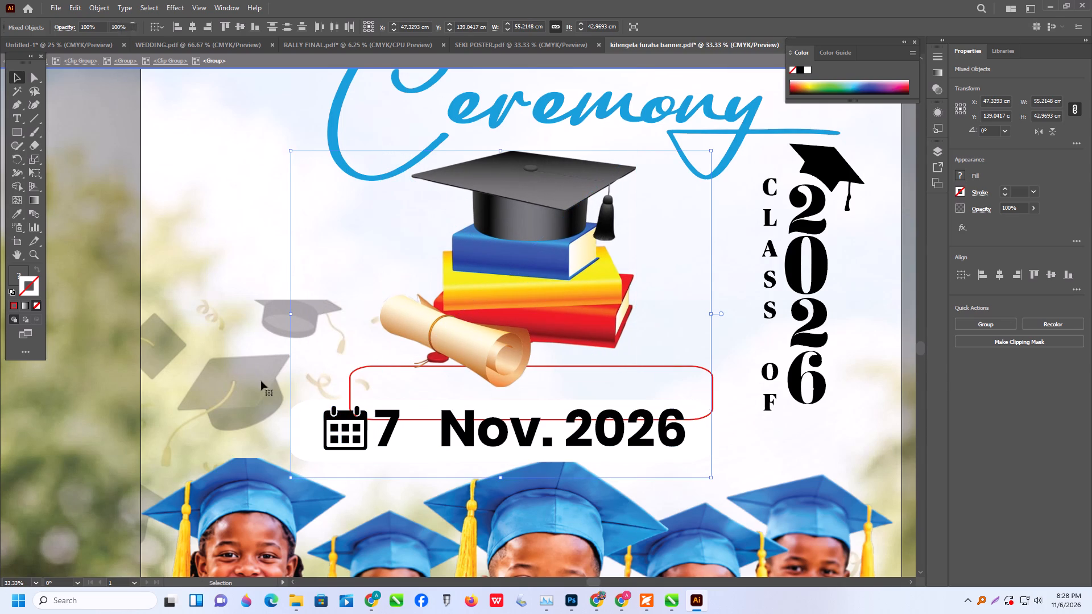
Move the red rounded outline down over the date, resize it to about 53 by 7.6 cm, and leave isolation mode.
{"action": "left_click_drag", "start_coordinate": [349, 384], "coordinate": [344, 395]}
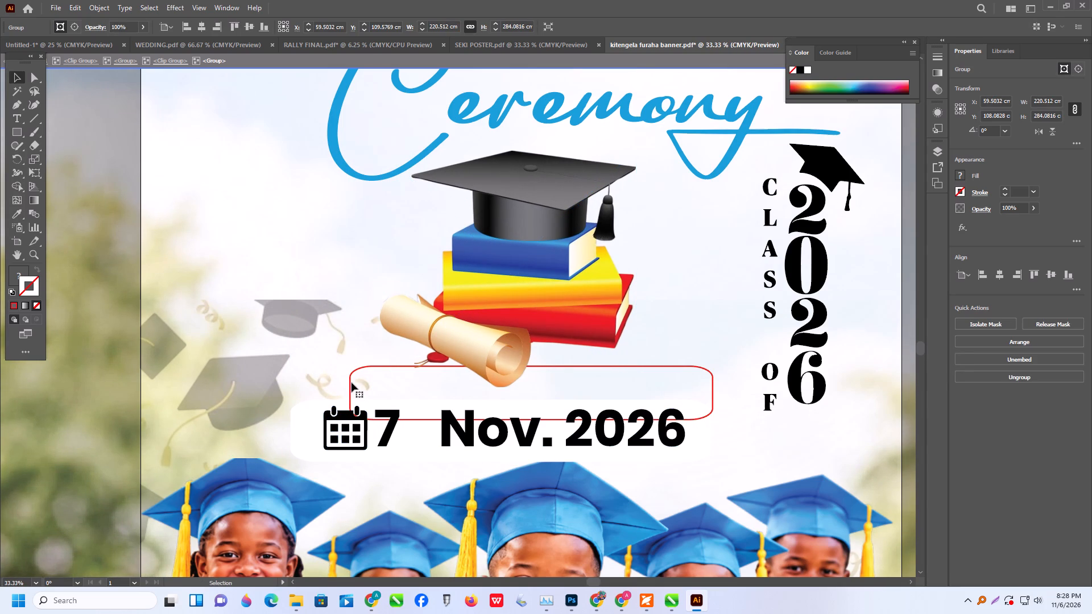
{"action": "left_click_drag", "start_coordinate": [351, 382], "coordinate": [301, 422]}
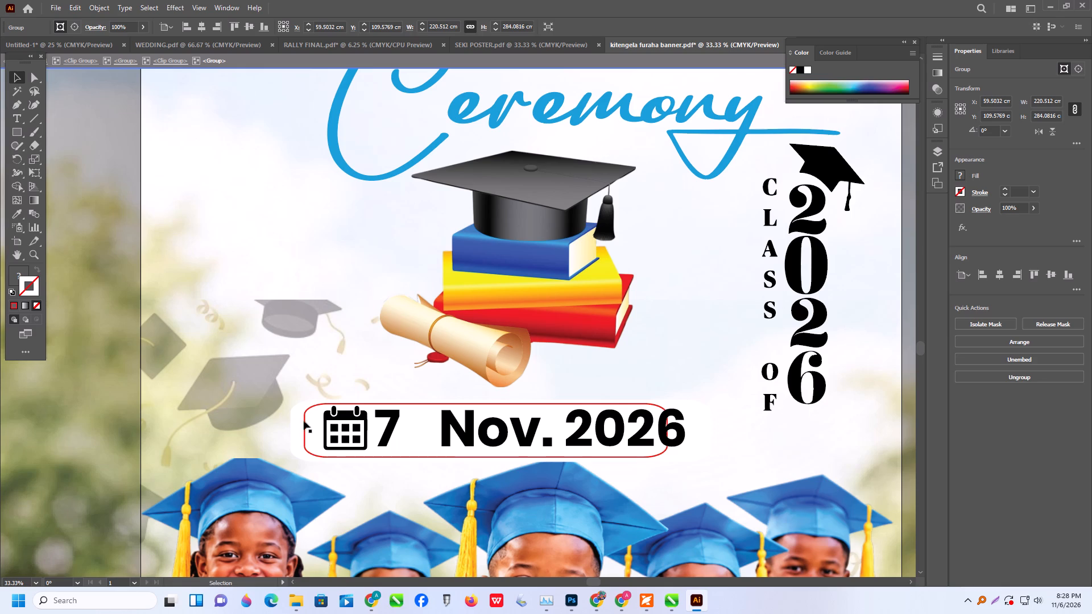
{"action": "left_click", "coordinate": [304, 422]}
{"action": "left_click", "coordinate": [300, 427]}
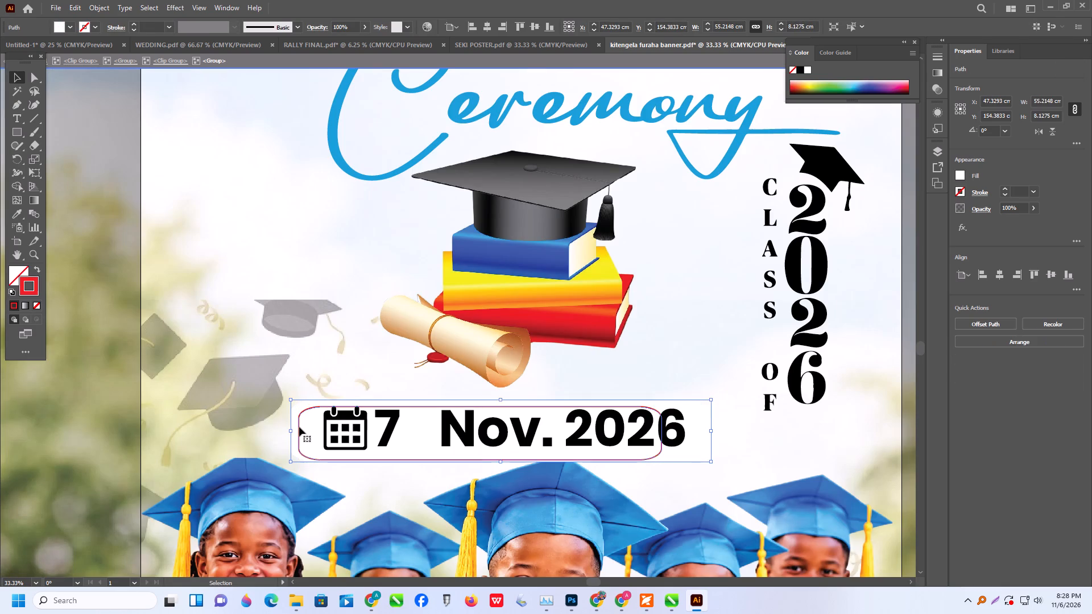
{"action": "left_click", "coordinate": [299, 426]}
{"action": "left_click_drag", "start_coordinate": [301, 433], "coordinate": [291, 434]}
{"action": "left_click_drag", "start_coordinate": [661, 434], "coordinate": [703, 436]}
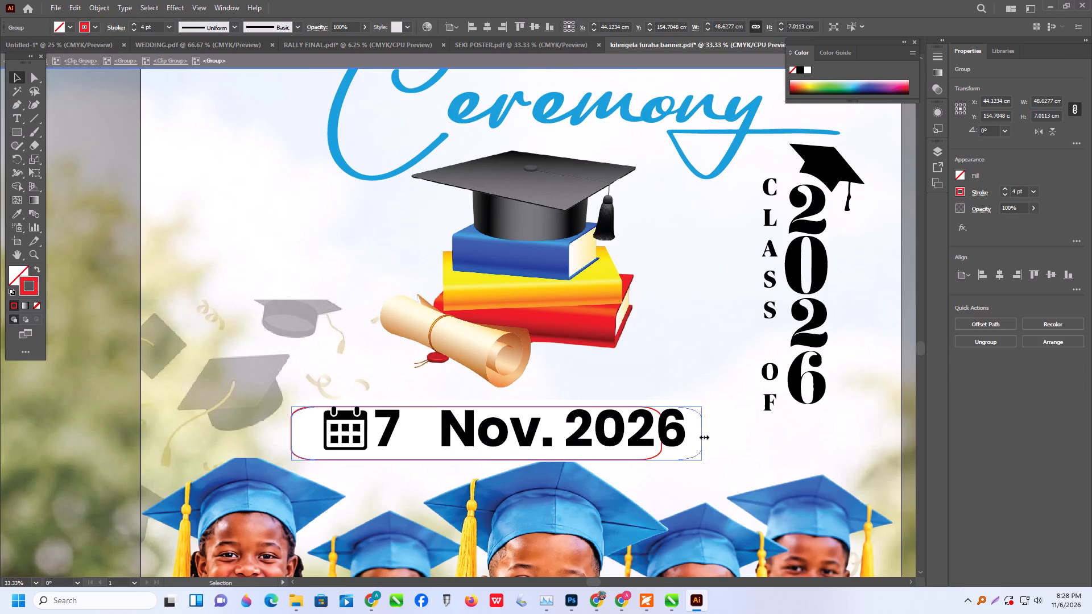
{"action": "left_click_drag", "start_coordinate": [703, 436], "coordinate": [692, 436]}
{"action": "left_click_drag", "start_coordinate": [494, 408], "coordinate": [494, 404]}
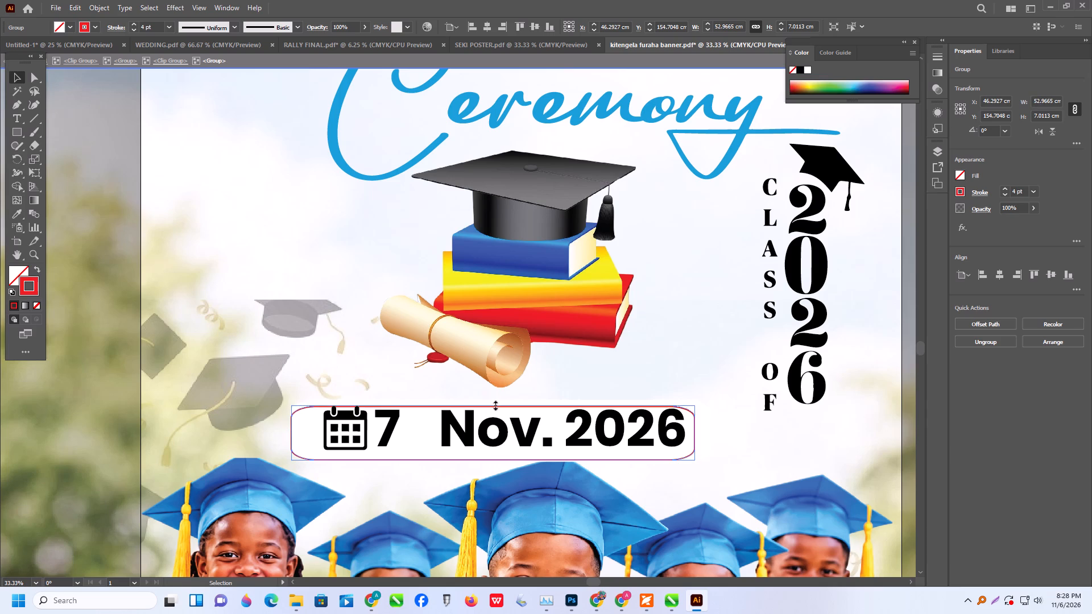
{"action": "left_click_drag", "start_coordinate": [494, 404], "coordinate": [494, 401]}
{"action": "scroll", "coordinate": [494, 401], "scroll_direction": "down", "scroll_amount": 5, "text": "alt"}
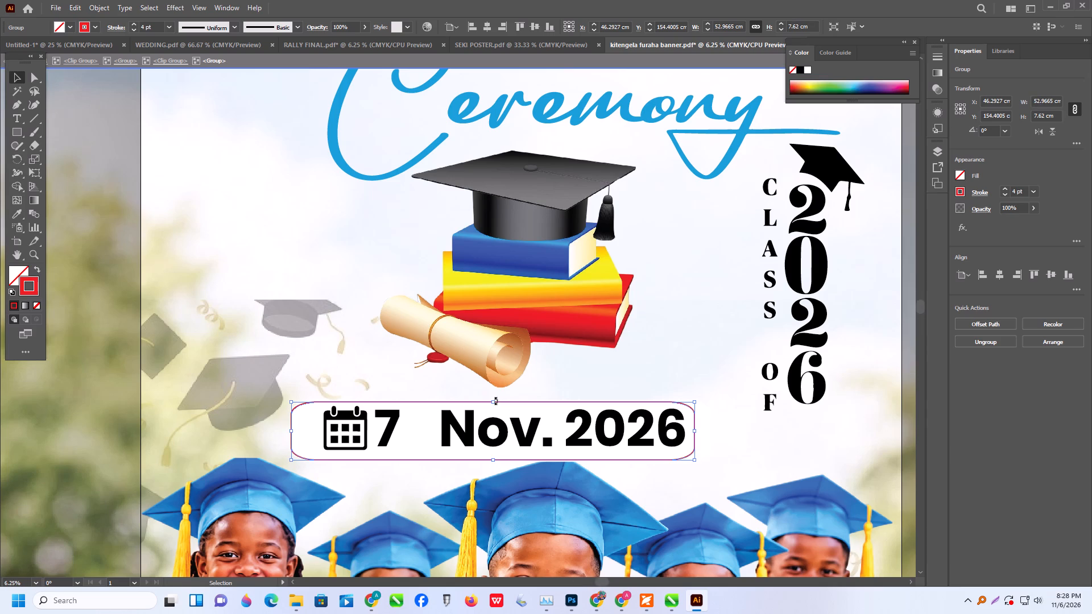
{"action": "scroll", "coordinate": [495, 401], "scroll_direction": "down", "scroll_amount": 1}
{"action": "triple_click", "coordinate": [227, 354]}
{"action": "double_click", "coordinate": [227, 354]}
{"action": "left_click_drag", "start_coordinate": [228, 351], "coordinate": [234, 351]}
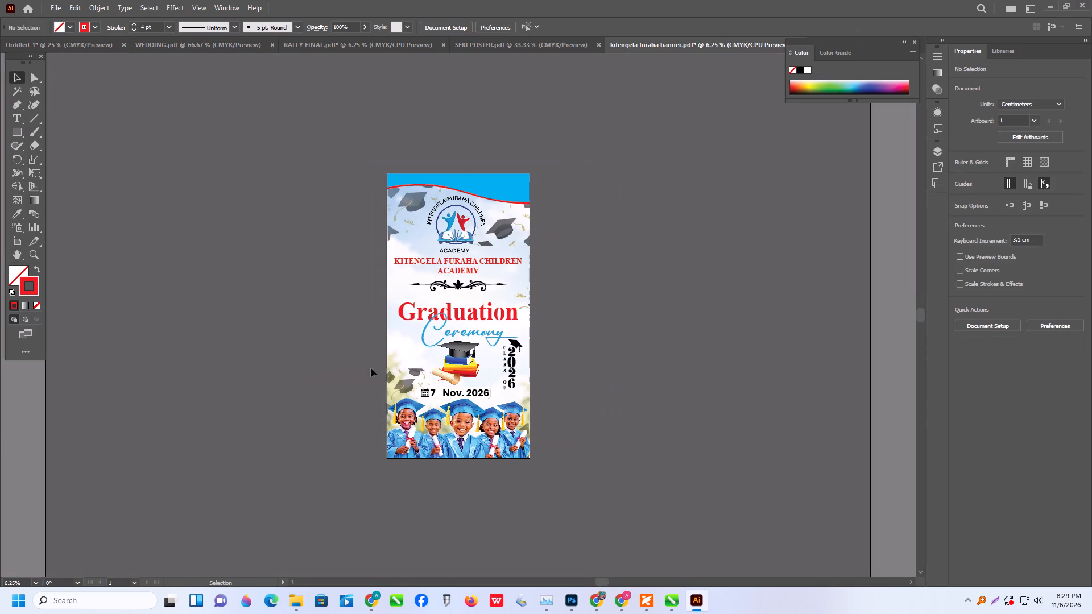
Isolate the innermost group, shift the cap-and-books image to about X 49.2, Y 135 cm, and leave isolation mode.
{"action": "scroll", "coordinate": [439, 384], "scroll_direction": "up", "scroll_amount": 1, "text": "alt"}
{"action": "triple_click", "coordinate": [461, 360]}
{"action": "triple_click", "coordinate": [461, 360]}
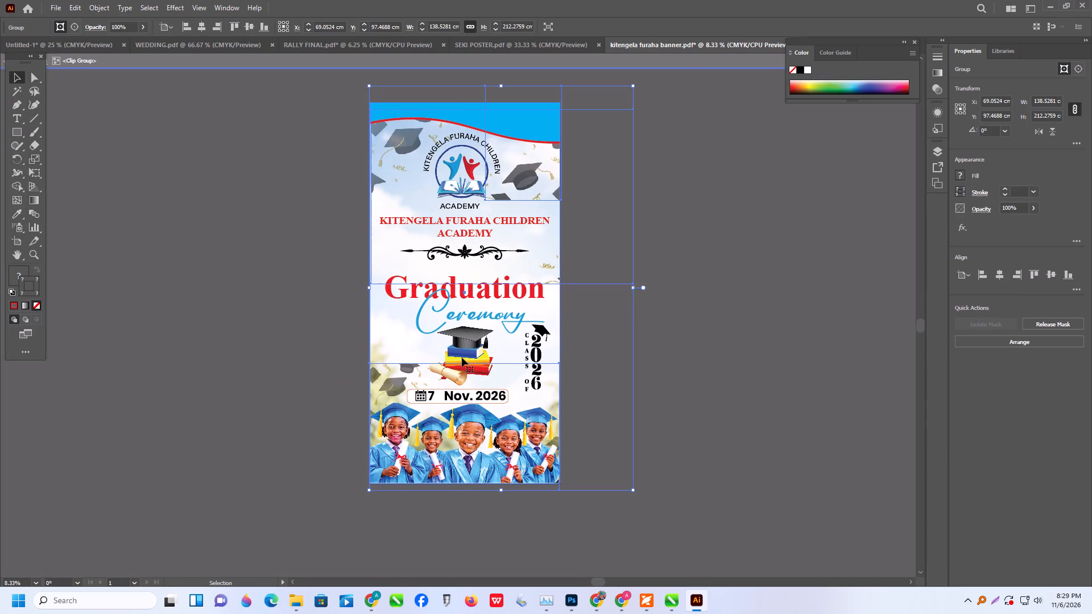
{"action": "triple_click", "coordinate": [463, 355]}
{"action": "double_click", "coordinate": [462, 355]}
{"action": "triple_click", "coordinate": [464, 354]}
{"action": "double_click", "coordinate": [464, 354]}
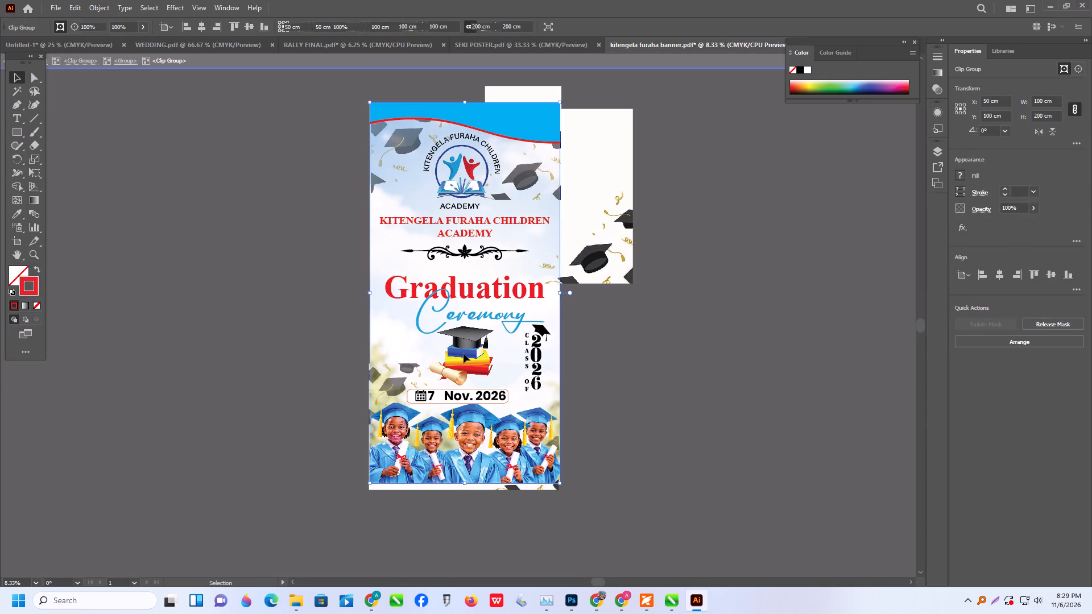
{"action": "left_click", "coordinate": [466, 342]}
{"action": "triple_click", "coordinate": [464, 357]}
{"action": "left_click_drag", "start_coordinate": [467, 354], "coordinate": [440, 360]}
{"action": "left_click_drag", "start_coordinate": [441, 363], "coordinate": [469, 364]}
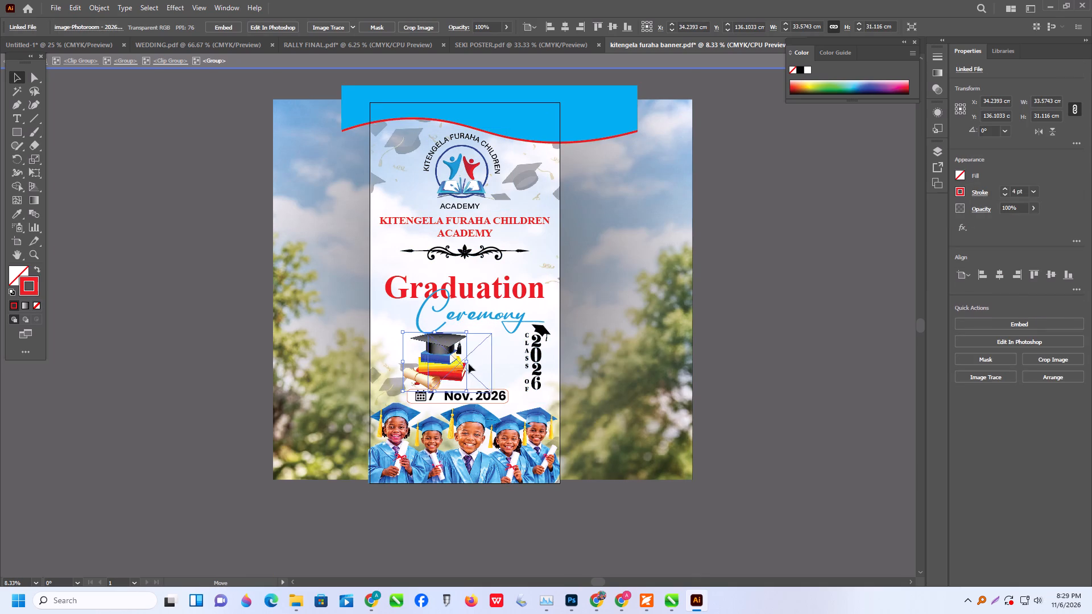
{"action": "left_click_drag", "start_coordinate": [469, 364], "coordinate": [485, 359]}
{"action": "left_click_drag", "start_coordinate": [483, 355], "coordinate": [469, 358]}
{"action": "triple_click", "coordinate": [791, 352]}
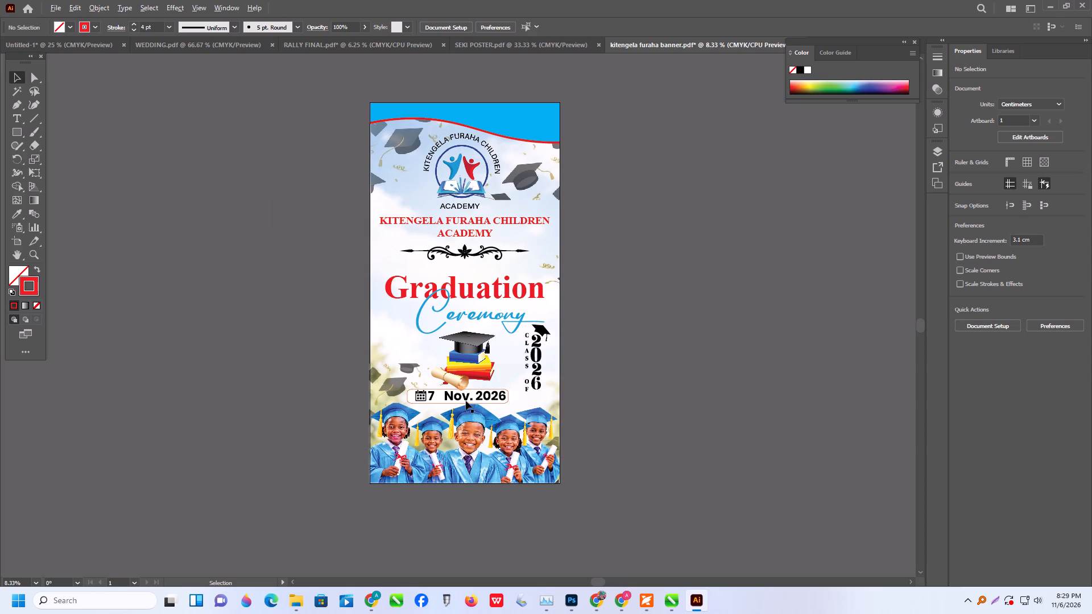
Isolate the innermost group again and move the cap-and-books image to about X 52.5, Y 134.9 cm.
{"action": "triple_click", "coordinate": [469, 359]}
{"action": "triple_click", "coordinate": [474, 348]}
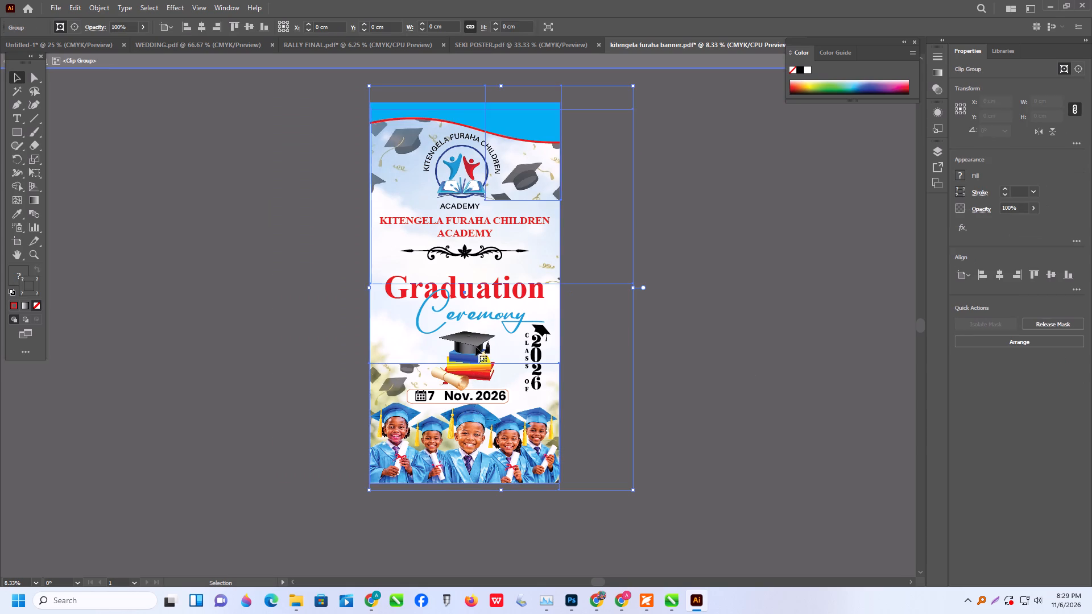
{"action": "double_click", "coordinate": [475, 347]}
{"action": "triple_click", "coordinate": [475, 347]}
{"action": "triple_click", "coordinate": [475, 347]}
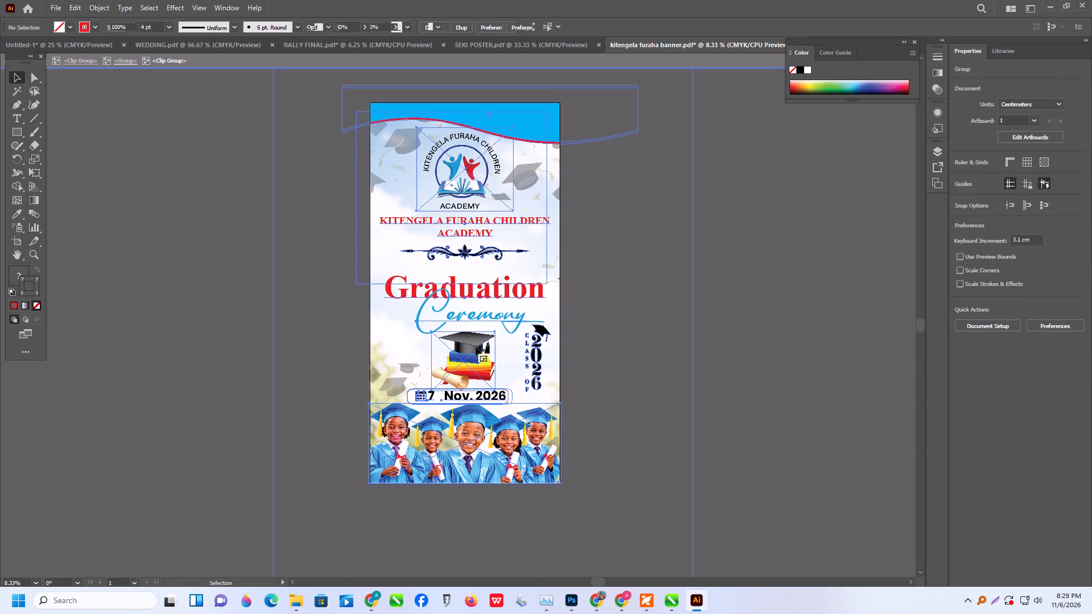
{"action": "triple_click", "coordinate": [475, 352]}
{"action": "double_click", "coordinate": [475, 351]}
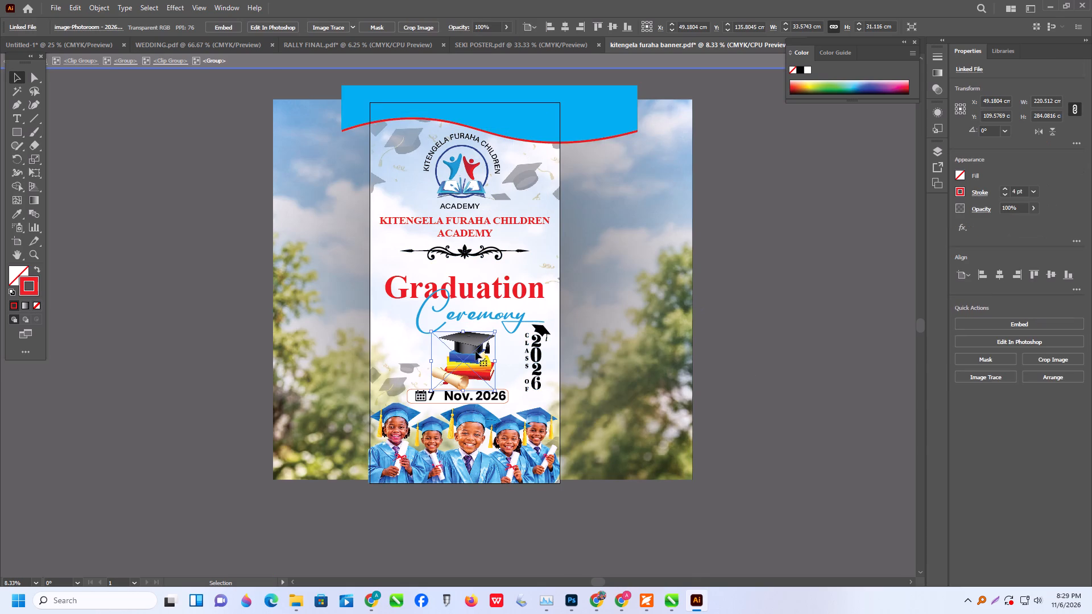
{"action": "left_click_drag", "start_coordinate": [475, 351], "coordinate": [482, 350]}
Group the "Nov. 2026" text, the 7, the calendar icon and the white rounded box together.
{"action": "scroll", "coordinate": [468, 406], "scroll_direction": "up", "scroll_amount": 2, "text": "alt"}
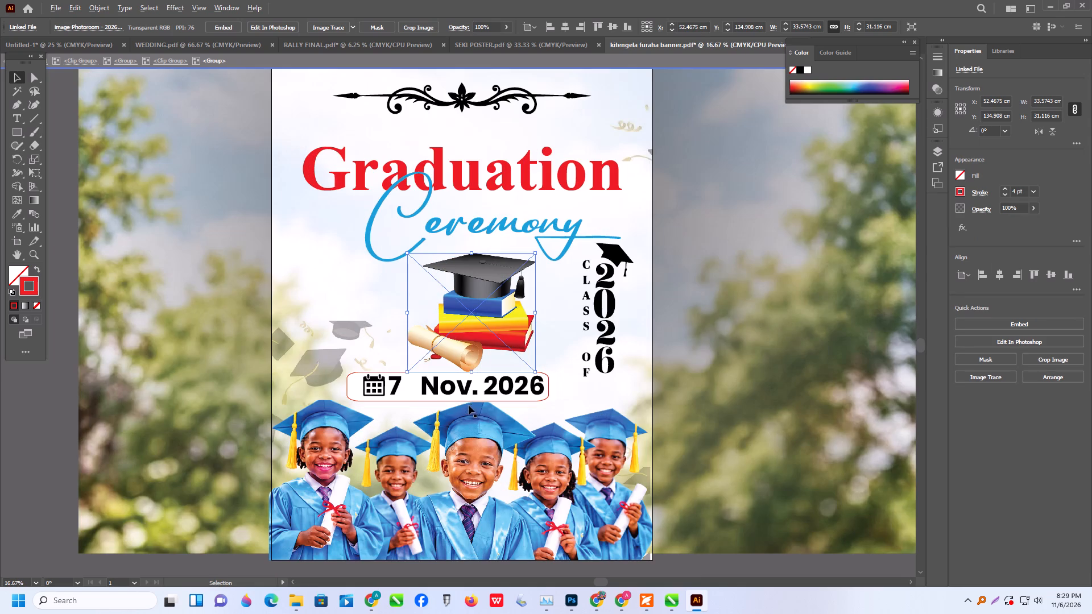
{"action": "left_click", "coordinate": [468, 392]}
{"action": "scroll", "coordinate": [386, 397], "scroll_direction": "up", "scroll_amount": 2, "text": "alt"}
{"action": "left_click", "coordinate": [409, 376], "text": "shift"}
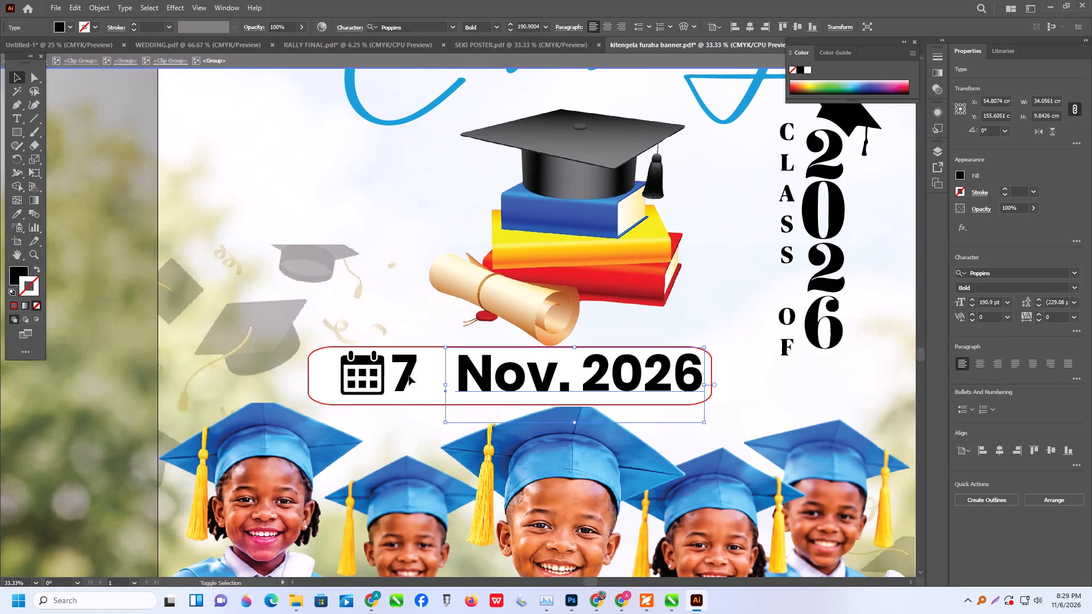
{"action": "left_click", "coordinate": [374, 382], "text": "shift"}
{"action": "key", "text": "ctrl+g"}
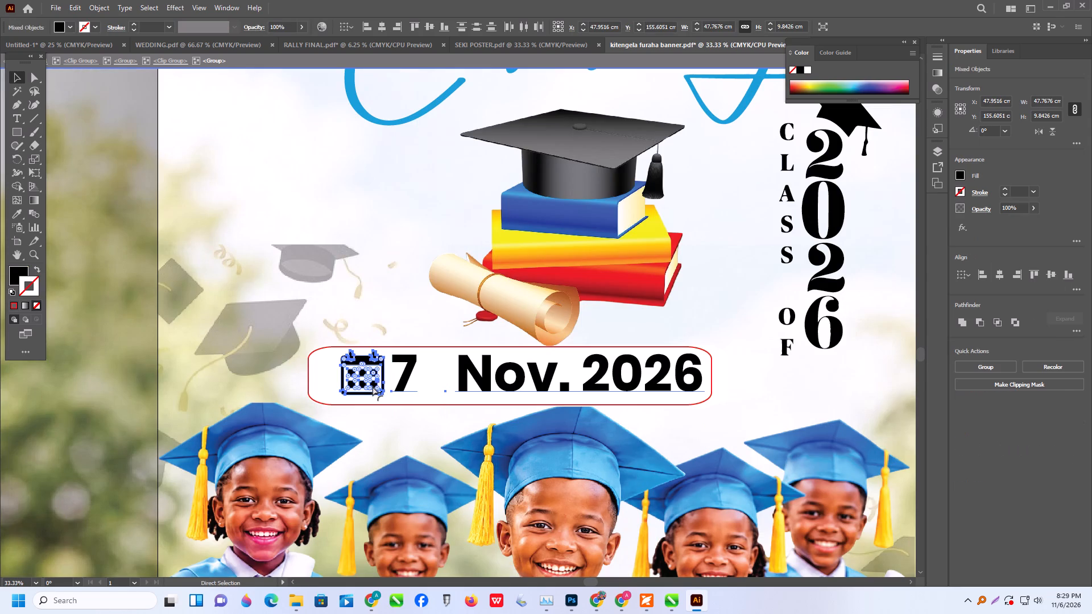
{"action": "left_click", "coordinate": [328, 382], "text": "shift"}
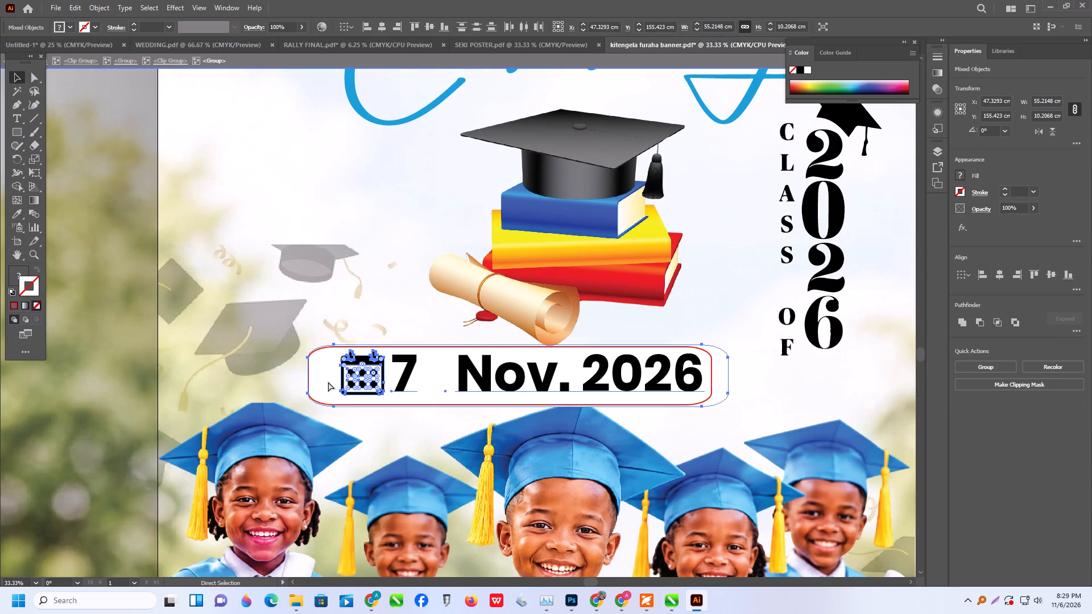
{"action": "key", "text": "ctrl+g"}
Enlarge the grouped date block to about 59.4 by 11 cm.
{"action": "scroll", "coordinate": [395, 375], "scroll_direction": "down", "scroll_amount": 3, "text": "alt"}
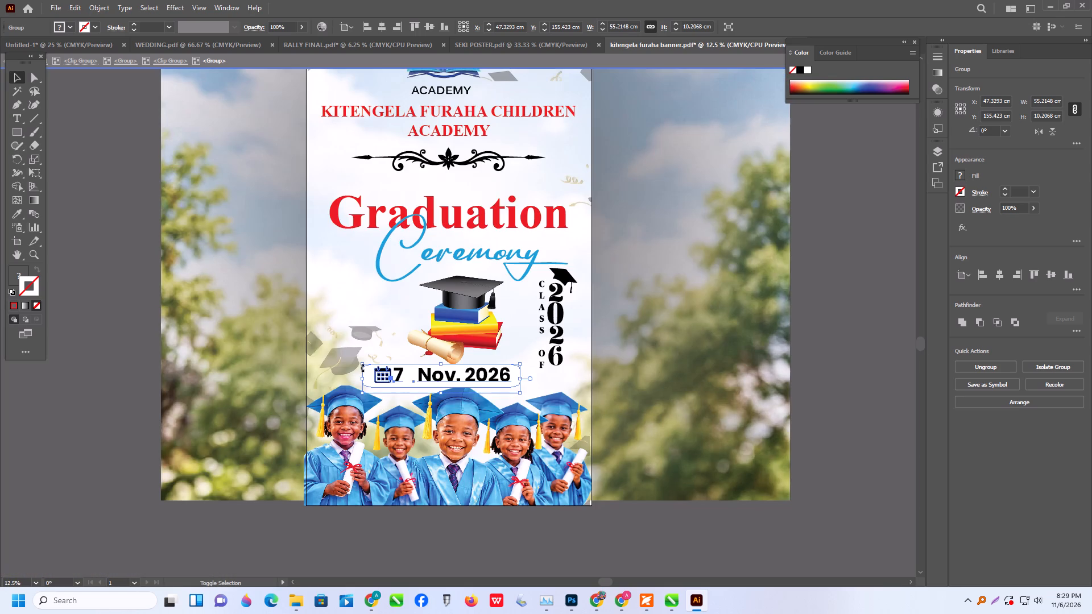
{"action": "left_click", "coordinate": [365, 366], "text": "shift"}
{"action": "left_click_drag", "start_coordinate": [522, 396], "coordinate": [528, 396], "text": "shift"}
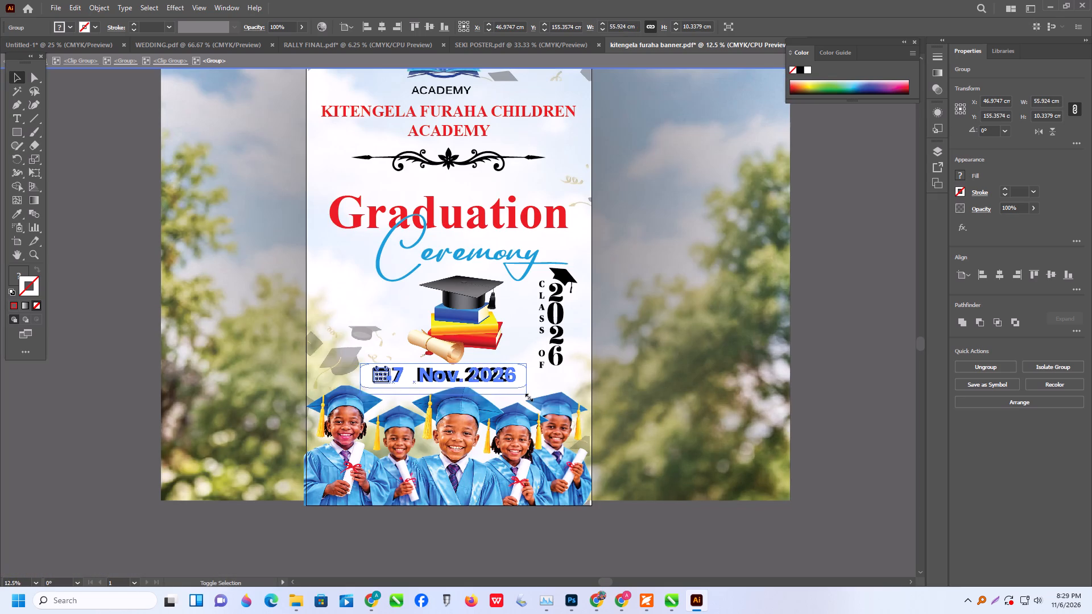
{"action": "left_click_drag", "start_coordinate": [528, 396], "coordinate": [530, 397], "text": "shift"}
Raise the cap-and-books image to about Y 133.9 cm, and centre it and the date group horizontally on the artboard.
{"action": "left_click_drag", "start_coordinate": [469, 325], "coordinate": [438, 324]}
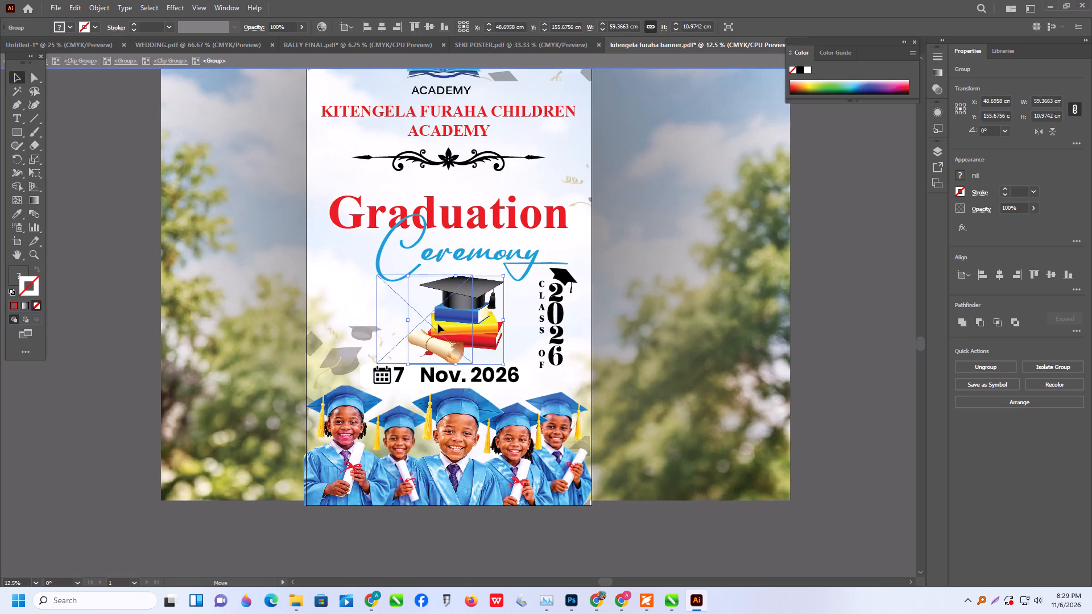
{"action": "left_click_drag", "start_coordinate": [438, 324], "coordinate": [438, 321]}
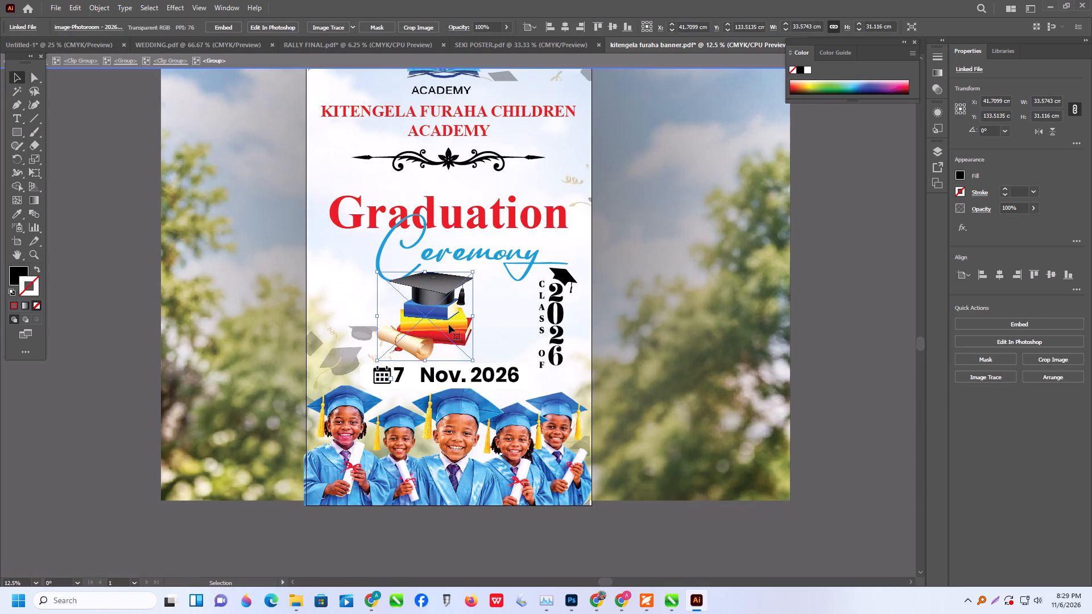
{"action": "left_click_drag", "start_coordinate": [449, 324], "coordinate": [486, 325]}
{"action": "left_click", "coordinate": [487, 375]}
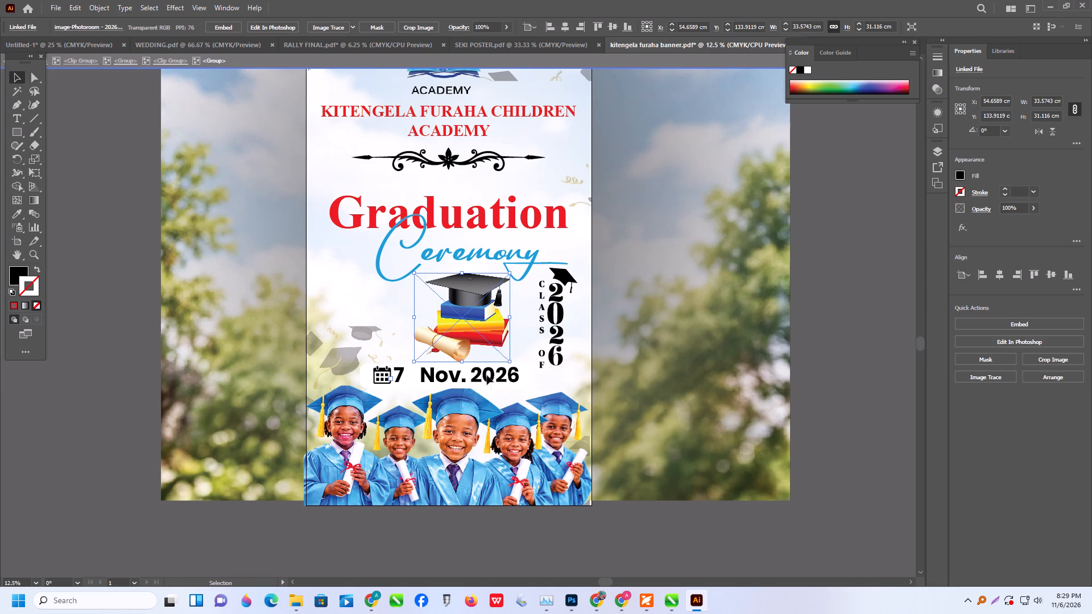
{"action": "left_click_drag", "start_coordinate": [489, 380], "coordinate": [506, 380]}
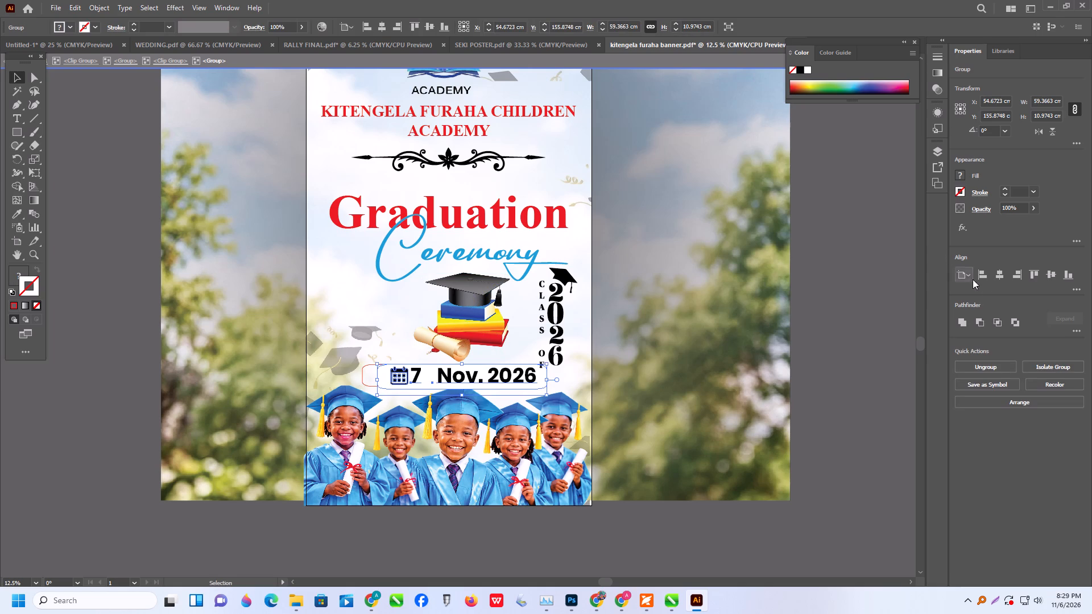
{"action": "left_click", "coordinate": [999, 275]}
{"action": "left_click", "coordinate": [452, 295]}
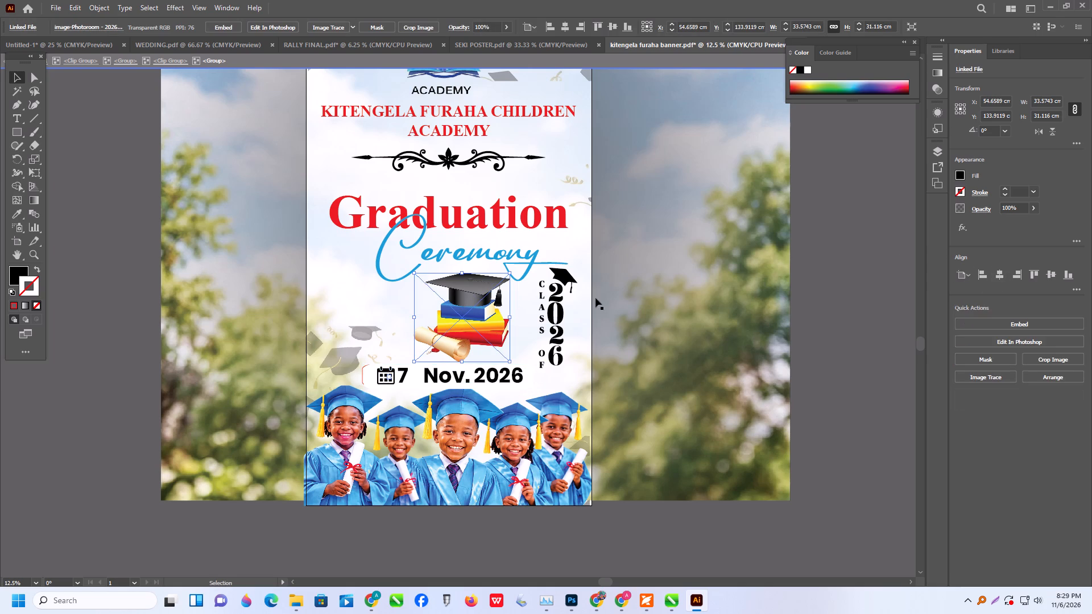
{"action": "left_click", "coordinate": [999, 275]}
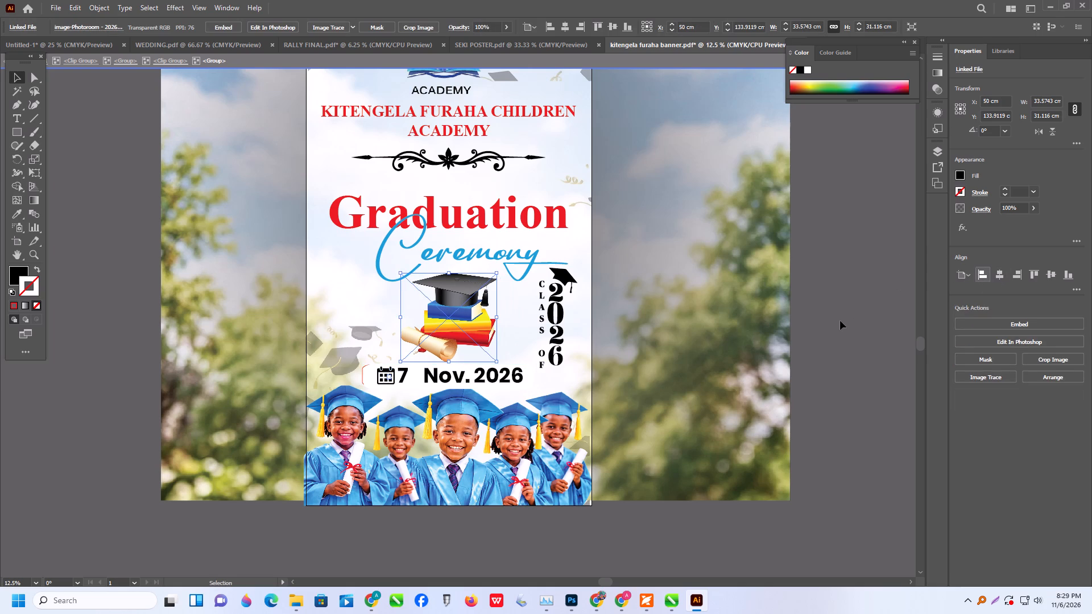
{"action": "left_click", "coordinate": [841, 320]}
Enlarge the date group to about 61.6 by 11.1 cm and move it to about X 51.5, Y 155 cm.
{"action": "scroll", "coordinate": [348, 381], "scroll_direction": "up", "scroll_amount": 2, "text": "alt"}
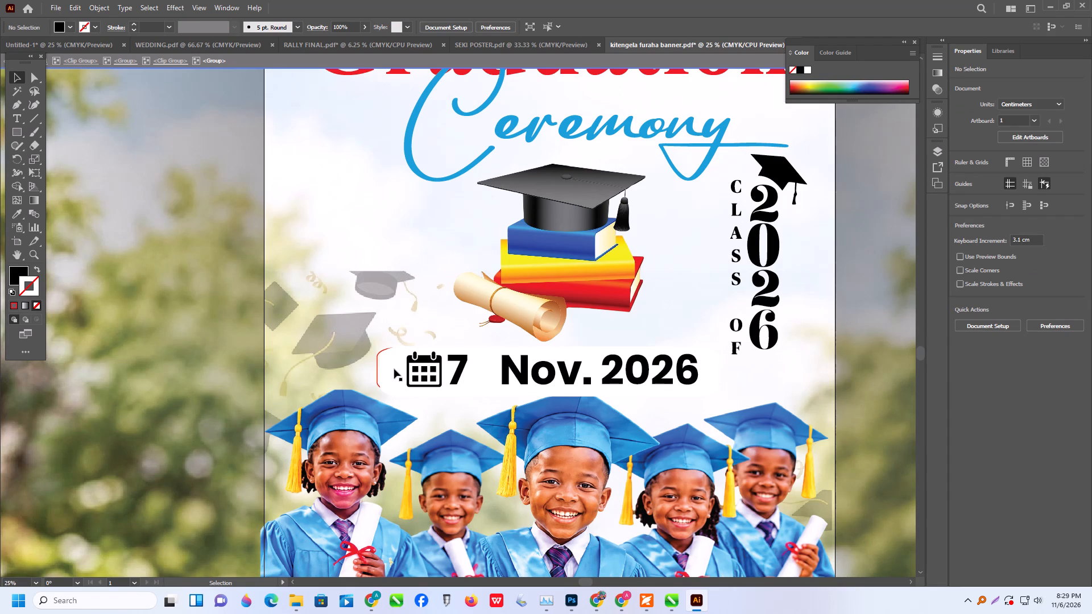
{"action": "left_click", "coordinate": [394, 369]}
{"action": "left_click_drag", "start_coordinate": [380, 376], "coordinate": [371, 375]}
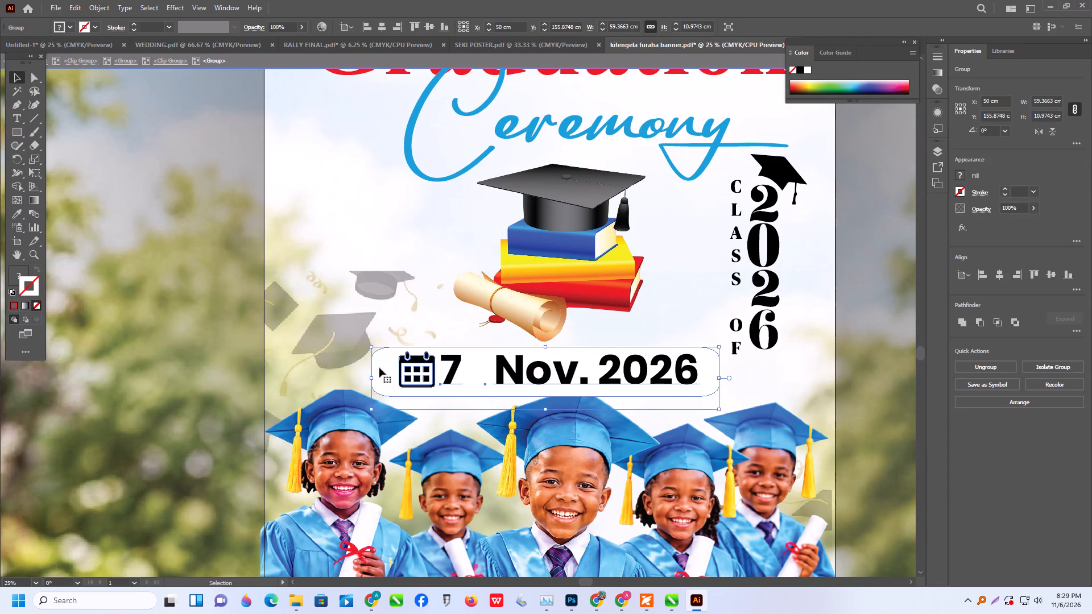
{"action": "left_click", "coordinate": [370, 346], "text": "shift"}
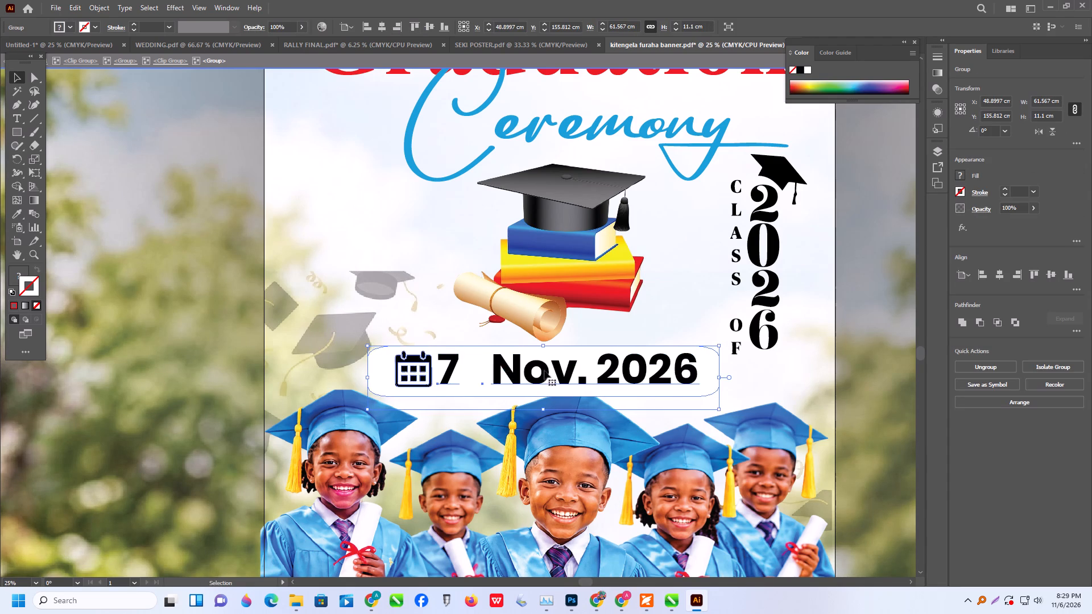
{"action": "left_click_drag", "start_coordinate": [544, 371], "coordinate": [559, 366]}
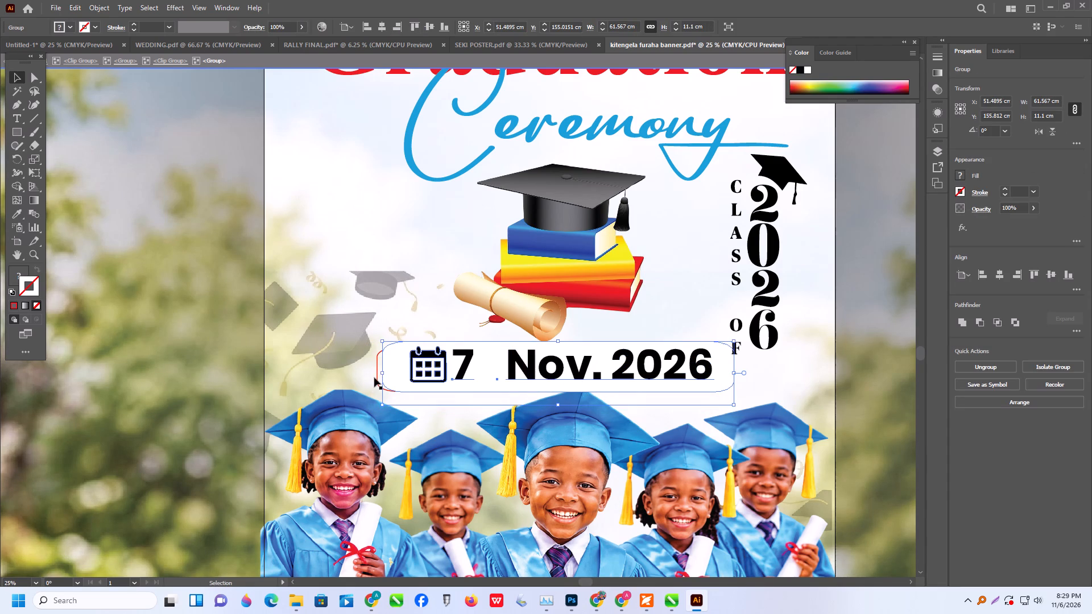
Bring the red rounded outline around the date to the front.
{"action": "scroll", "coordinate": [377, 388], "scroll_direction": "up", "scroll_amount": 3, "text": "alt"}
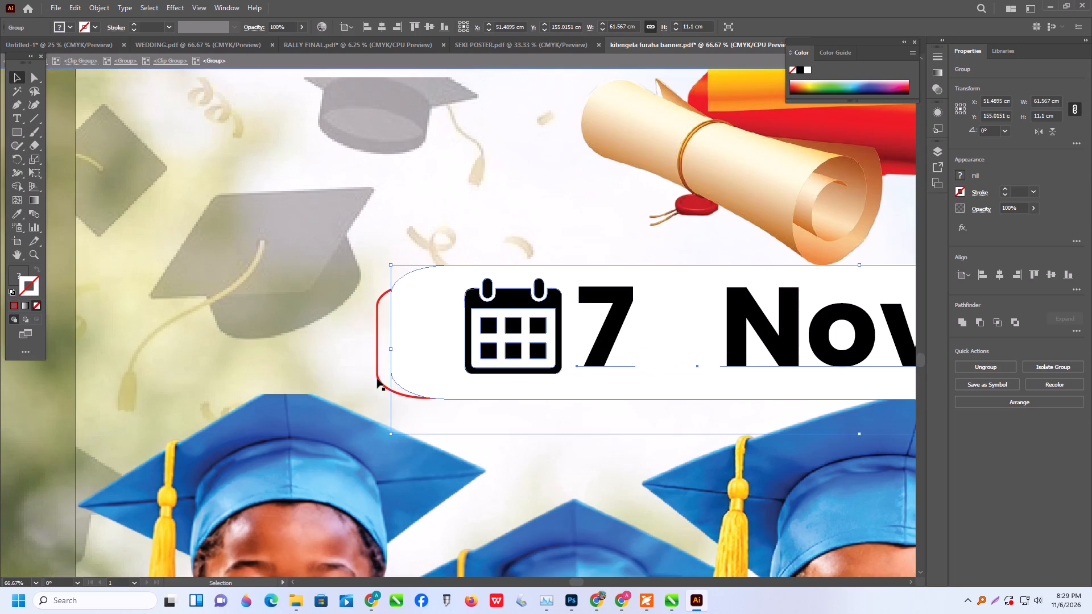
{"action": "left_click_drag", "start_coordinate": [377, 379], "coordinate": [385, 381]}
{"action": "left_click", "coordinate": [377, 376]}
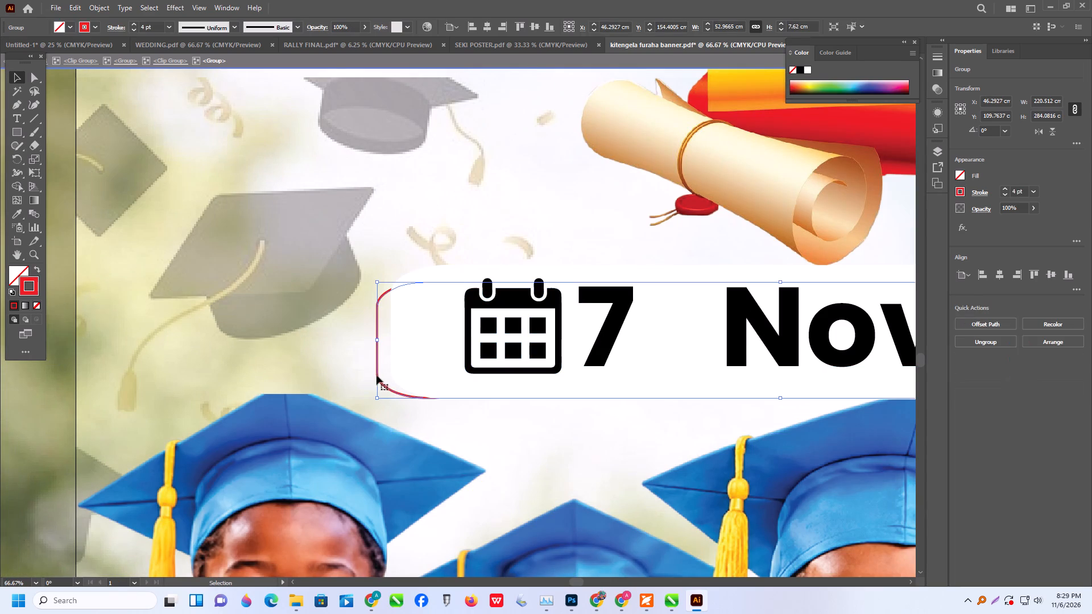
{"action": "right_click", "coordinate": [380, 368]}
{"action": "left_click", "coordinate": [428, 313]}
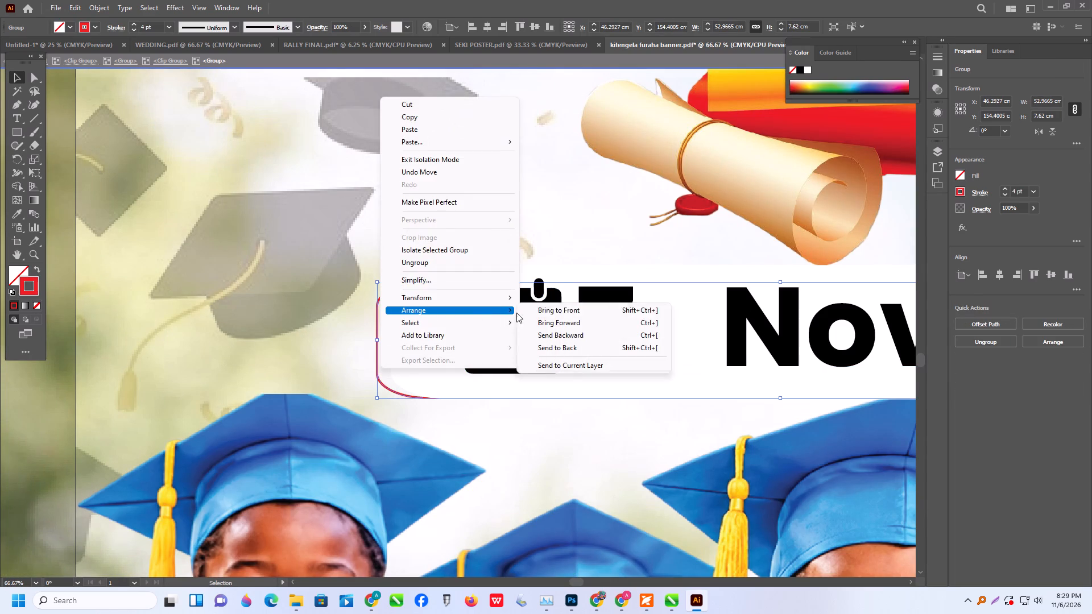
{"action": "left_click", "coordinate": [540, 310]}
Resize the red rounded outline to about 59.4 by 8.7 cm around the date and centre it horizontally on the artboard.
{"action": "scroll", "coordinate": [287, 338], "scroll_direction": "down", "scroll_amount": 3, "text": "alt"}
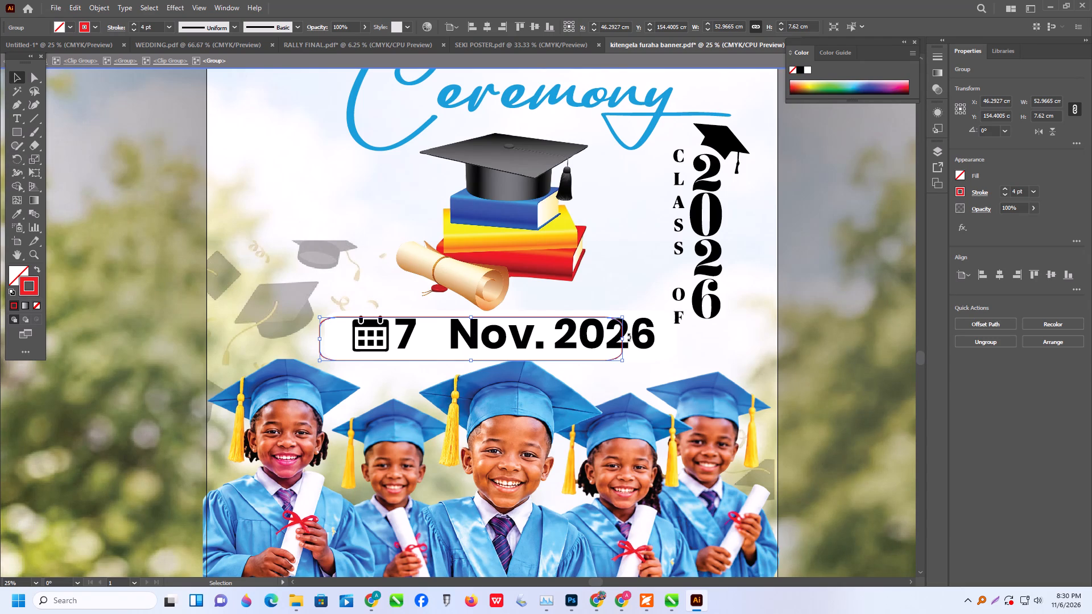
{"action": "left_click_drag", "start_coordinate": [624, 339], "coordinate": [659, 343]}
{"action": "left_click_drag", "start_coordinate": [487, 319], "coordinate": [489, 310]}
{"action": "left_click", "coordinate": [1000, 274]}
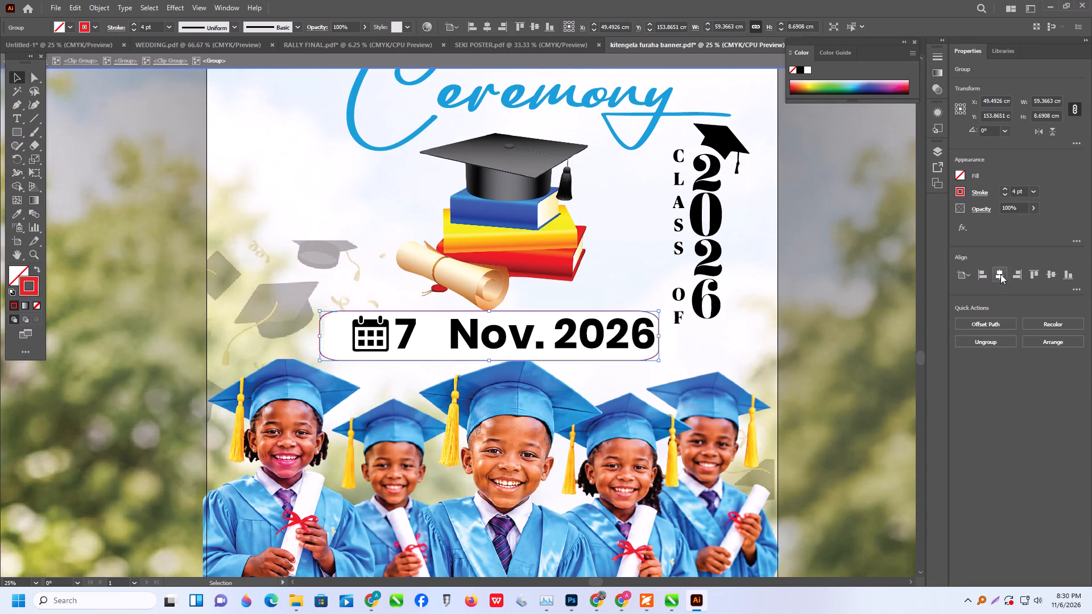
Leave the isolated group and save the banner as the Adobe PDF "kitengela furaha banner" in ALEKH, replacing the existing file.
{"action": "triple_click", "coordinate": [867, 333]}
{"action": "scroll", "coordinate": [556, 384], "scroll_direction": "down", "scroll_amount": 7, "text": "alt"}
{"action": "triple_click", "coordinate": [614, 316]}
{"action": "double_click", "coordinate": [614, 316]}
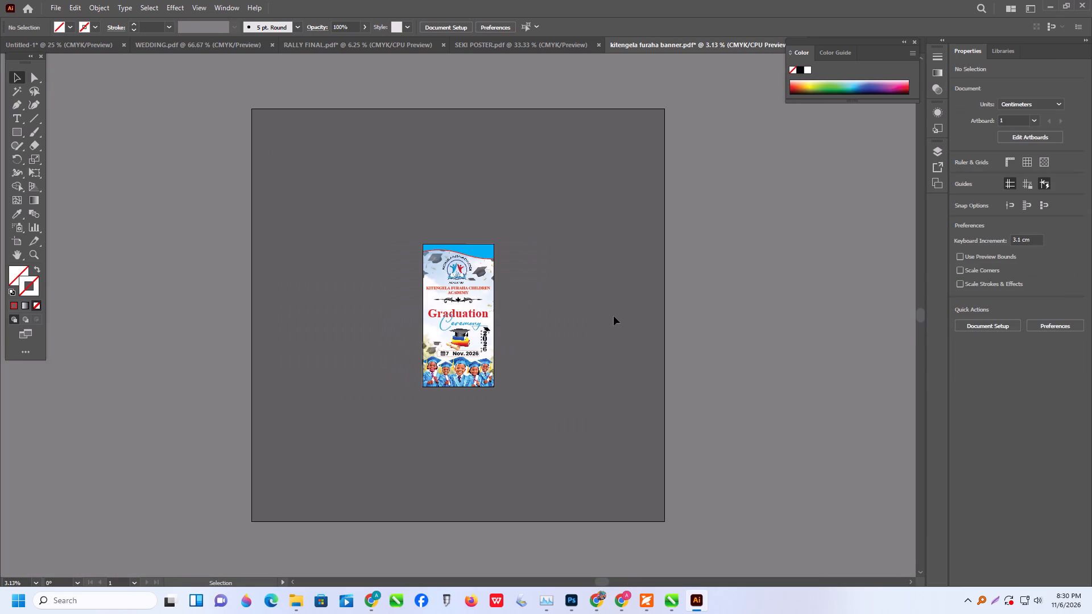
{"action": "scroll", "coordinate": [449, 357], "scroll_direction": "up", "scroll_amount": 1, "text": "alt"}
{"action": "scroll", "coordinate": [449, 357], "scroll_direction": "up", "scroll_amount": 2}
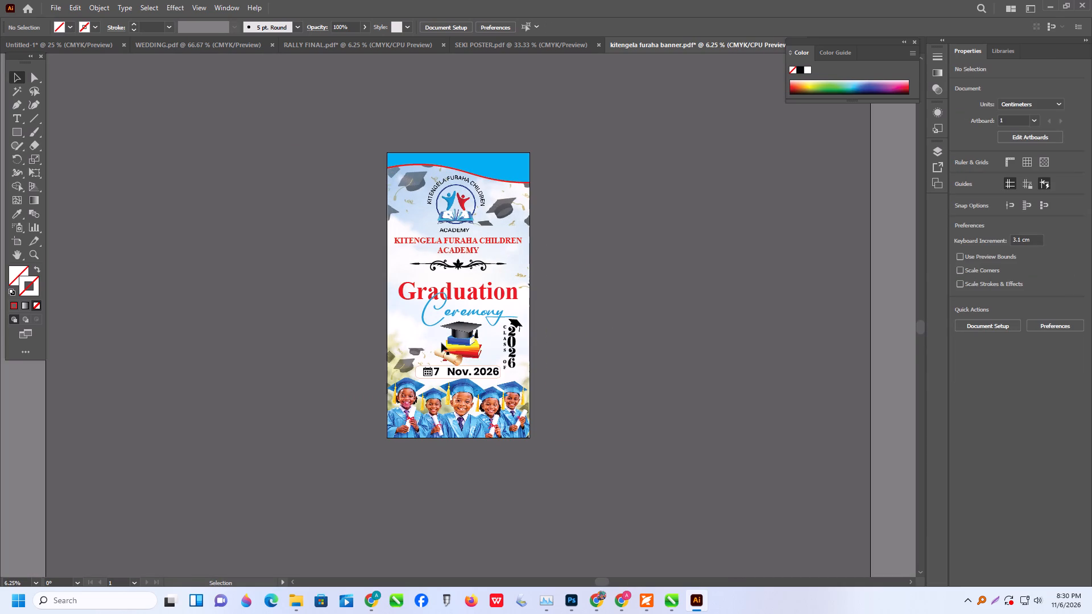
{"action": "left_click", "coordinate": [61, 7]}
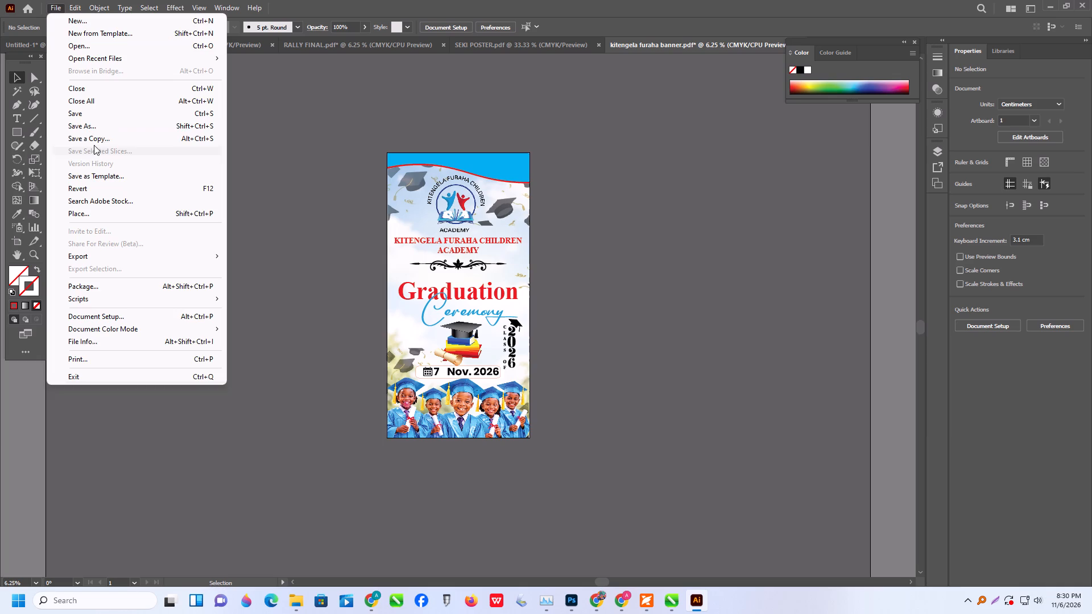
{"action": "left_click", "coordinate": [93, 126]}
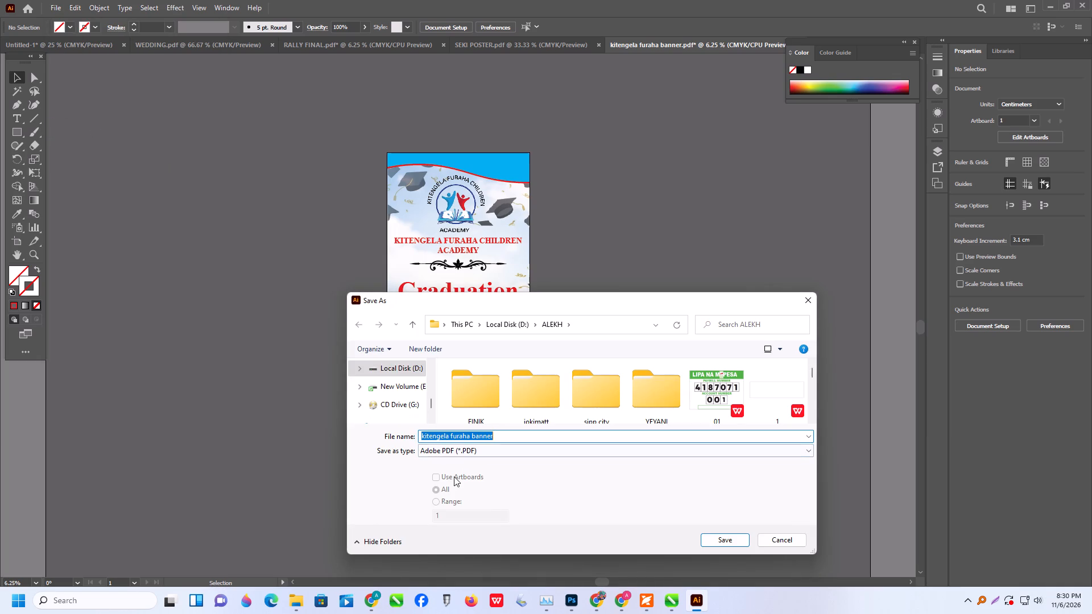
{"action": "left_click", "coordinate": [715, 540]}
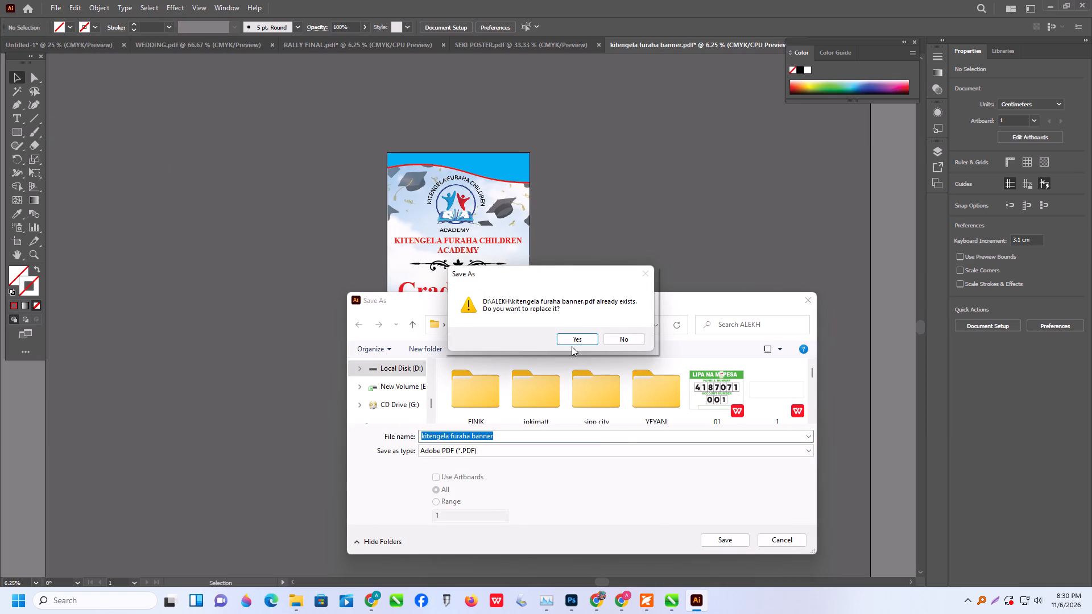
{"action": "left_click", "coordinate": [577, 341]}
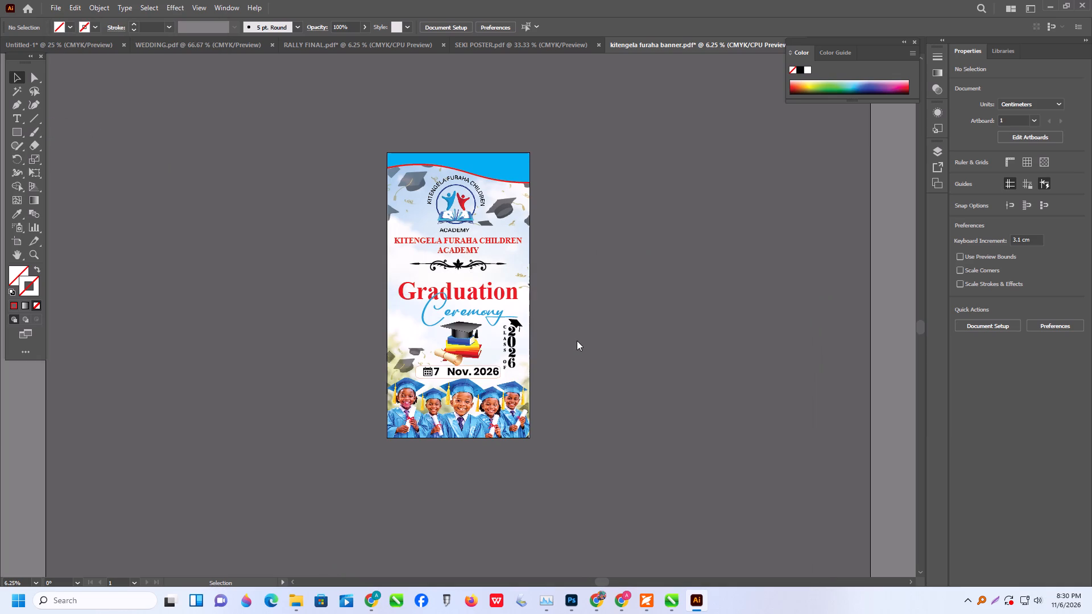
{"action": "left_click", "coordinate": [657, 443]}
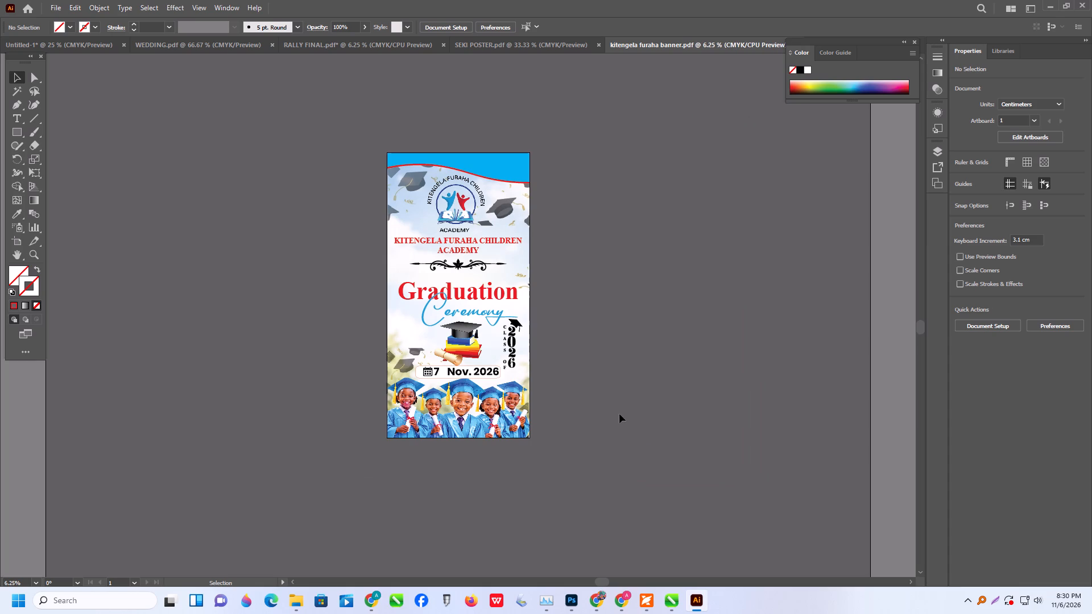
Set up a JPEG export of the banner named "kitengela furaha banner" in the ALEKH folder, using artboards.
{"action": "scroll", "coordinate": [440, 200], "scroll_direction": "up", "scroll_amount": 3, "text": "alt"}
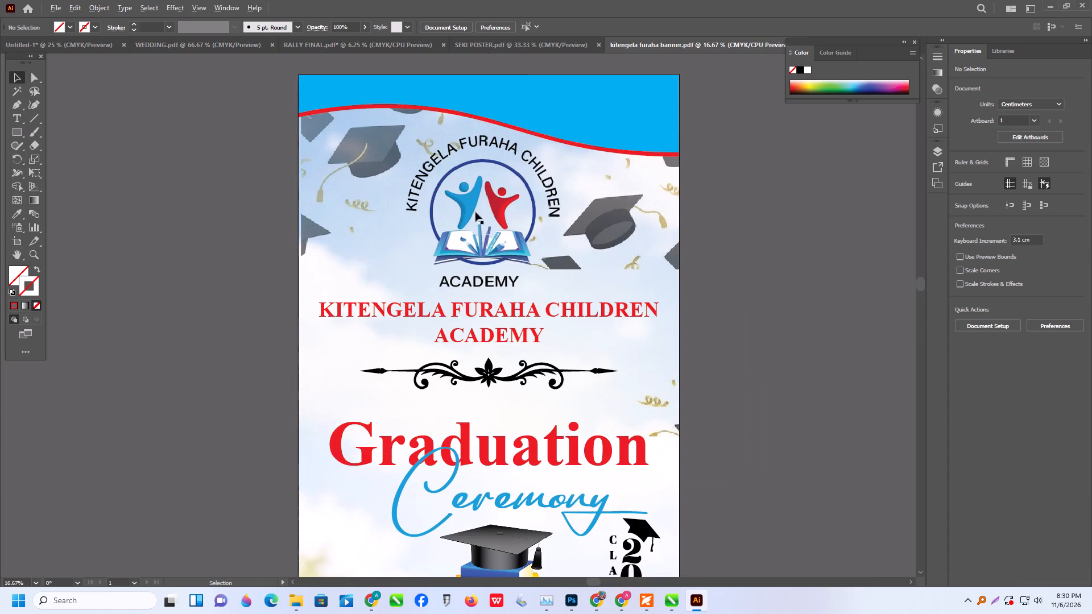
{"action": "scroll", "coordinate": [475, 212], "scroll_direction": "up", "scroll_amount": 2}
{"action": "scroll", "coordinate": [475, 212], "scroll_direction": "down", "scroll_amount": 5}
{"action": "scroll", "coordinate": [475, 213], "scroll_direction": "down", "scroll_amount": 1, "text": "alt"}
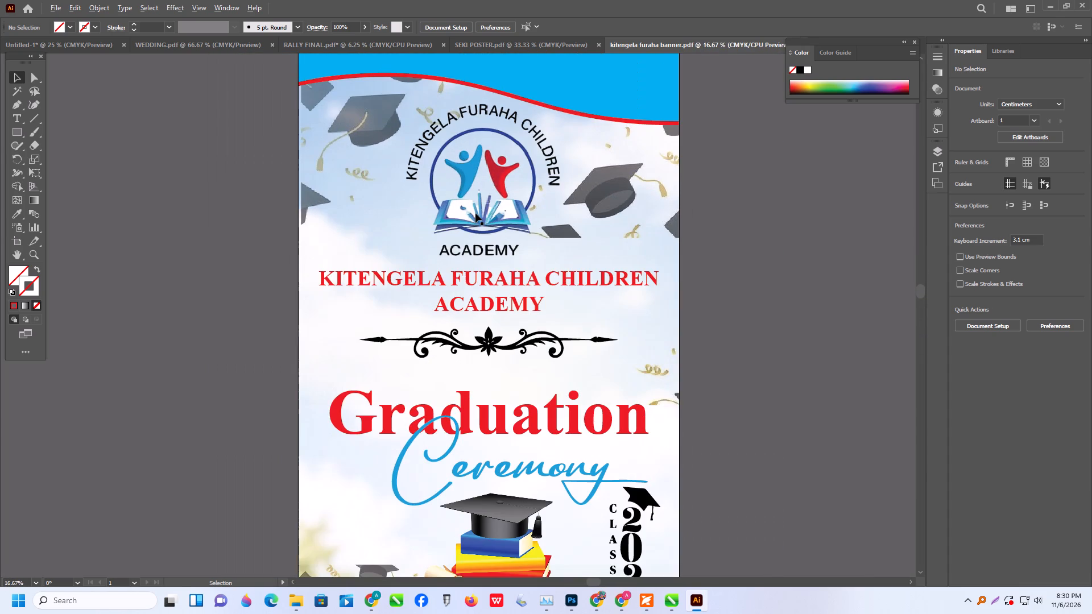
{"action": "scroll", "coordinate": [475, 213], "scroll_direction": "down", "scroll_amount": 2, "text": "alt"}
{"action": "left_click", "coordinate": [60, 13]}
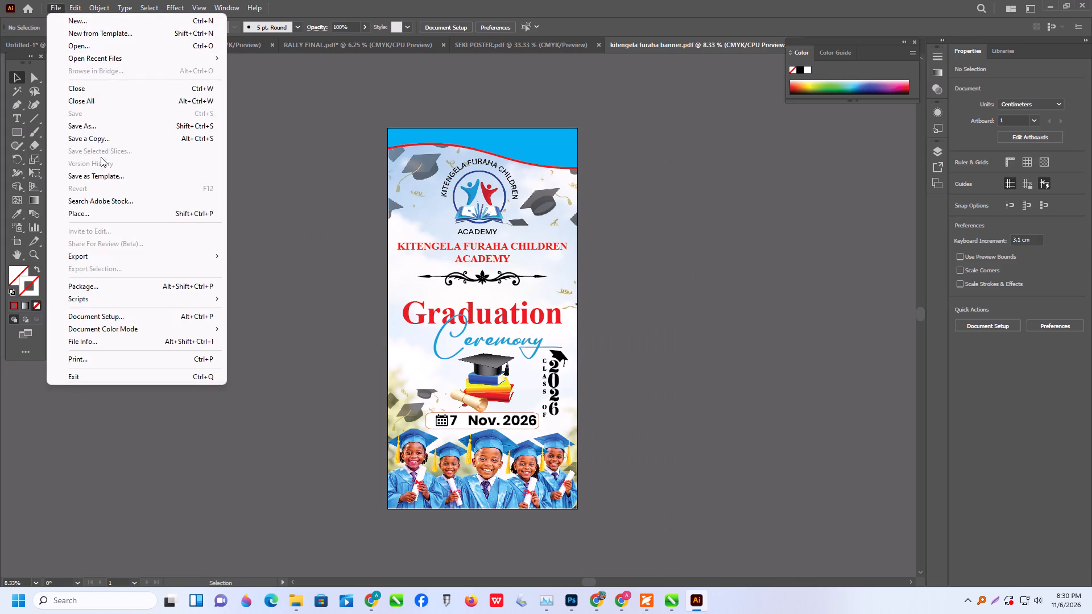
{"action": "left_click", "coordinate": [89, 255]}
{"action": "left_click", "coordinate": [354, 269]}
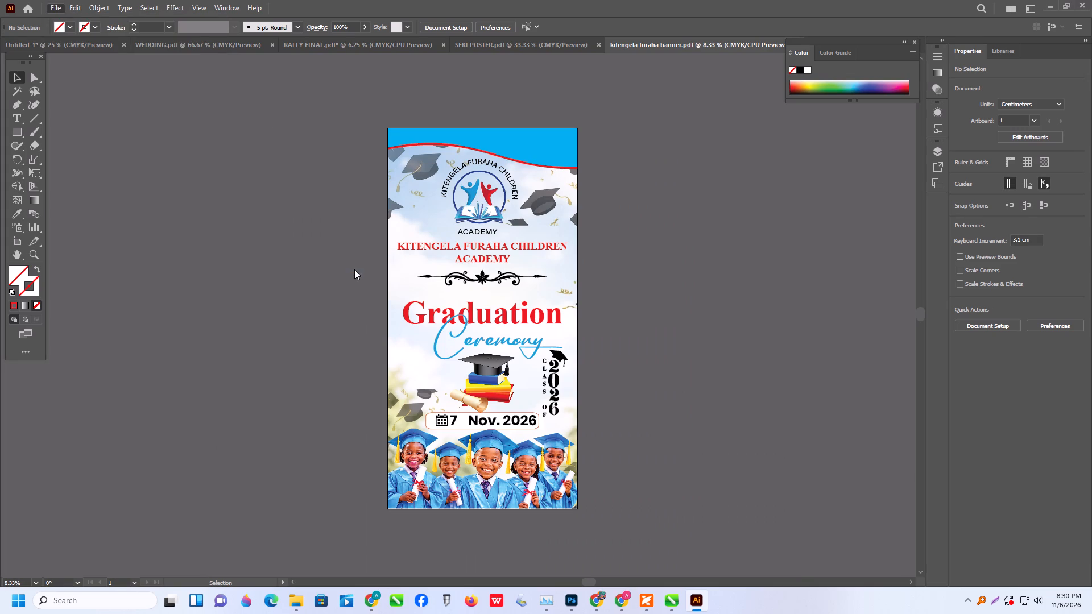
{"action": "left_click", "coordinate": [435, 471]}
{"action": "left_click", "coordinate": [438, 476]}
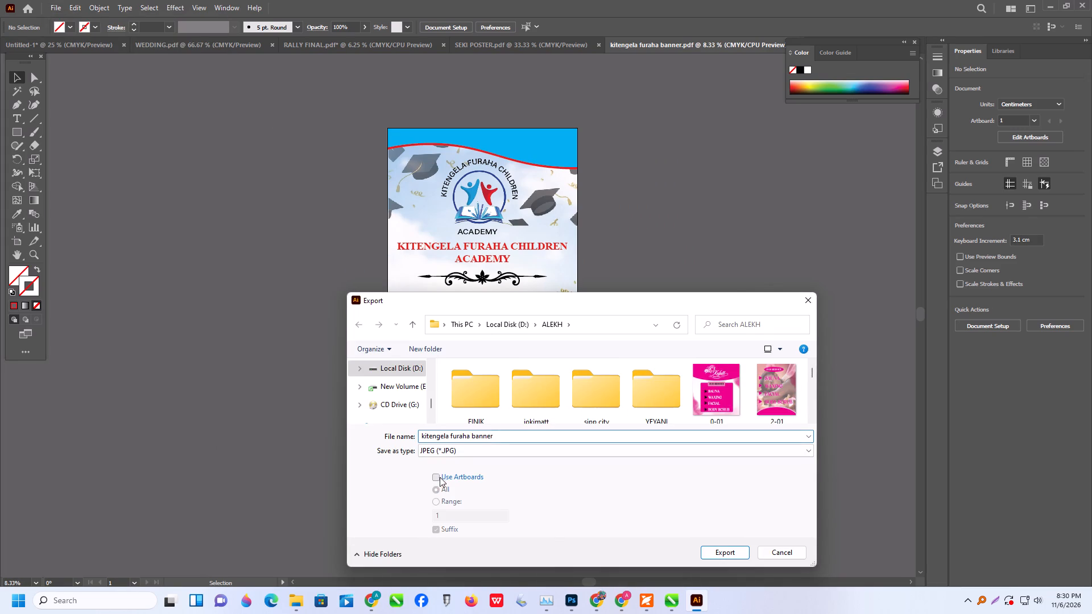
{"action": "left_click", "coordinate": [737, 550]}
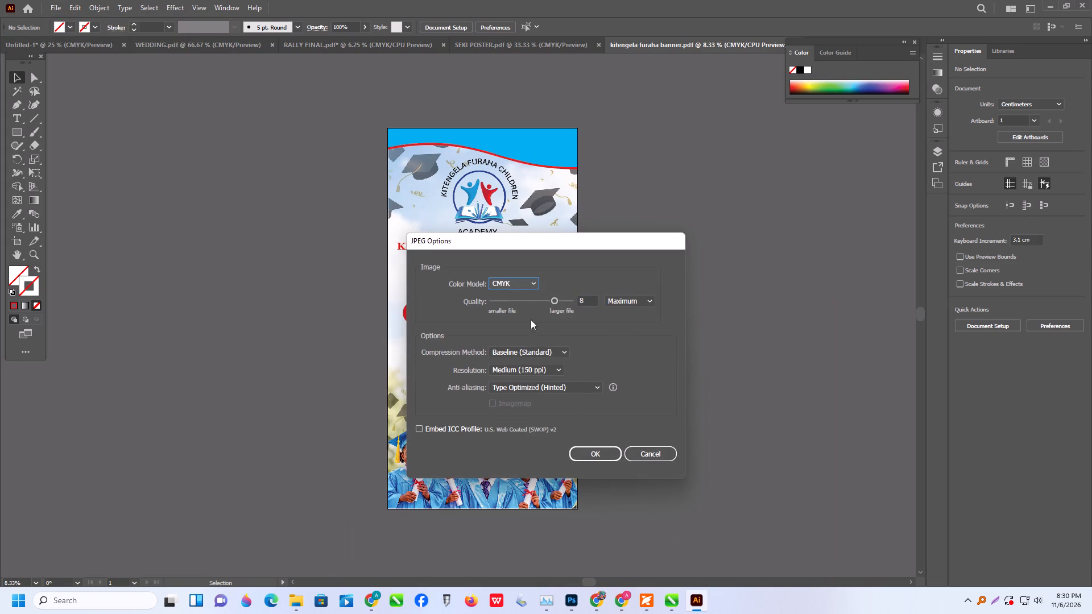
Set the JPEG colour model to RGB and resolution to High (300 ppi), and run the export.
{"action": "left_click", "coordinate": [517, 284]}
{"action": "left_click", "coordinate": [514, 293]}
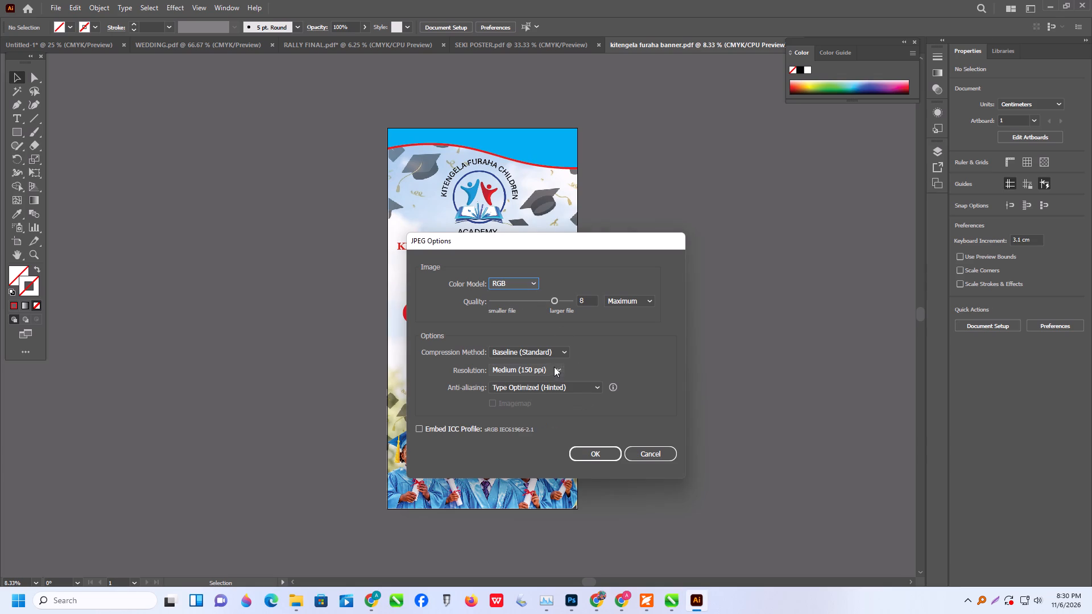
{"action": "left_click", "coordinate": [554, 367]}
{"action": "left_click", "coordinate": [526, 443]}
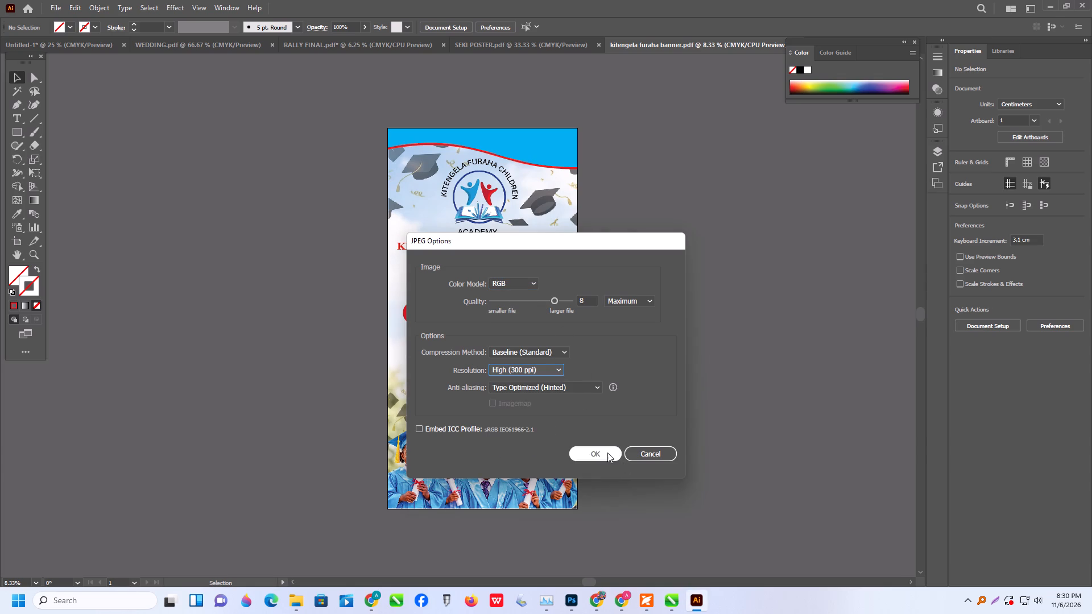
{"action": "left_click", "coordinate": [607, 453]}
{"action": "left_click", "coordinate": [644, 333]}
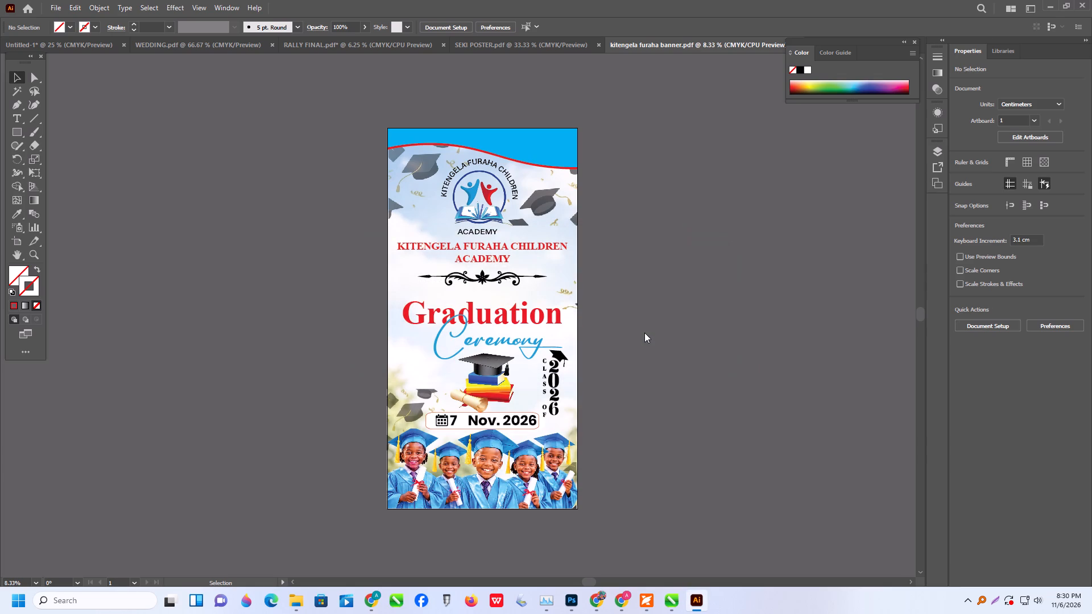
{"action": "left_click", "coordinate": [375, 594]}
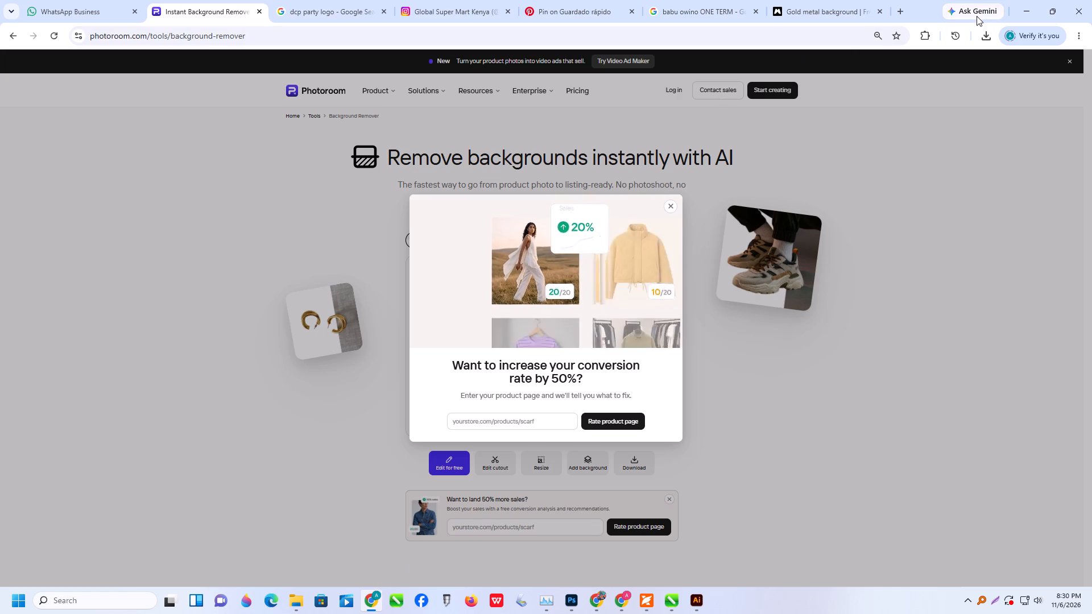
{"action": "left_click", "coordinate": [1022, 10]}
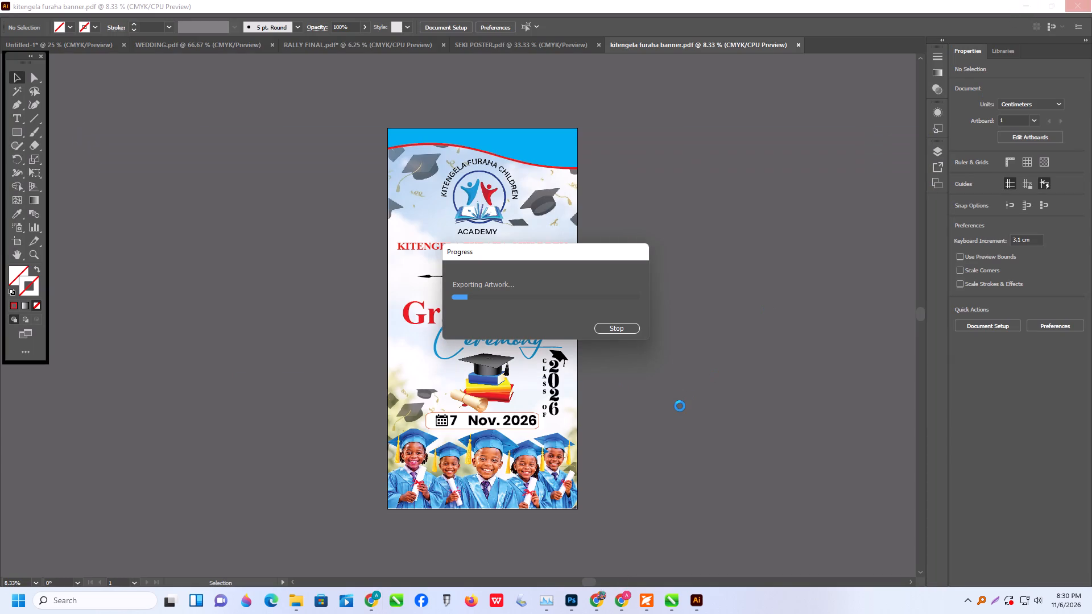
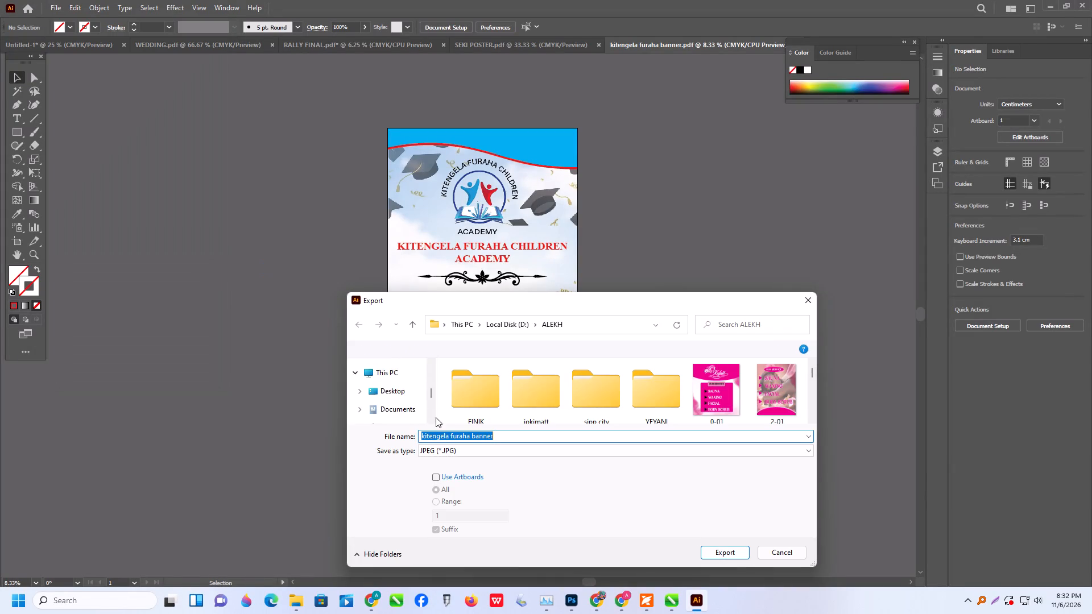
Set up another JPEG export of the banner as "kitengela furaha banner" in the ALEKH folder, using artboards.
{"action": "left_click", "coordinate": [441, 475]}
{"action": "left_click", "coordinate": [709, 552]}
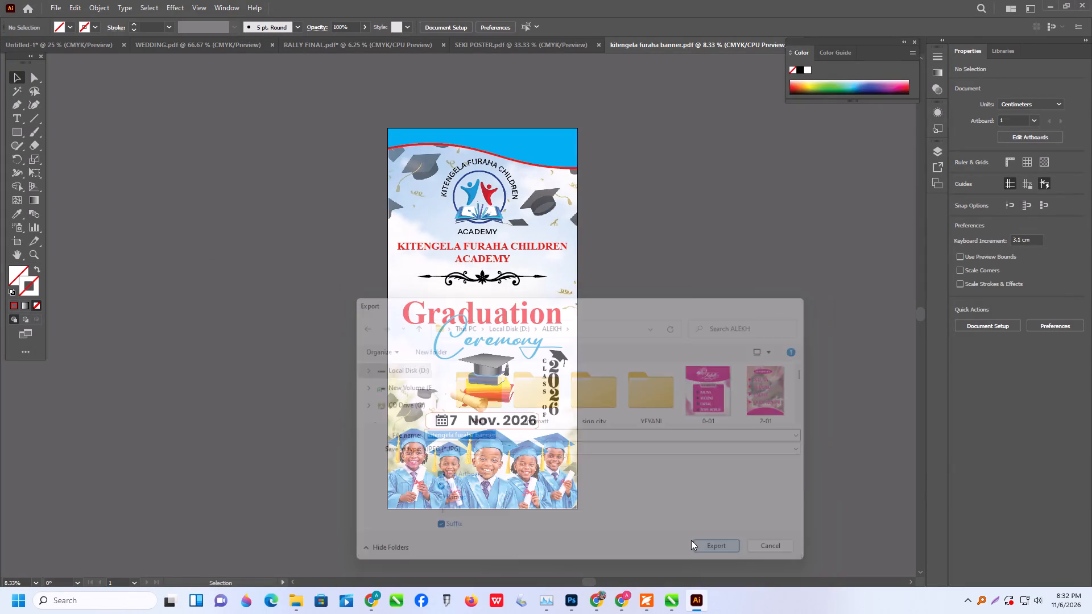
Open the resolution choices for the JPEG export.
{"action": "left_click", "coordinate": [545, 367]}
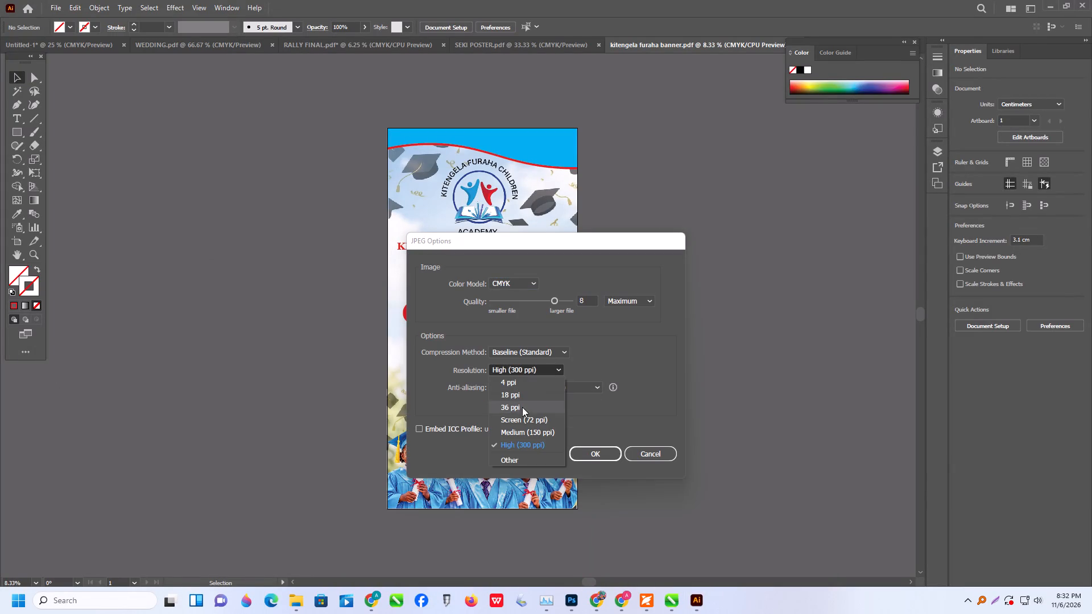
Set the JPEG resolution to Screen (72 ppi) and run the banner export.
{"action": "left_click", "coordinate": [526, 425]}
{"action": "left_click", "coordinate": [614, 458]}
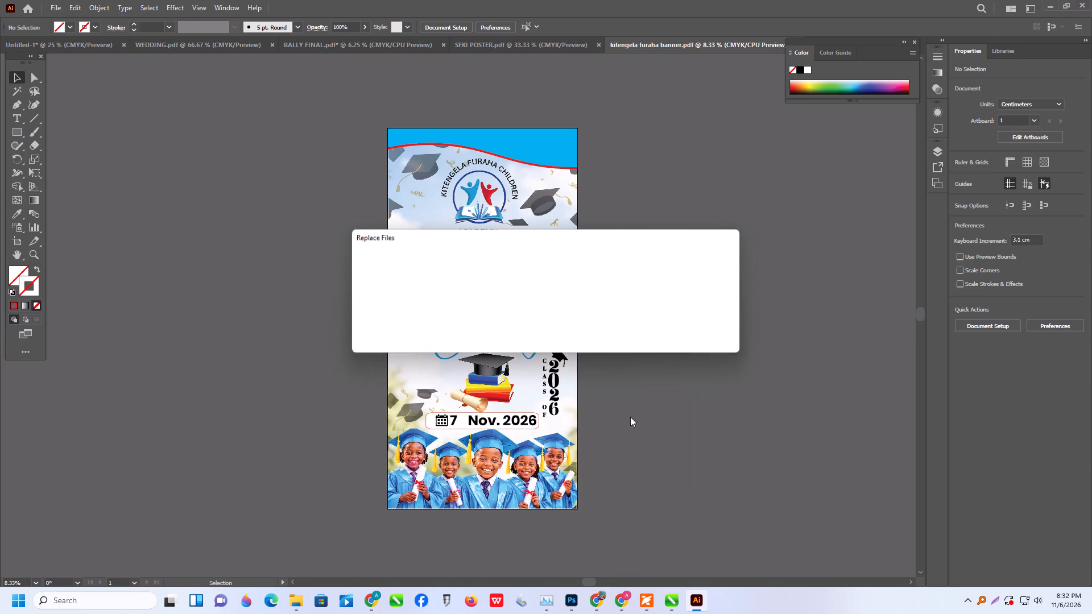
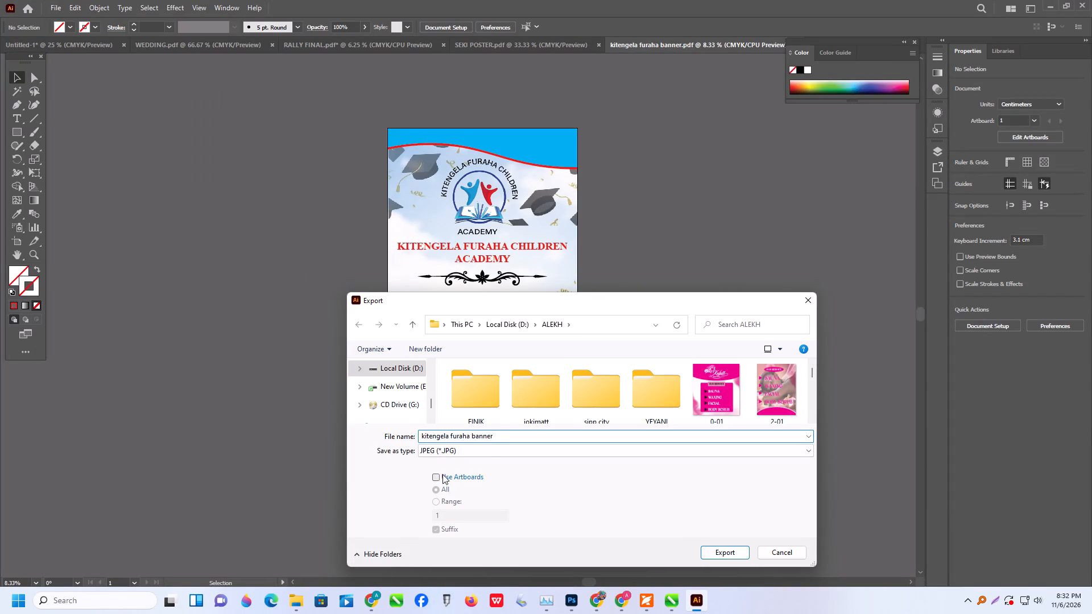
Export the banner as JPEG "kitengela furaha banner" in the ALEKH folder with the RGB color model, replacing the existing file.
{"action": "left_click", "coordinate": [717, 555]}
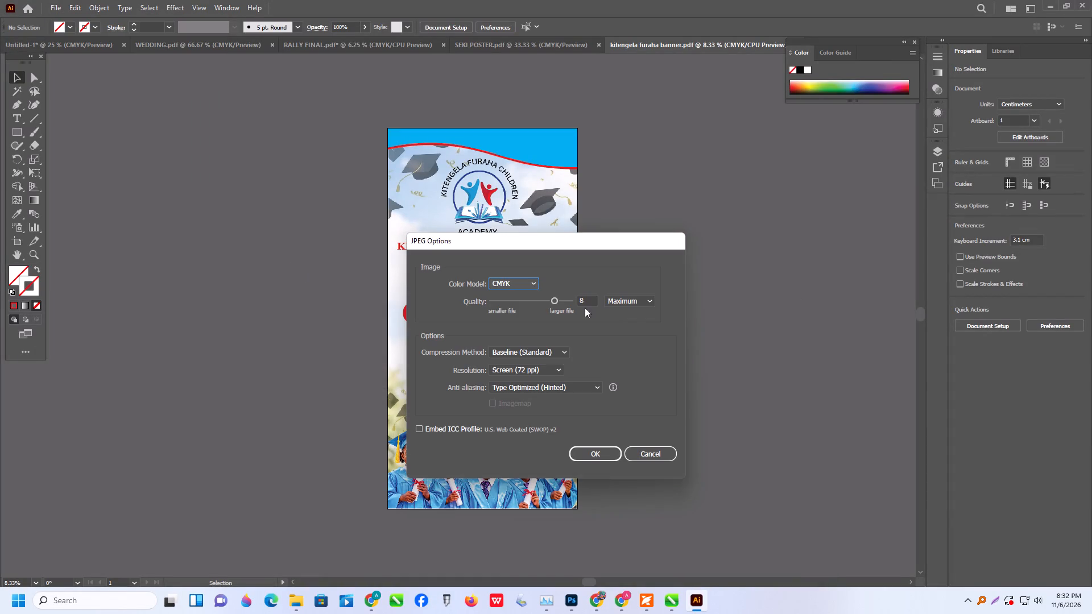
{"action": "left_click", "coordinate": [535, 284]}
{"action": "left_click", "coordinate": [522, 291]}
{"action": "left_click", "coordinate": [602, 455]}
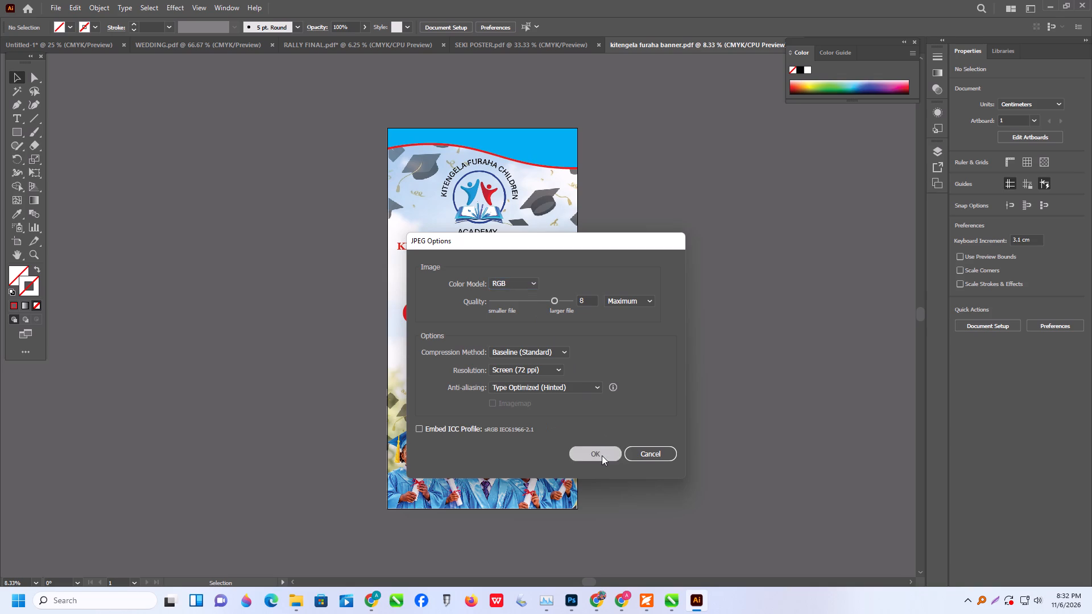
{"action": "left_click", "coordinate": [650, 330]}
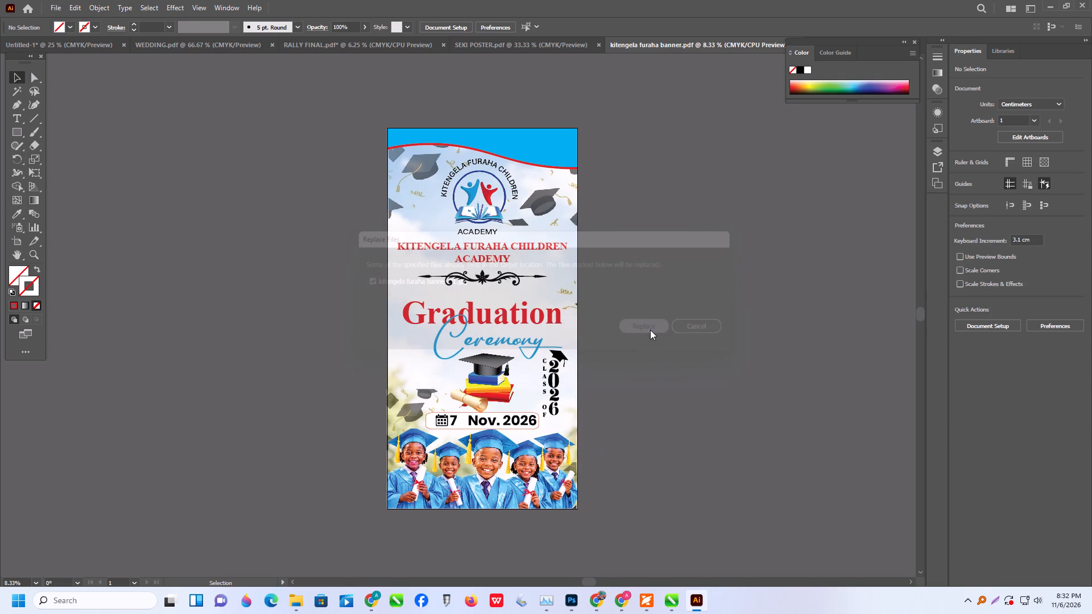
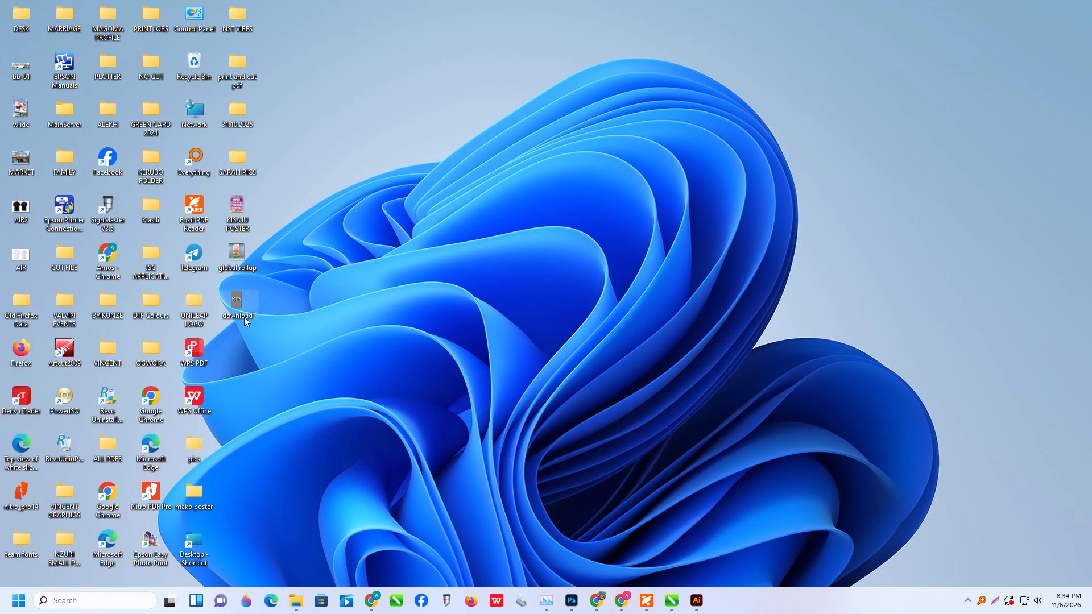
Delete the "download" image and the "BB-01" image from the desktop.
{"action": "left_click", "coordinate": [242, 309]}
{"action": "key", "text": "Delete"}
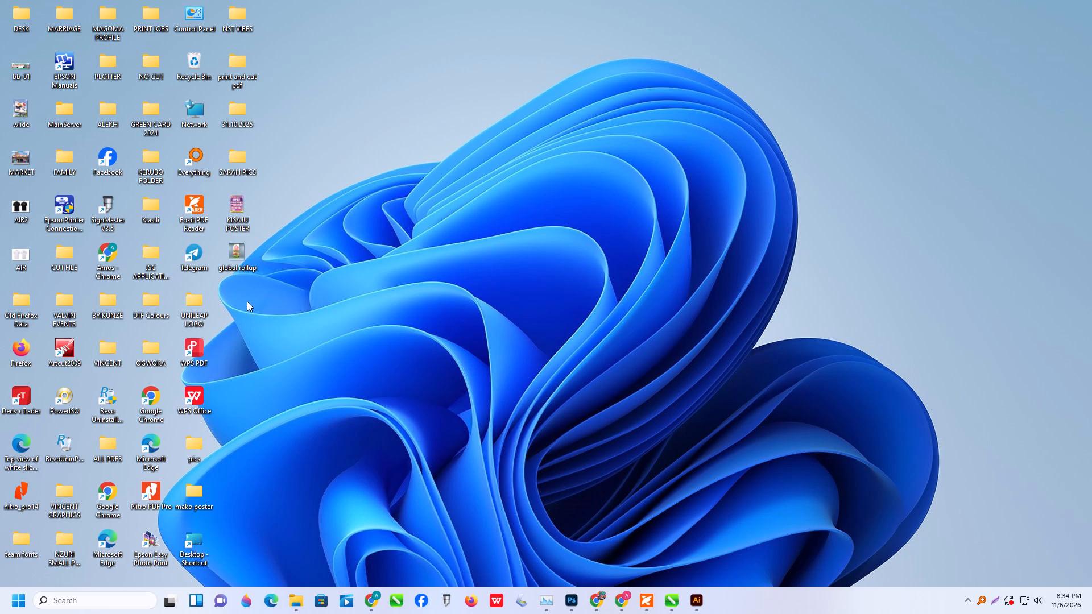
{"action": "left_click", "coordinate": [15, 68]}
{"action": "key", "text": "Delete"}
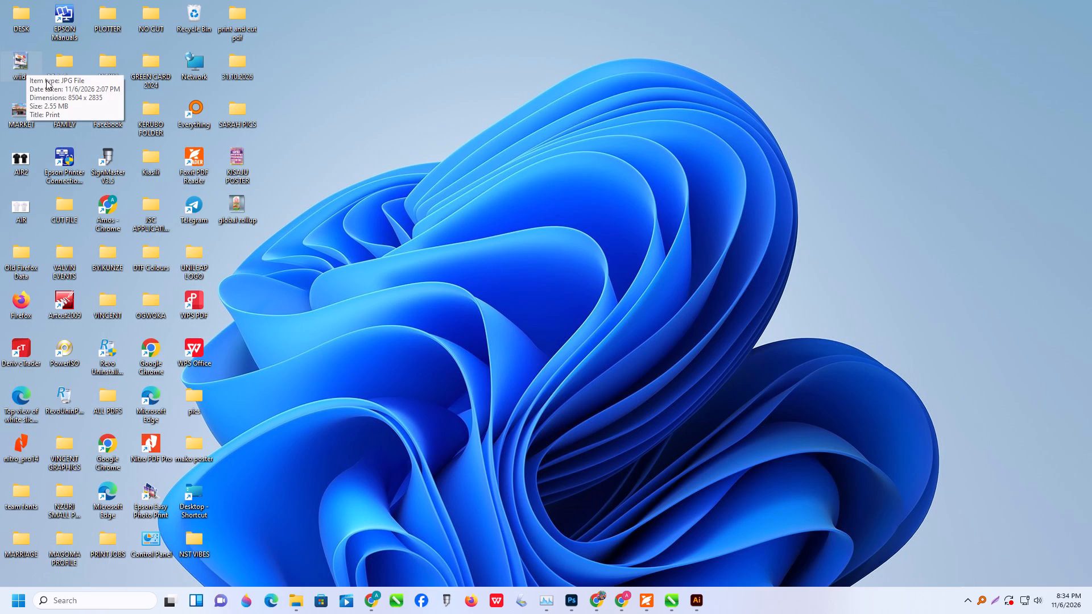